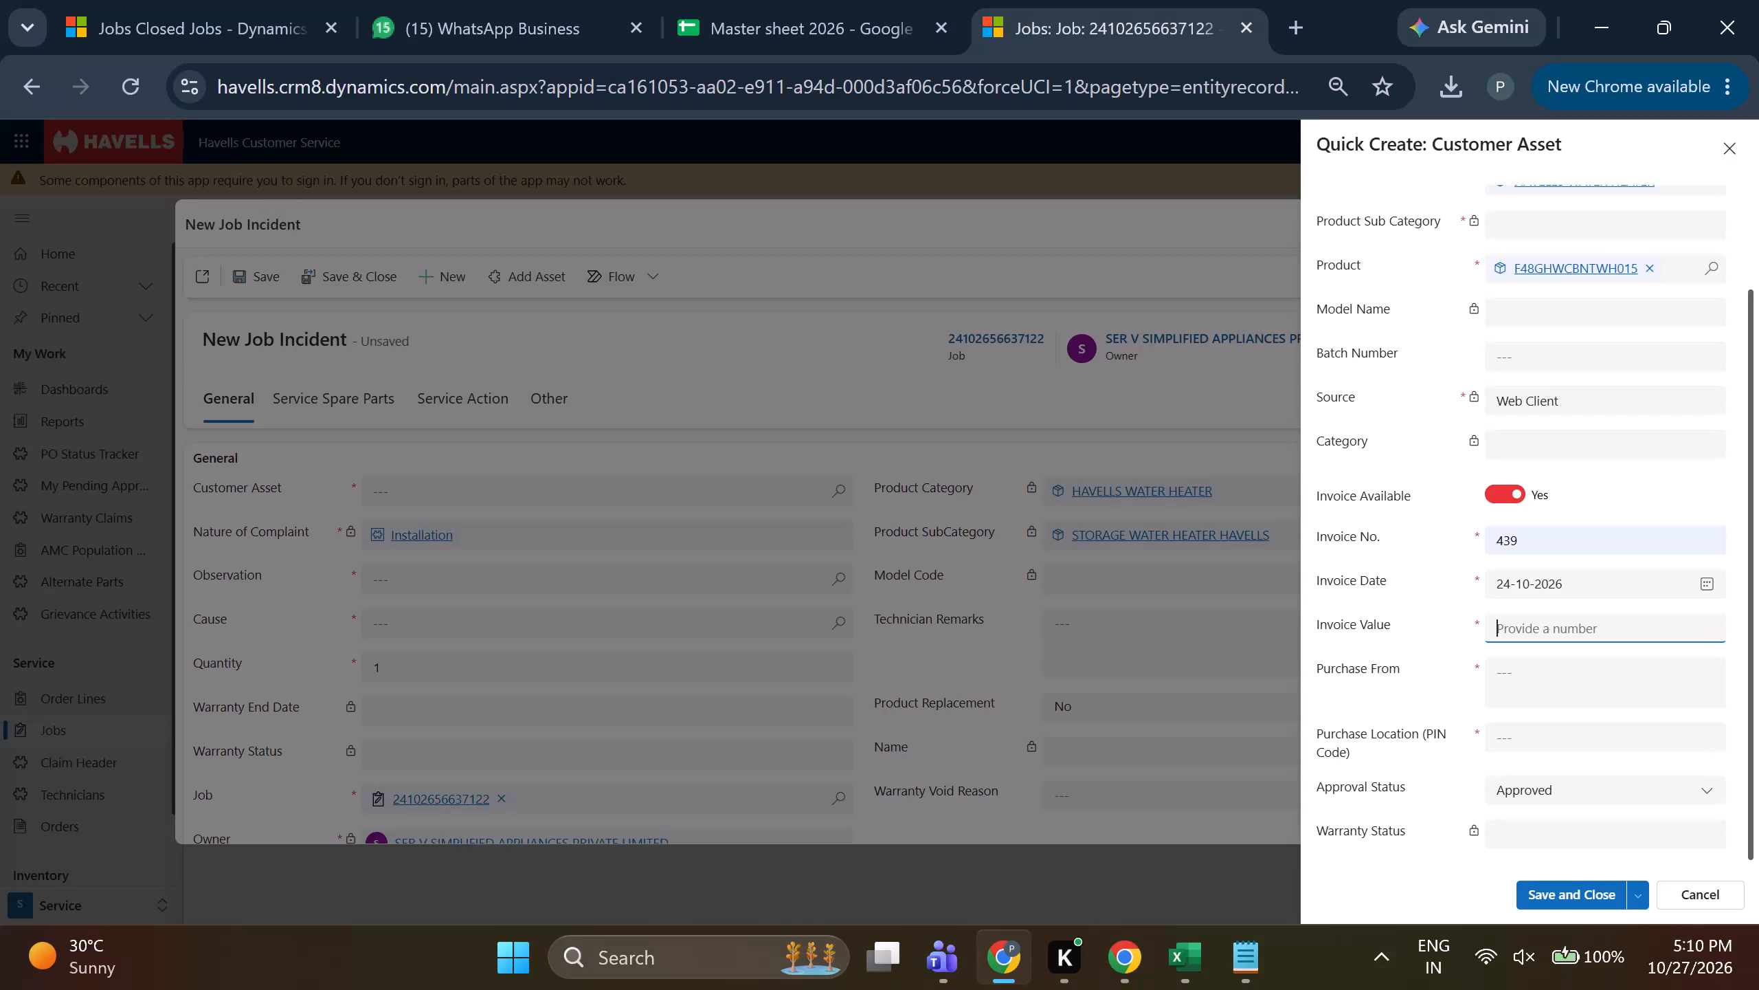
Complete the customer asset with invoice value 14200, purchase from NOIDA and purchase location PIN code 201301, and save it.
key("1")
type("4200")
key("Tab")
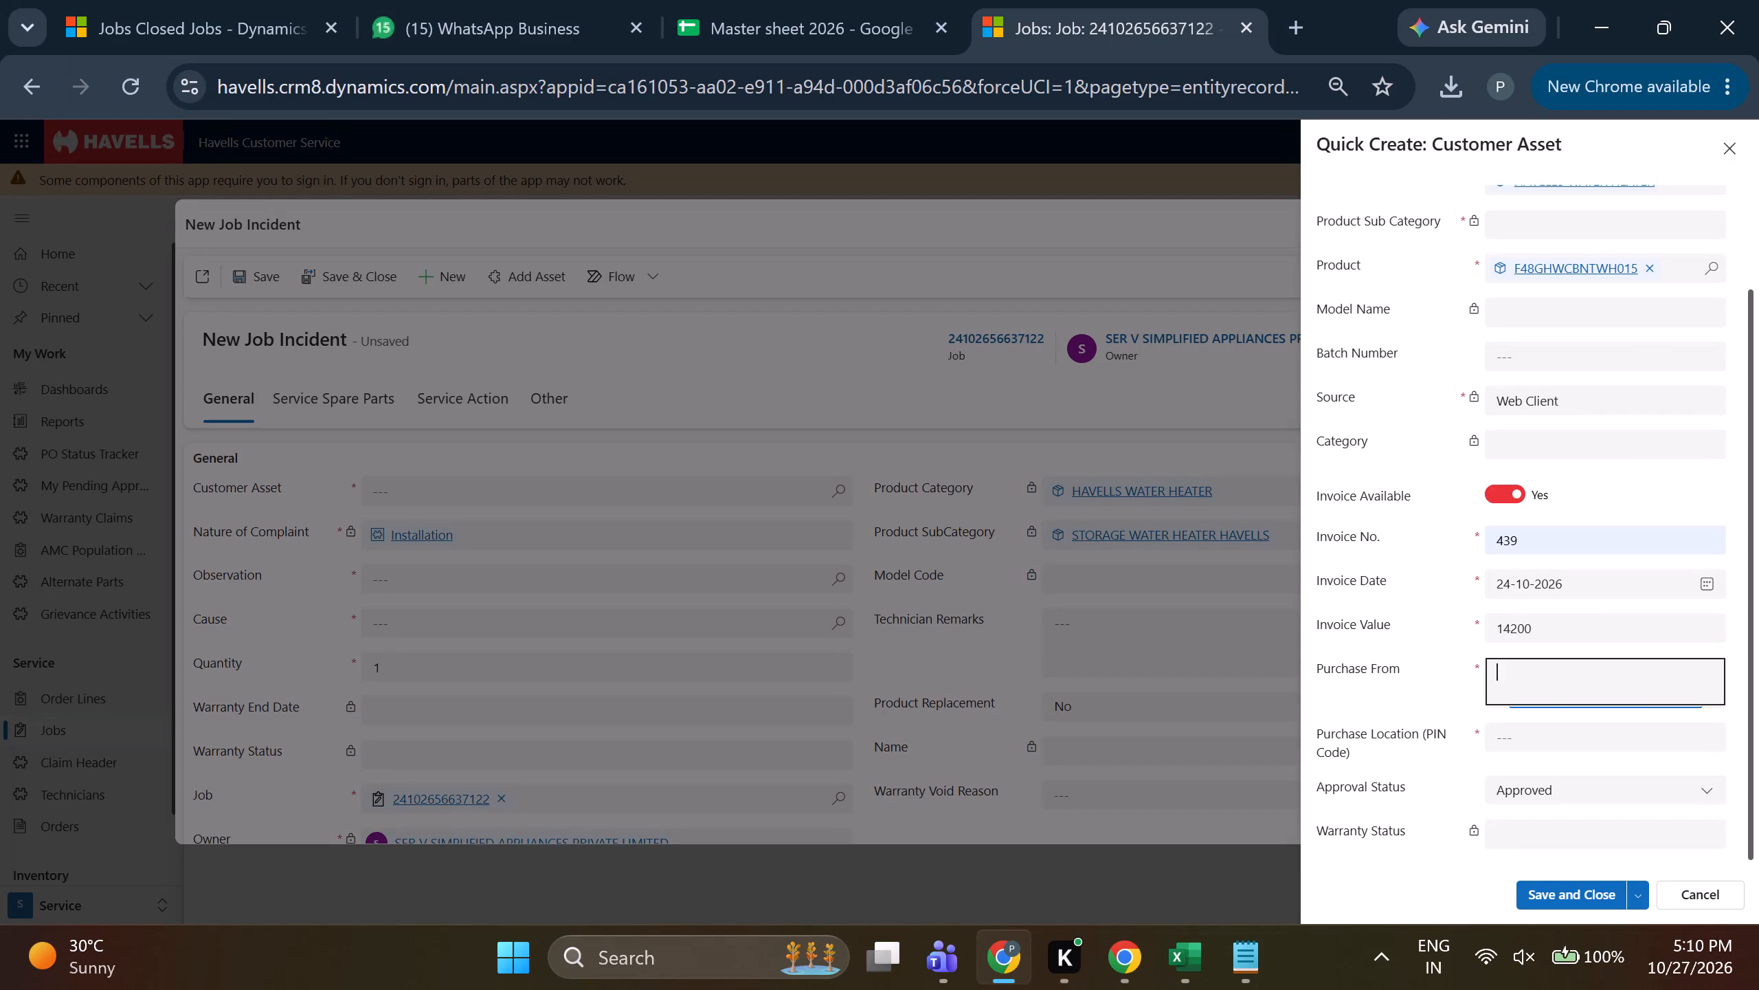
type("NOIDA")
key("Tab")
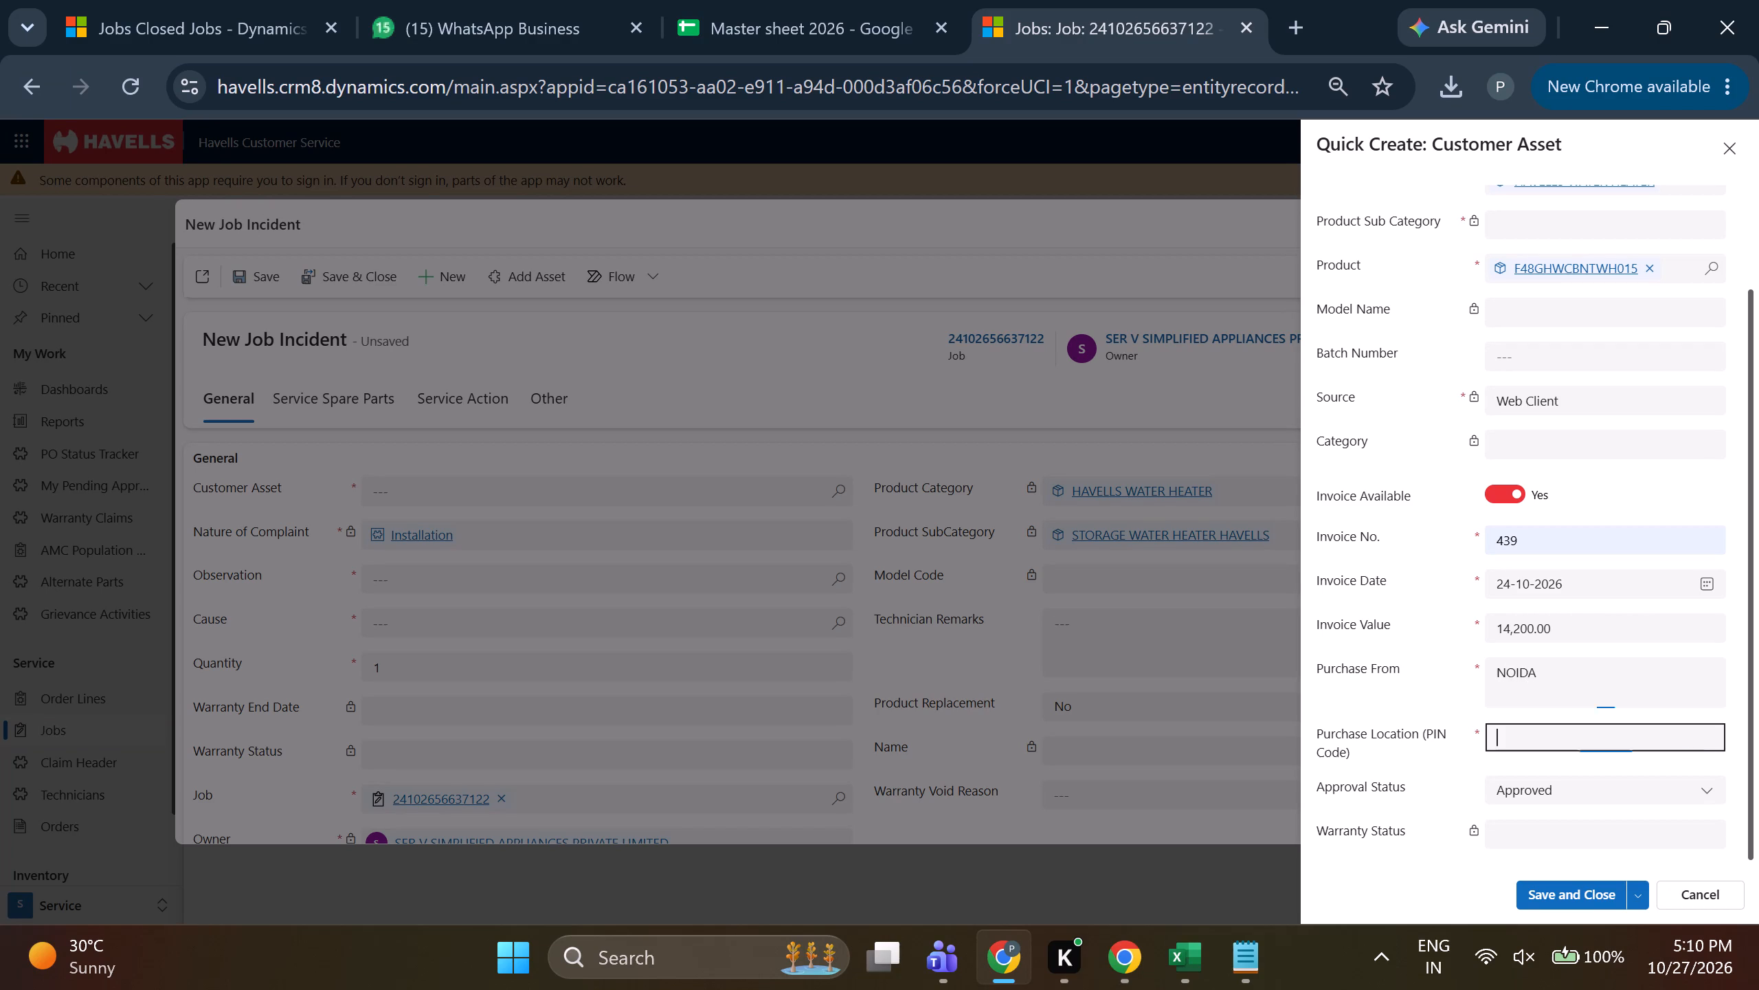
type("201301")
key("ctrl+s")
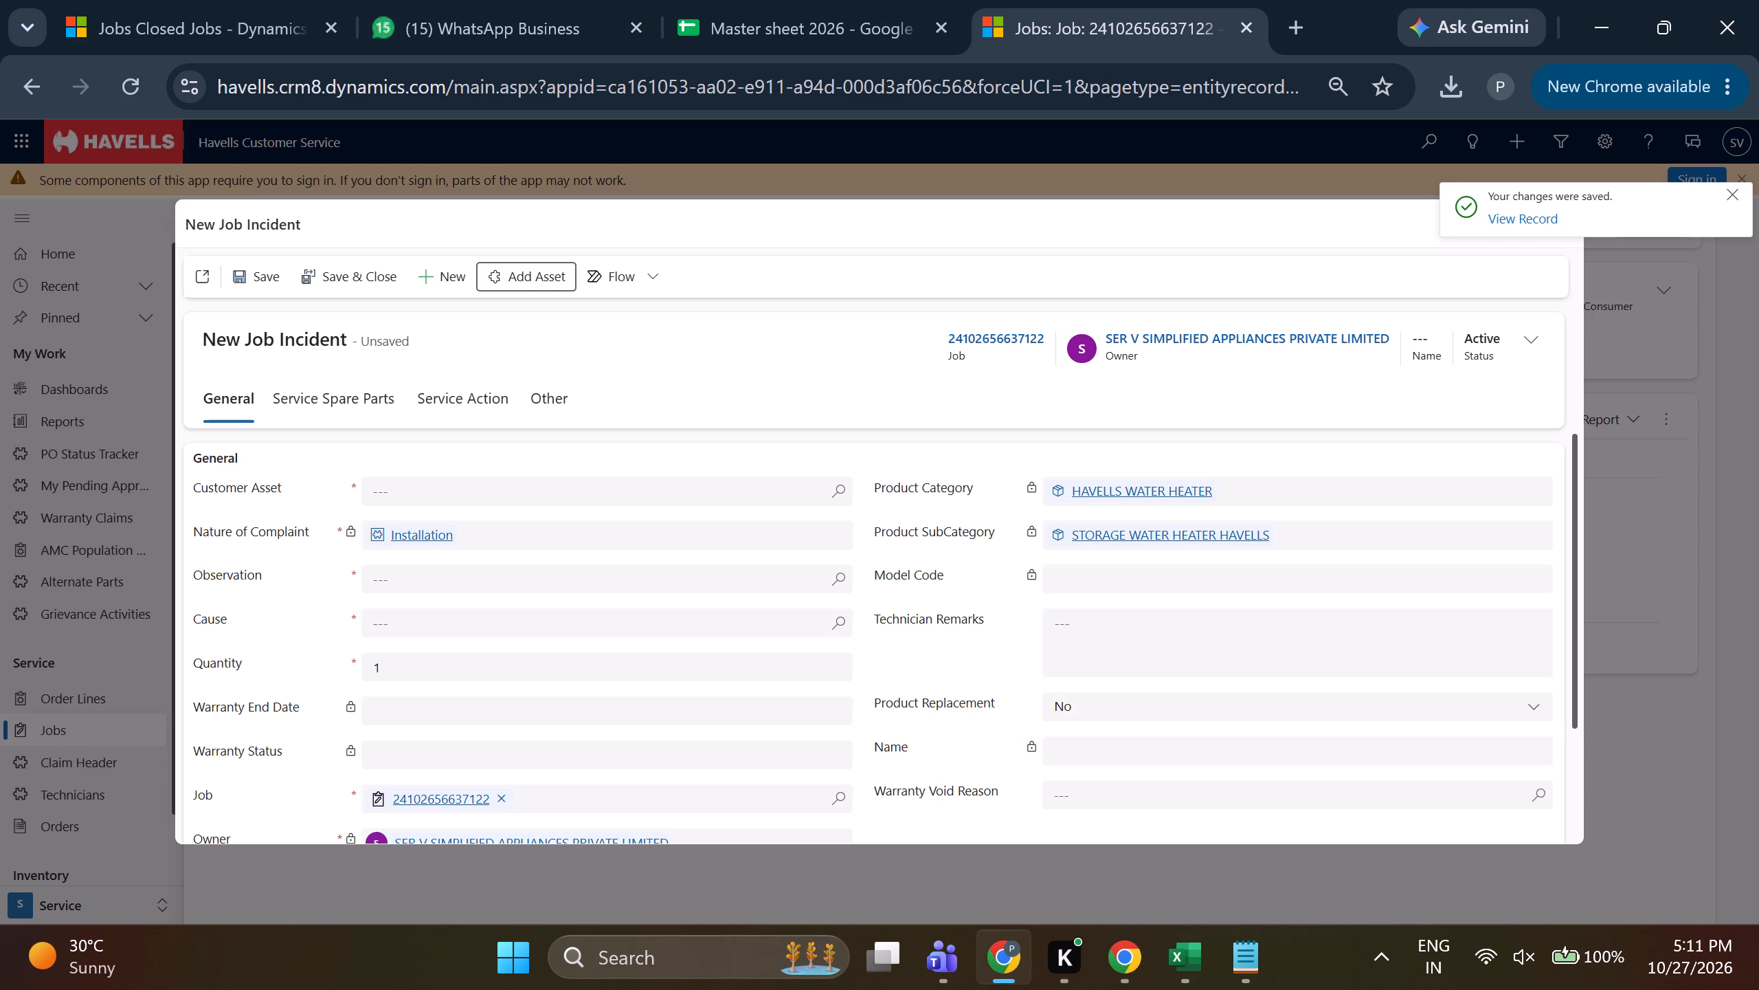
left_click(833, 500)
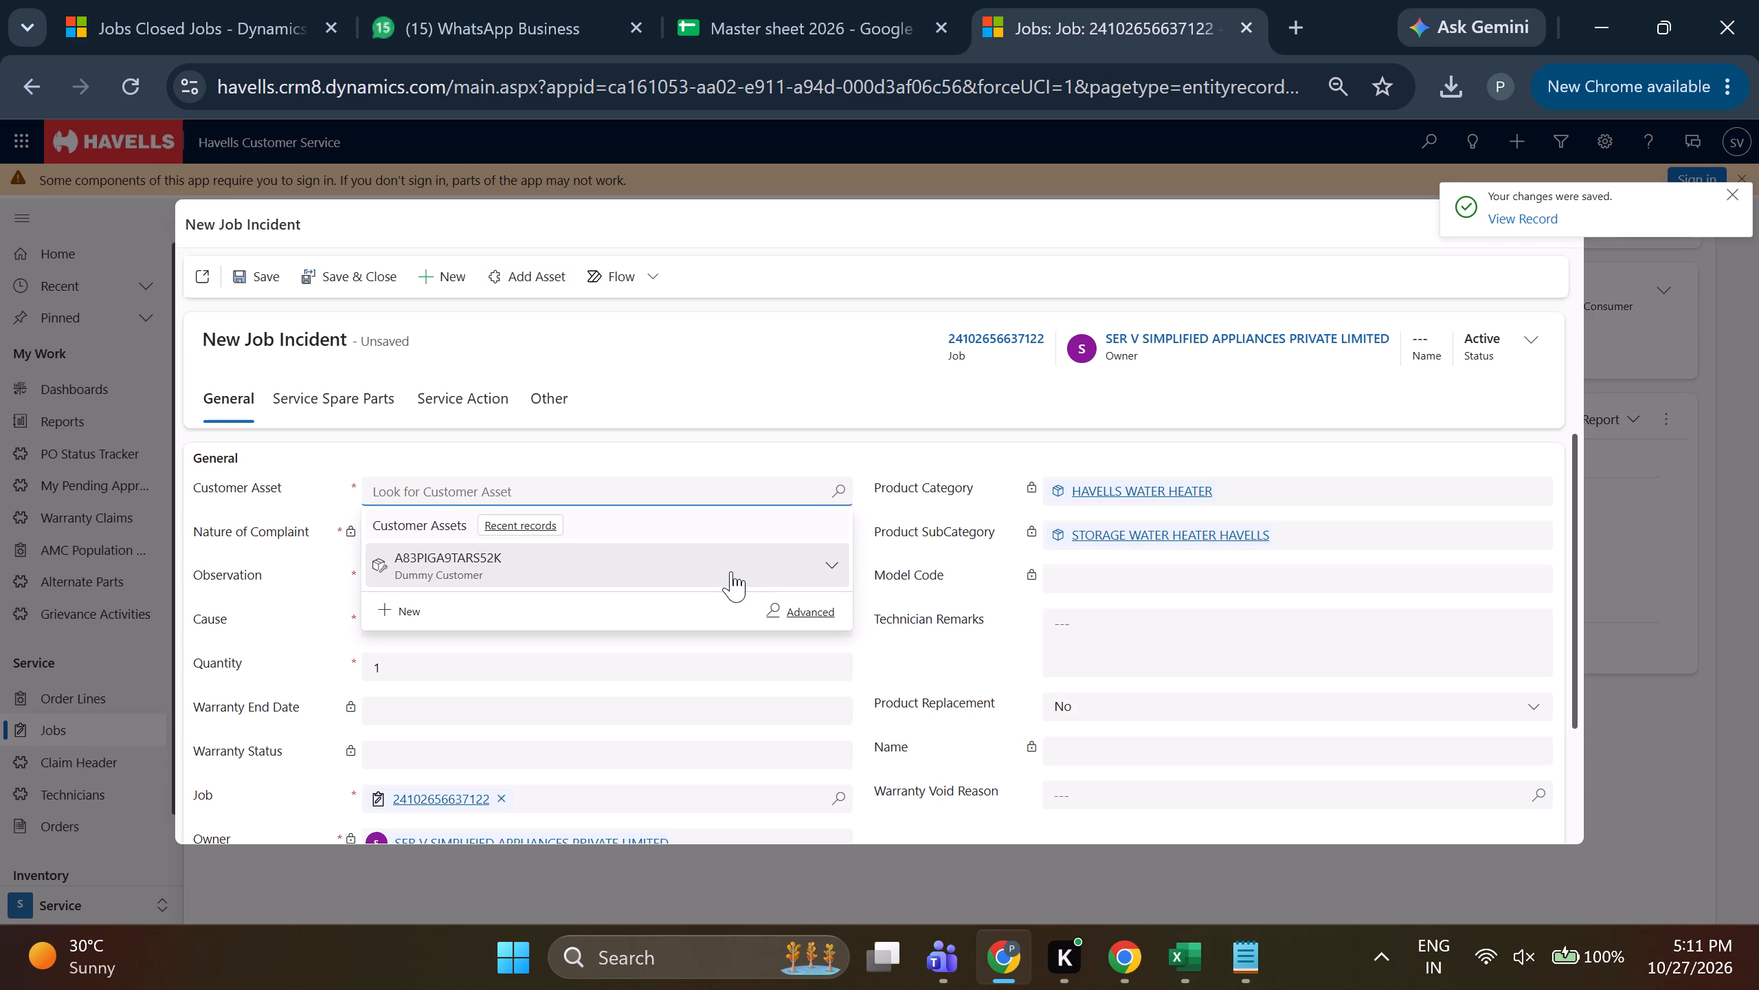
left_click(731, 571)
left_click(832, 574)
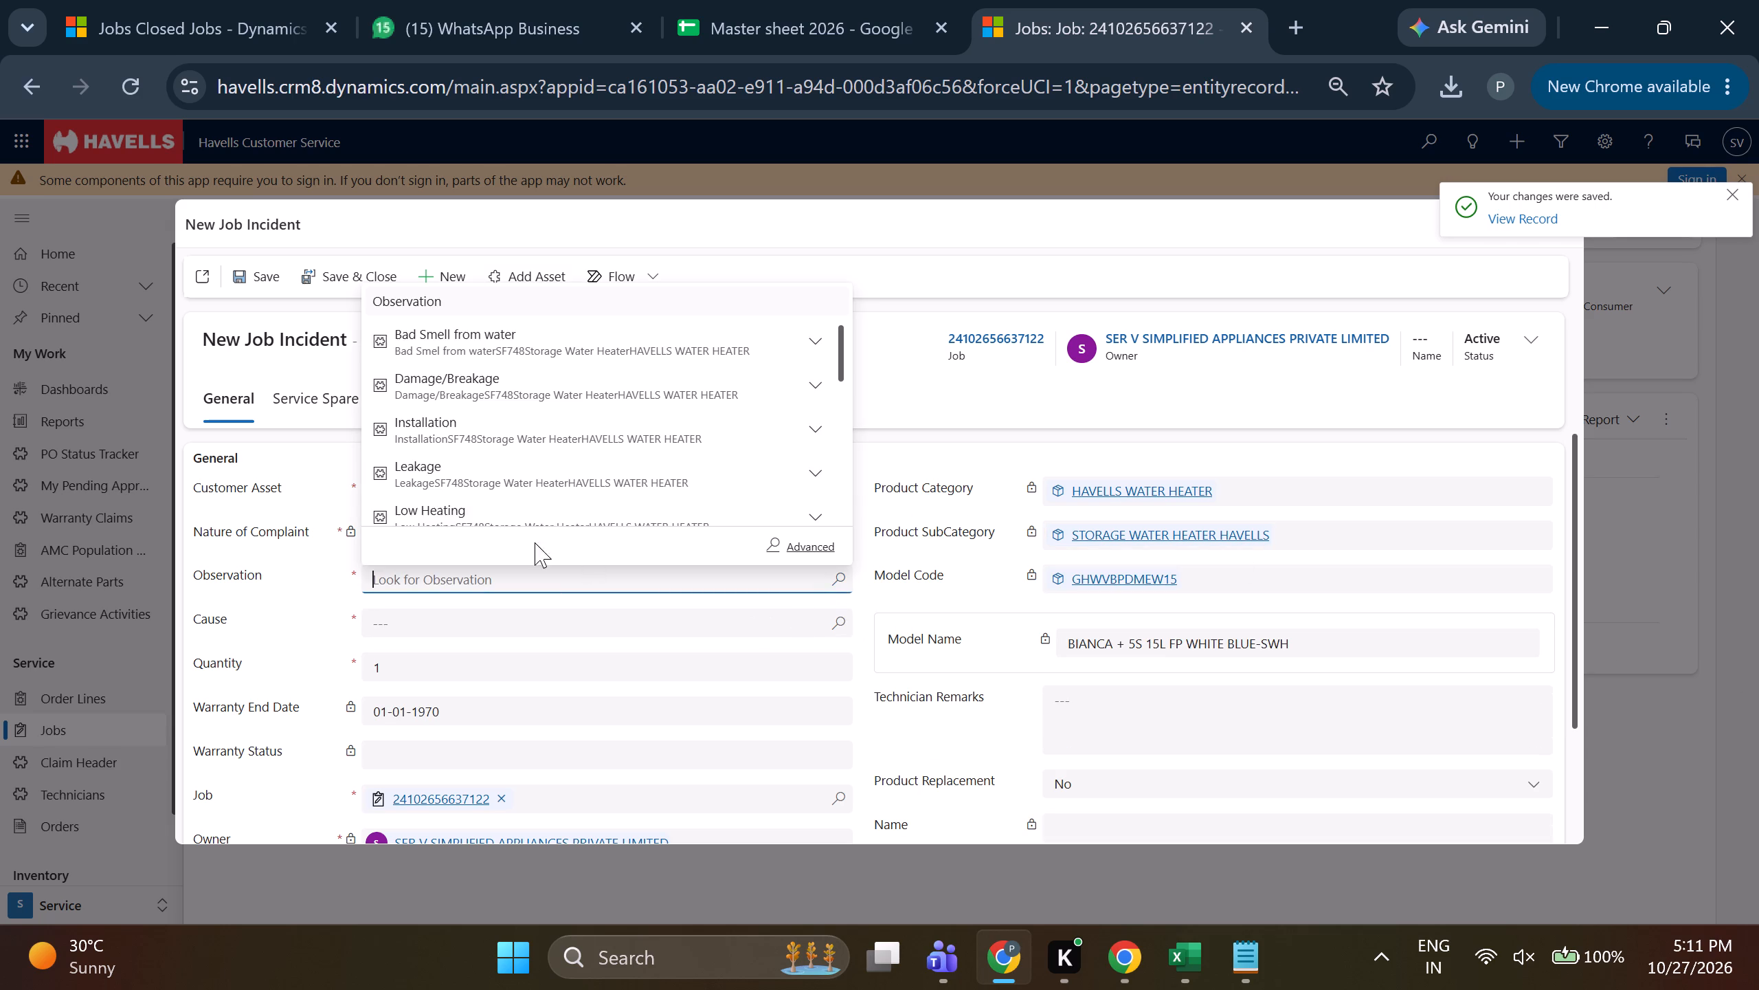
left_click(438, 437)
left_click(258, 272)
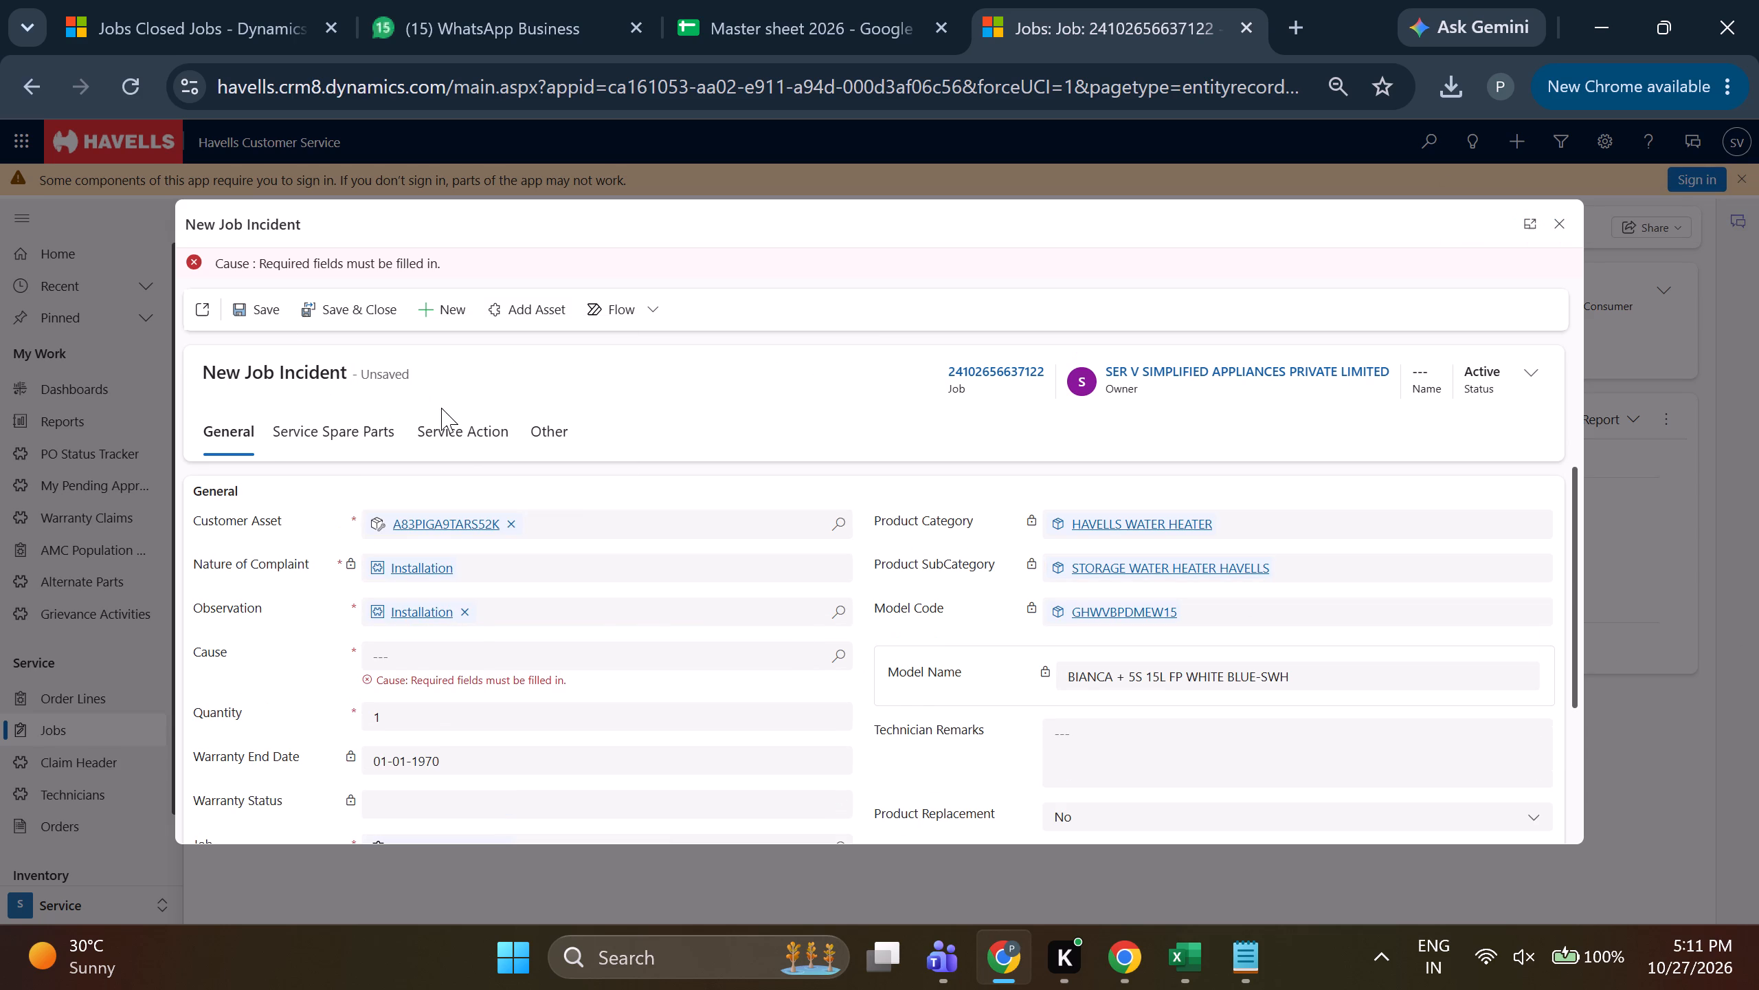
left_click(834, 663)
left_click(537, 591)
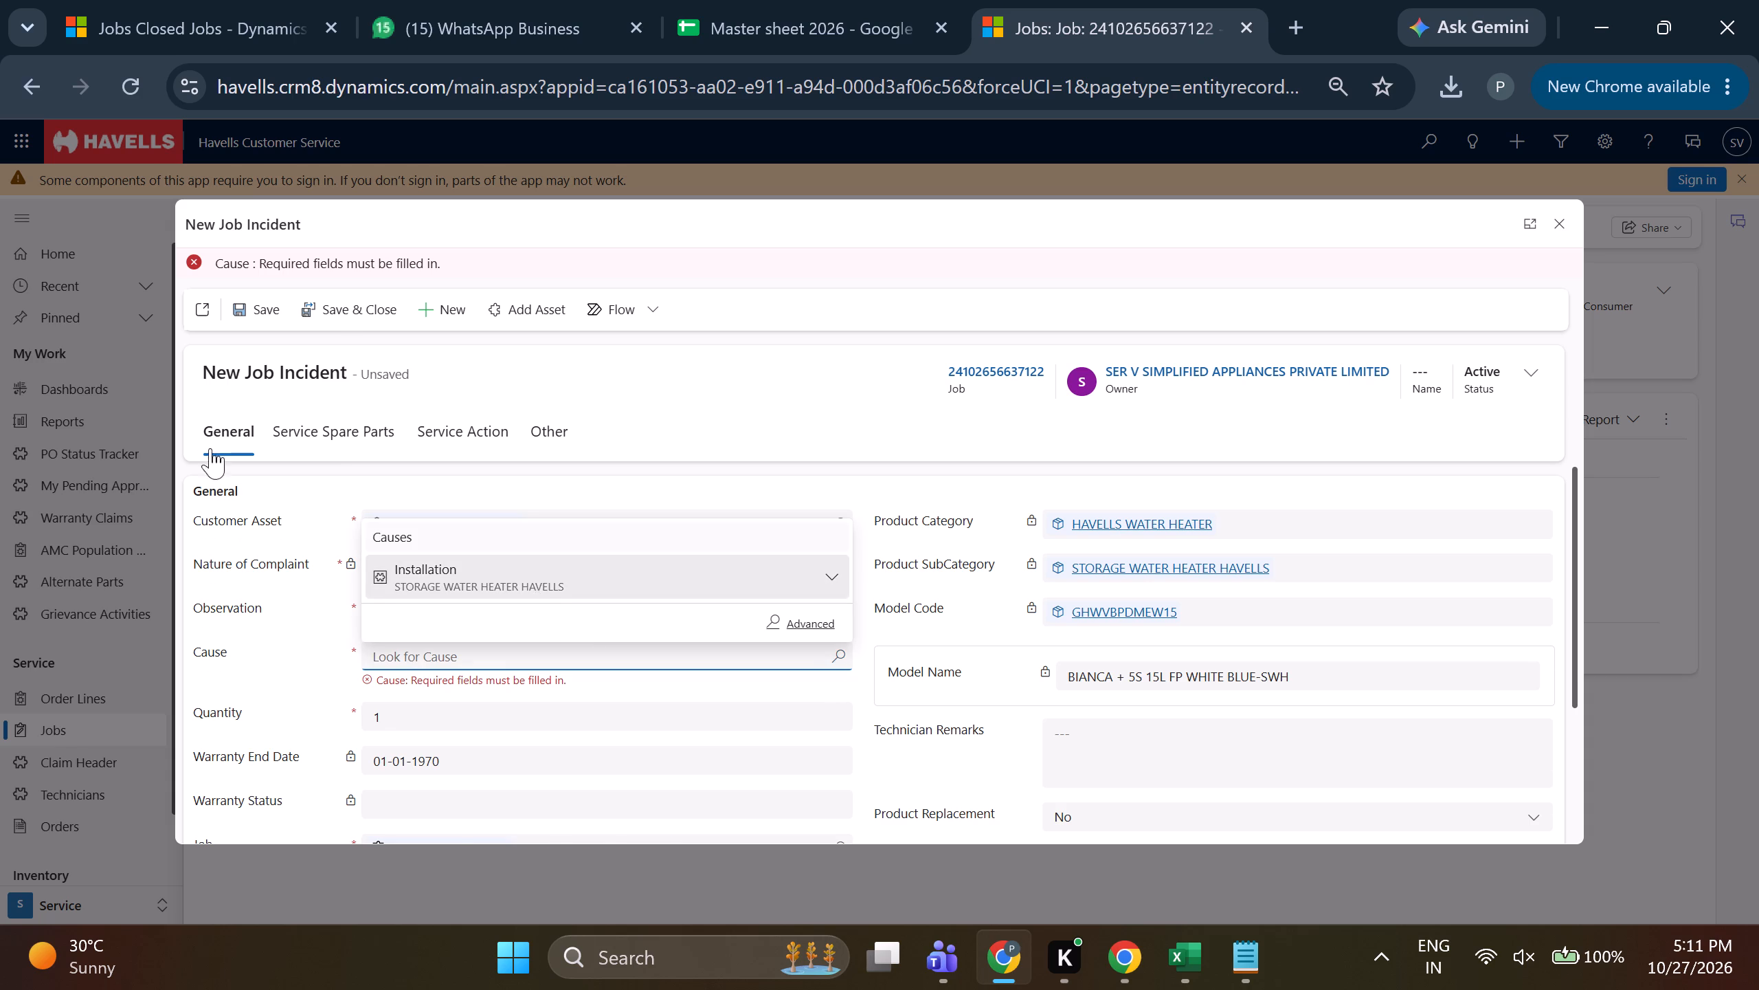
left_click(245, 269)
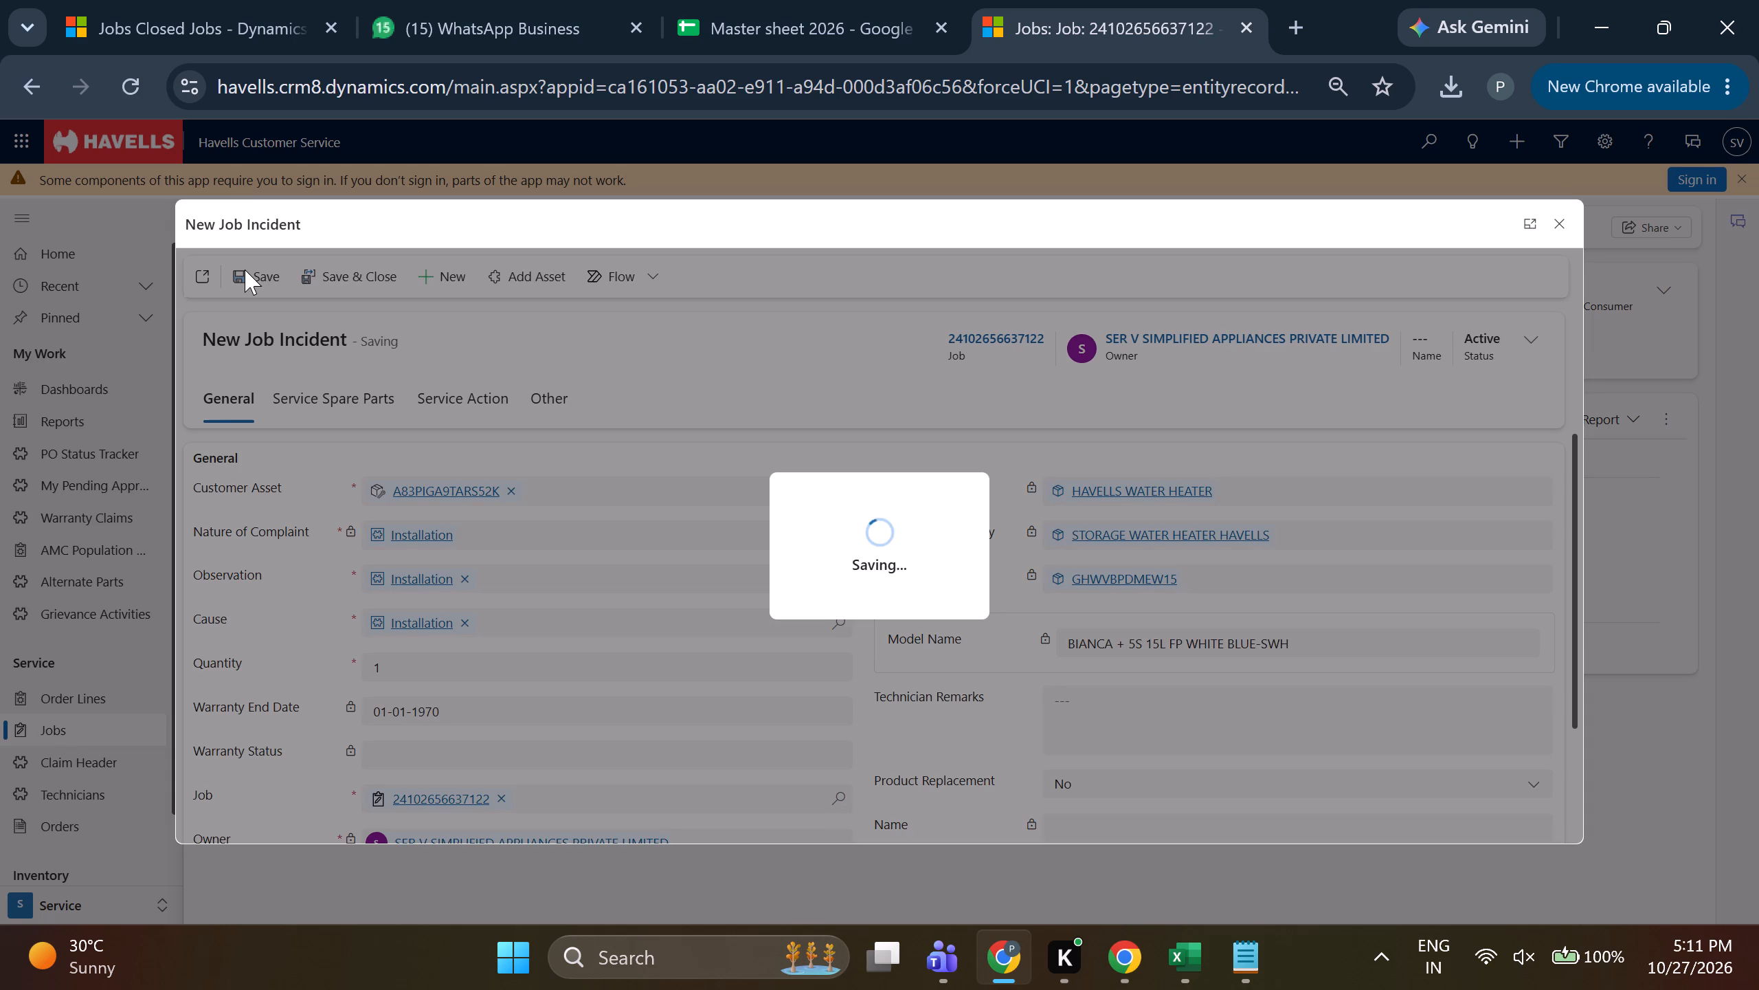
Check the saved job incident's service action list for entries, refreshing the list.
left_click(453, 410)
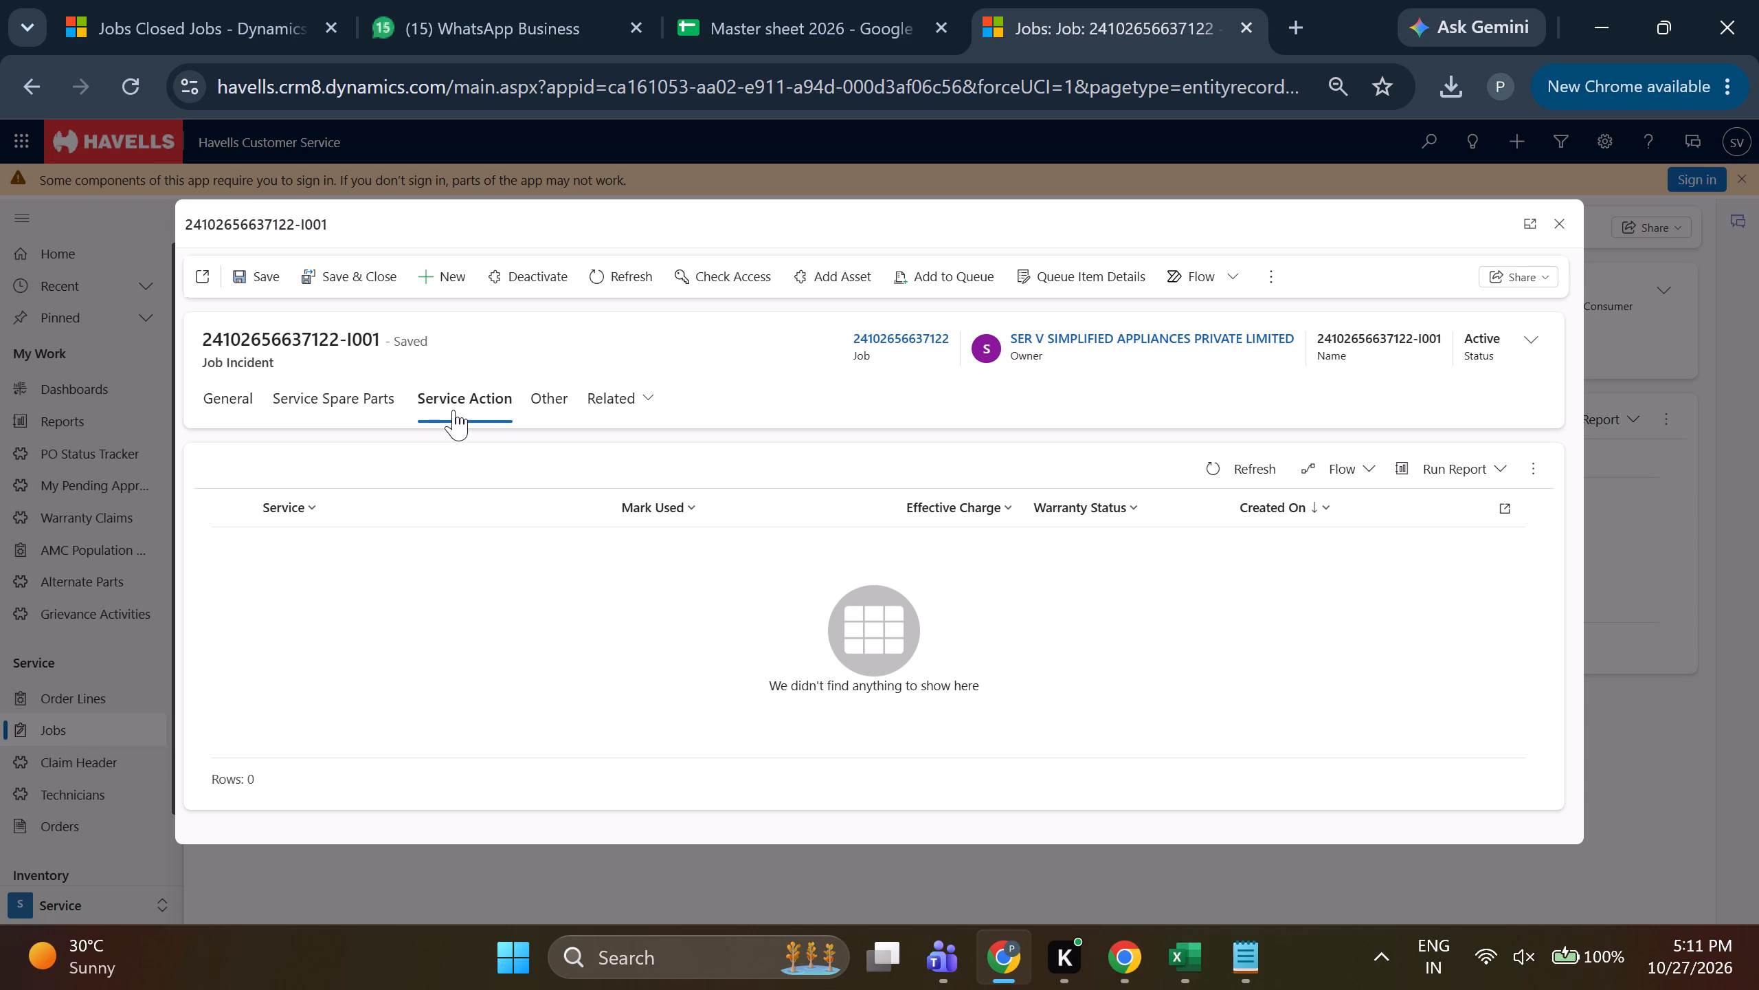
left_click(1262, 485)
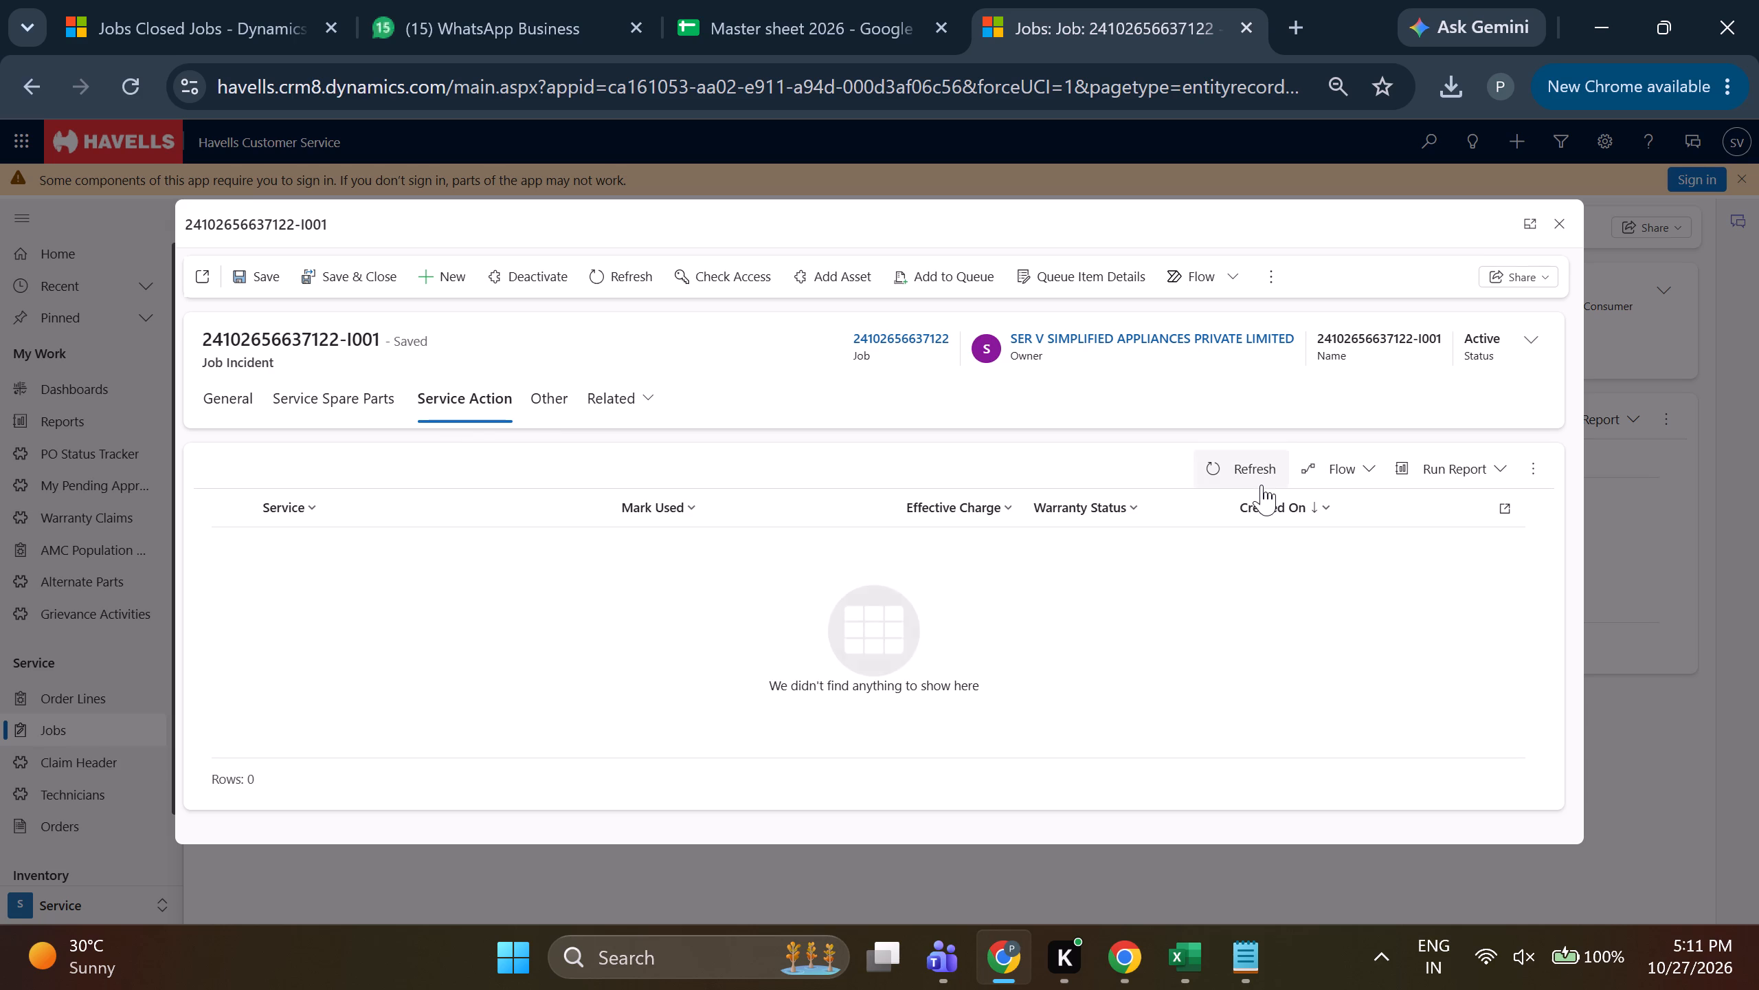
left_click(1262, 485)
left_click(1247, 475)
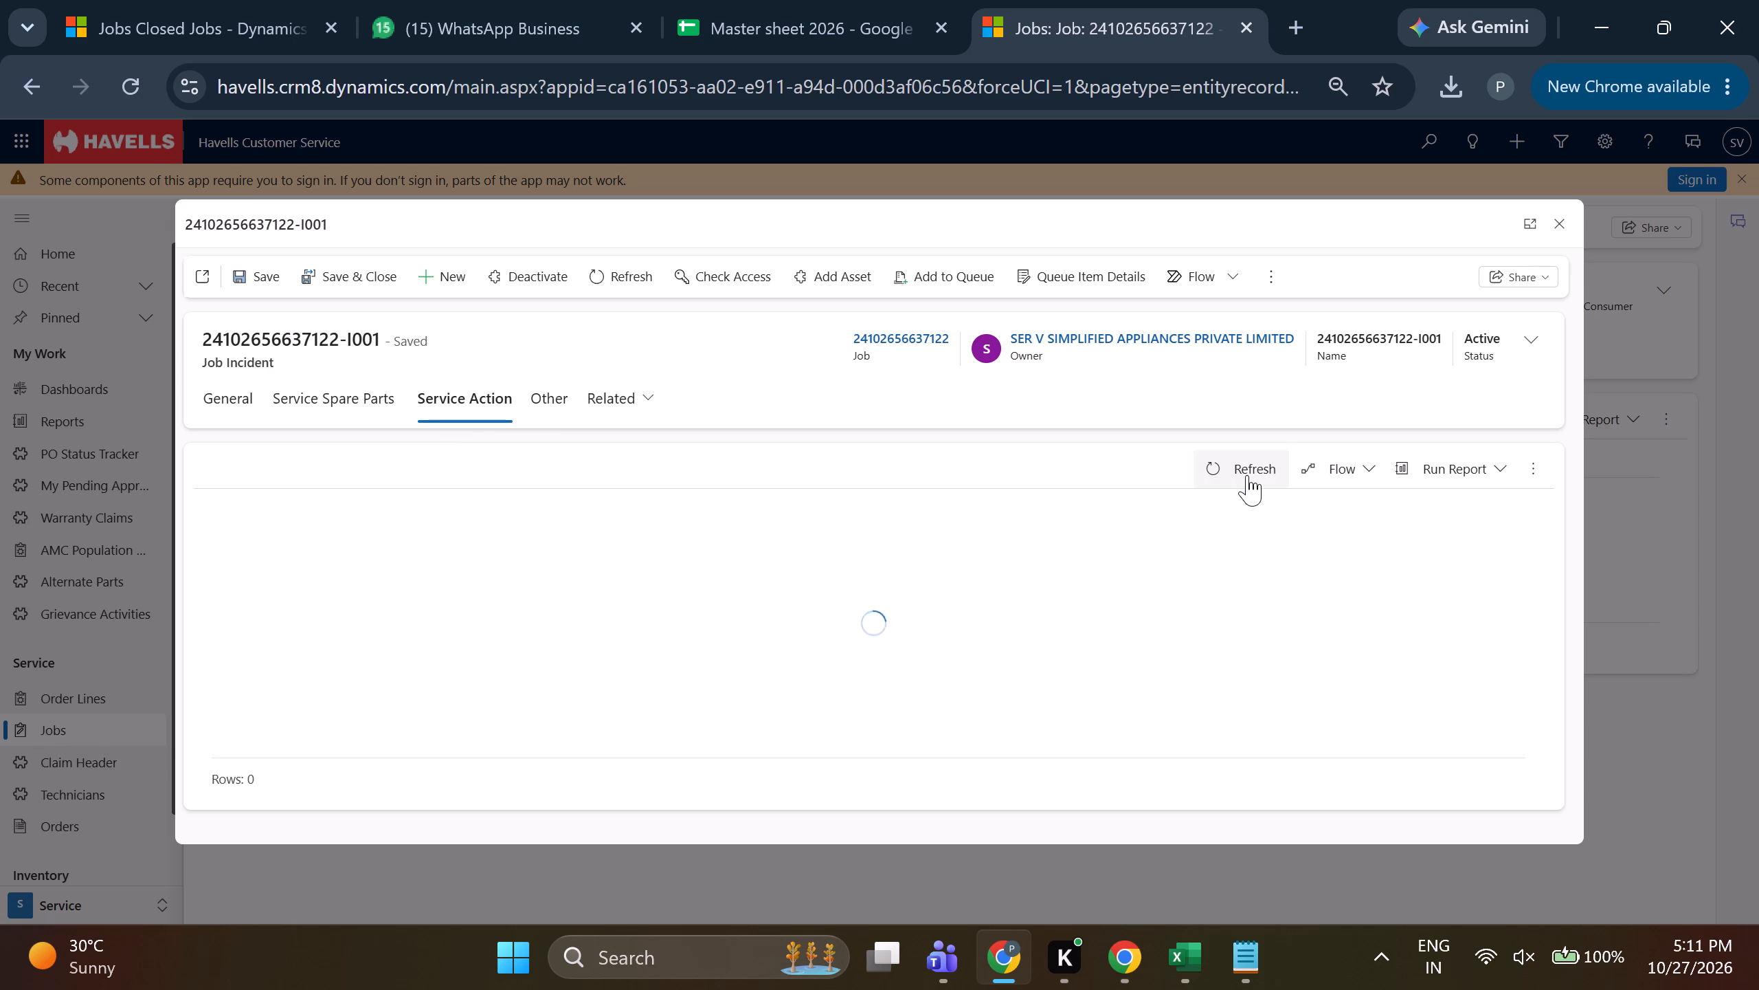
left_click(1247, 475)
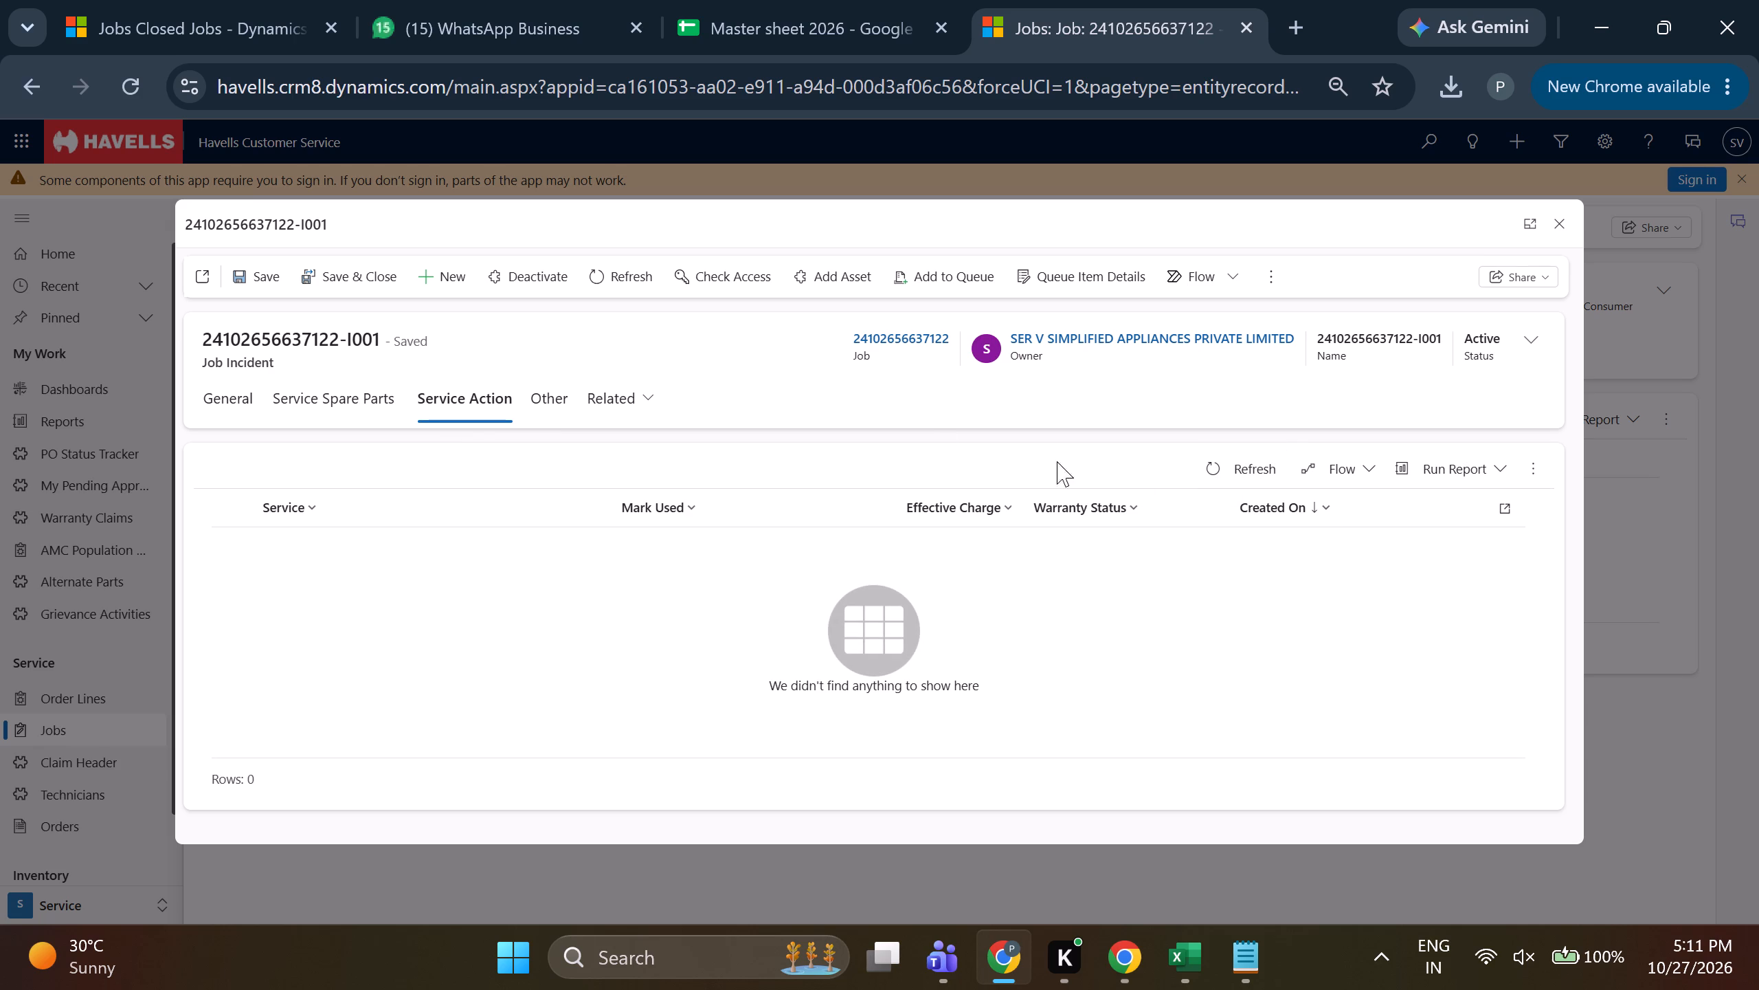
Reload the job incident record and recheck its service action list several times, closing the incident at the end.
left_click(639, 279)
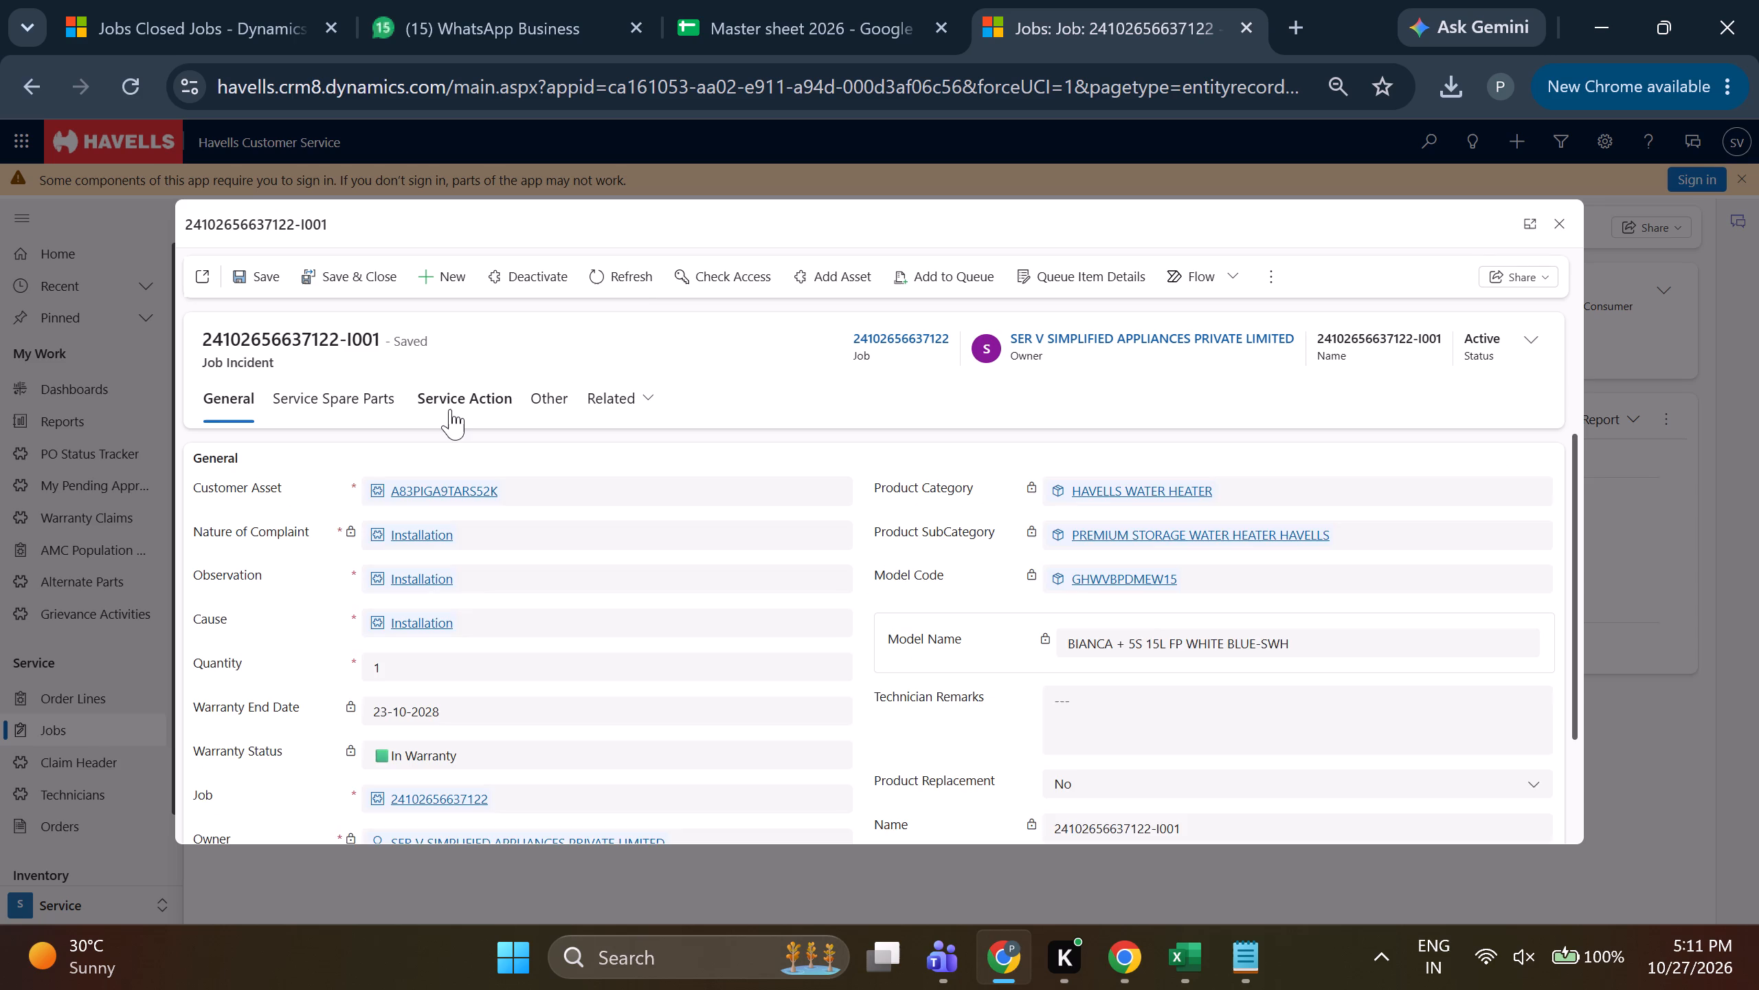
left_click(450, 409)
left_click_drag(1224, 465, 1235, 466)
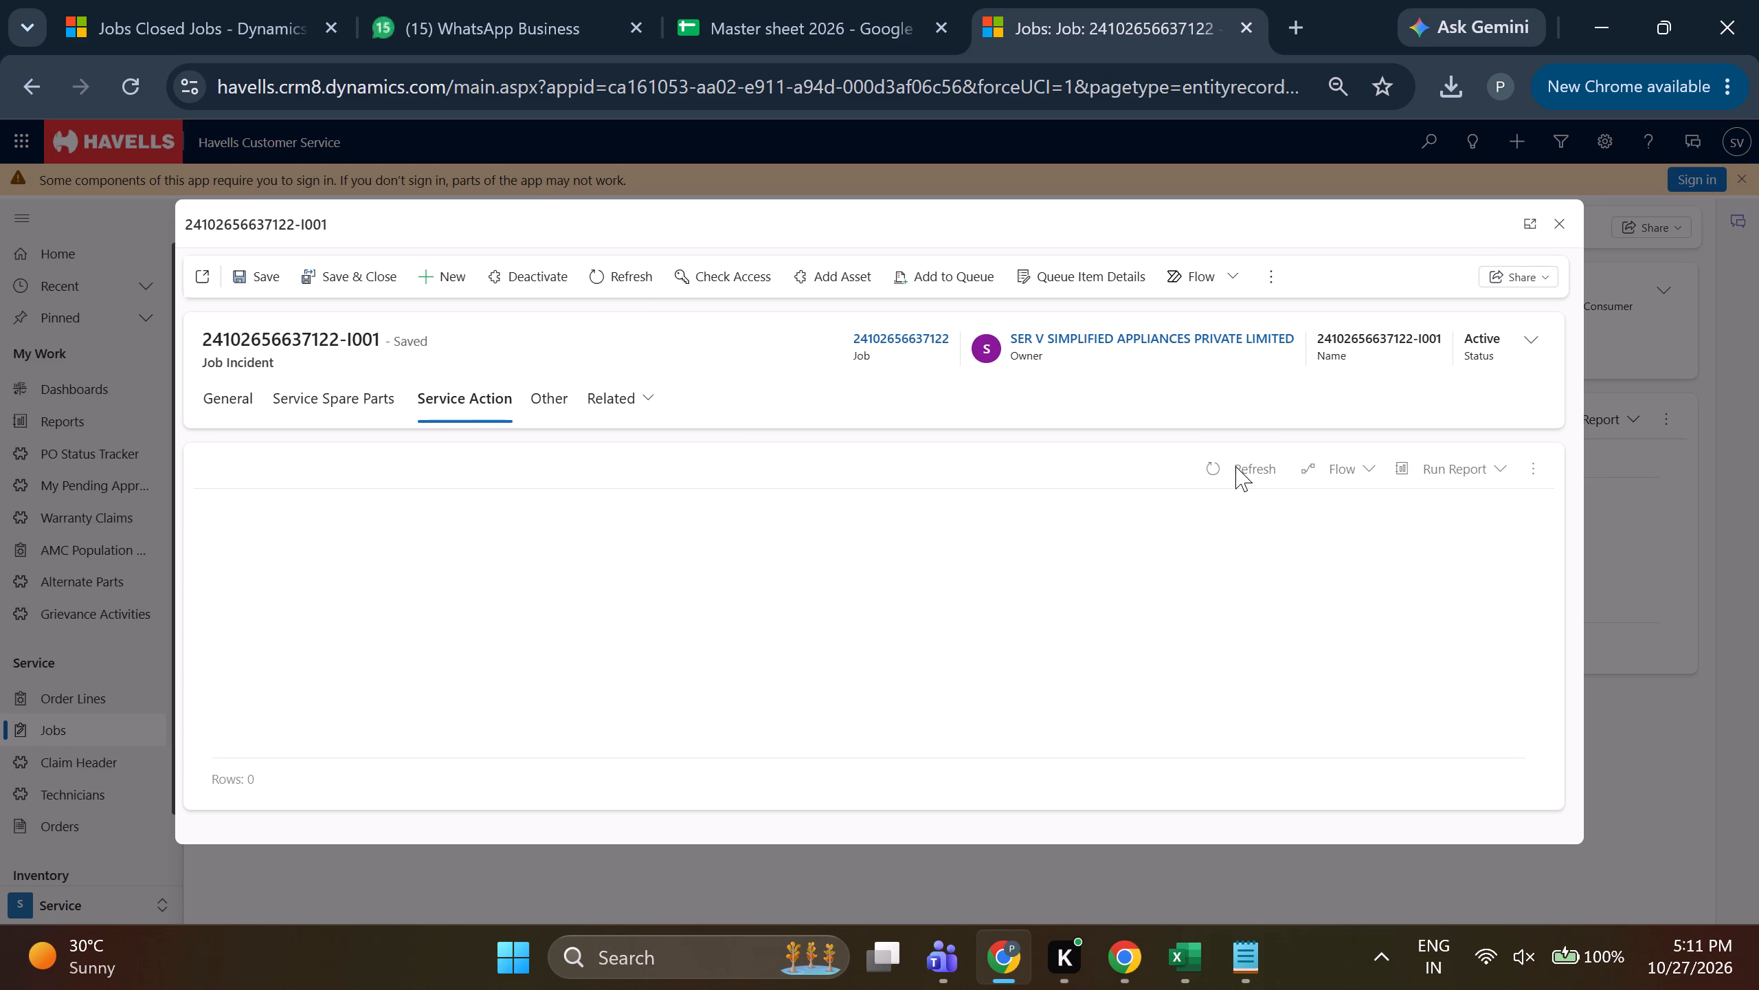
triple_click(1235, 466)
double_click(1235, 466)
double_click(1235, 466)
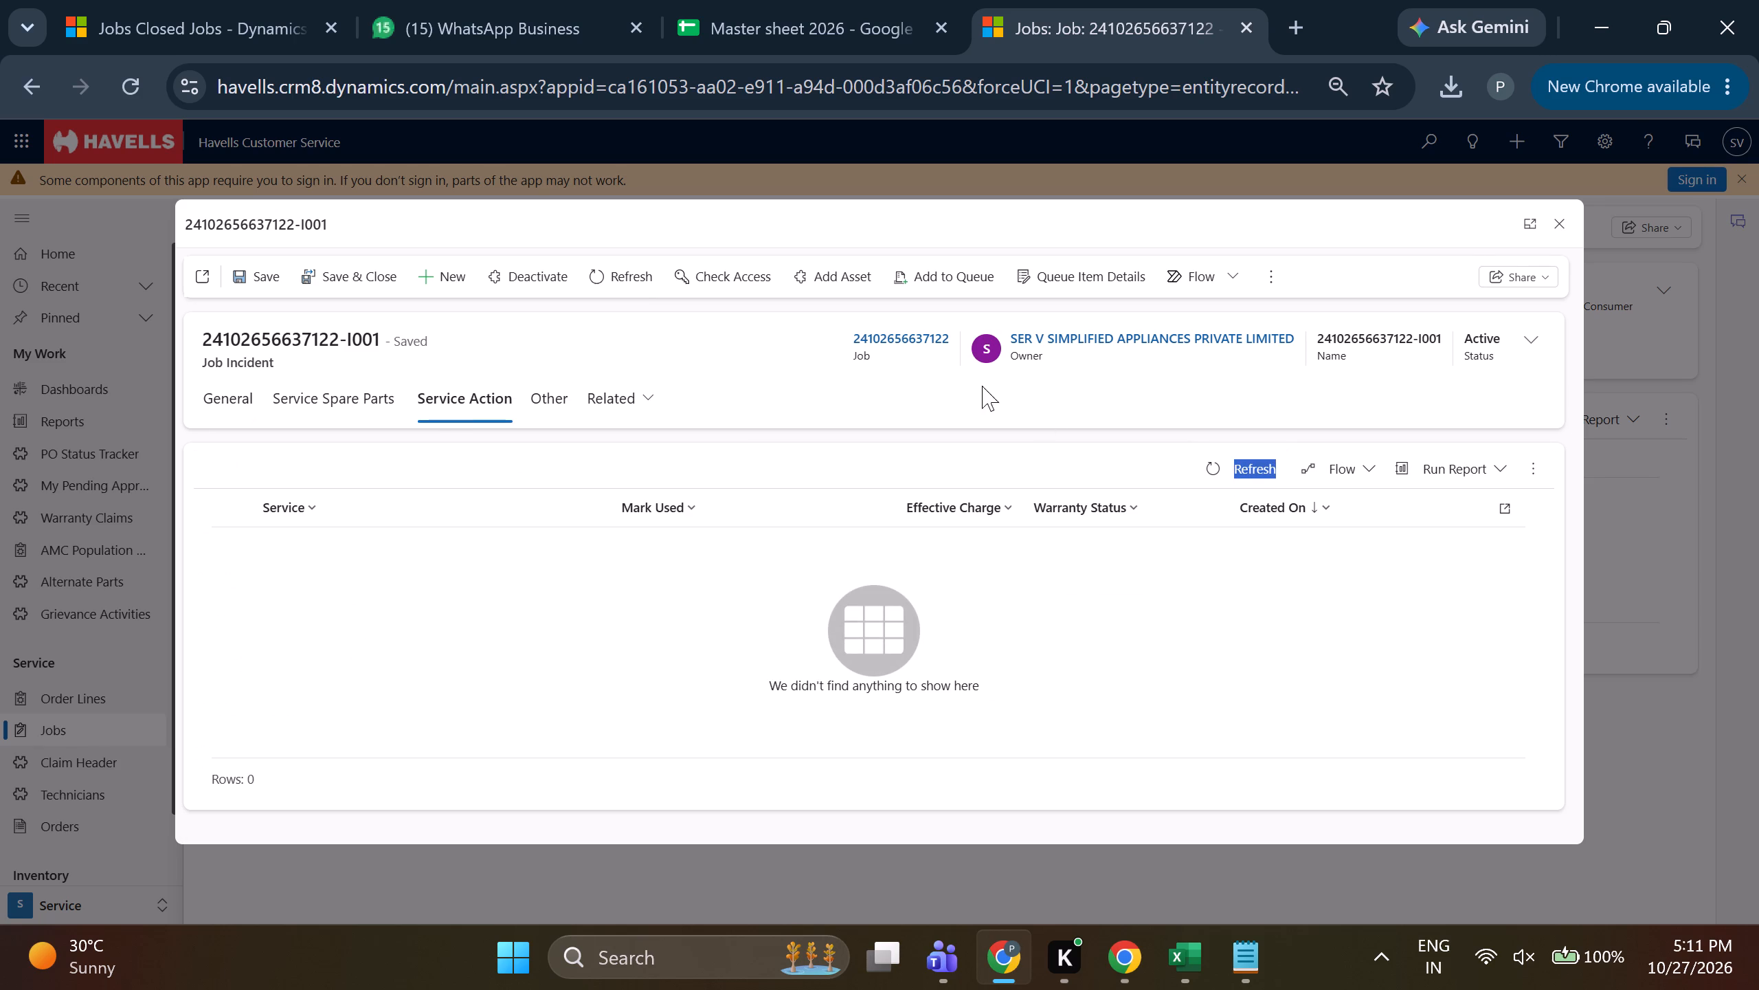
triple_click(643, 269)
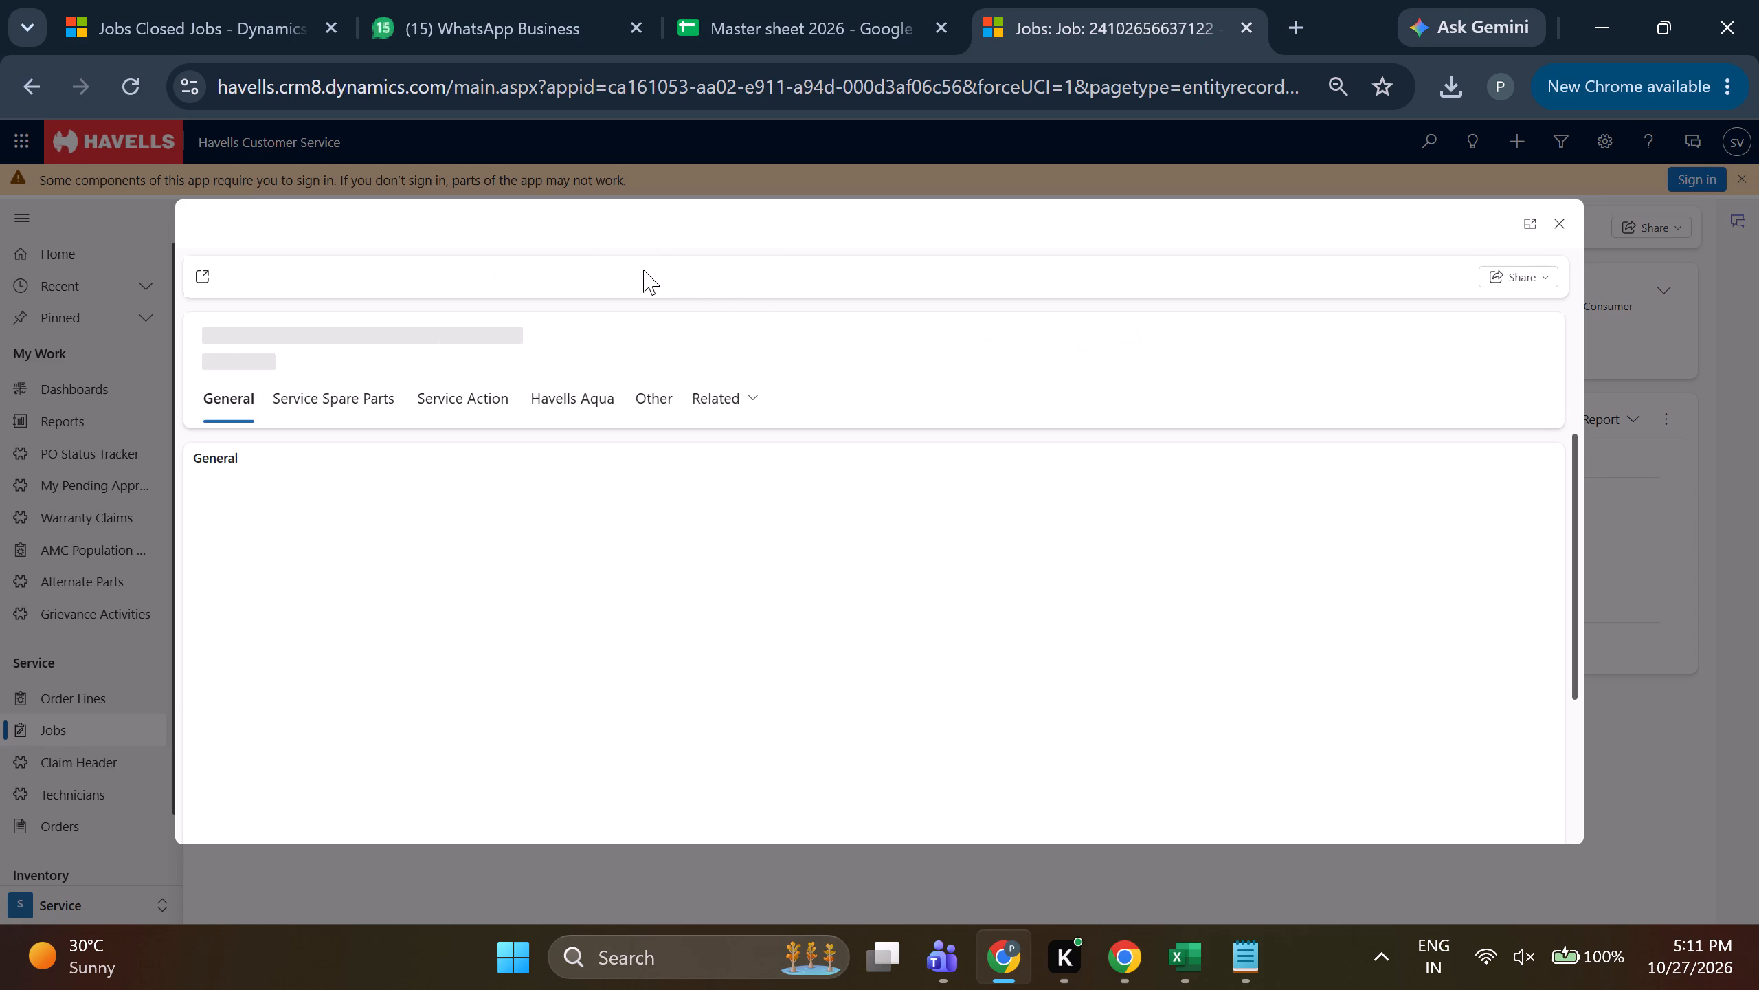
left_click(470, 424)
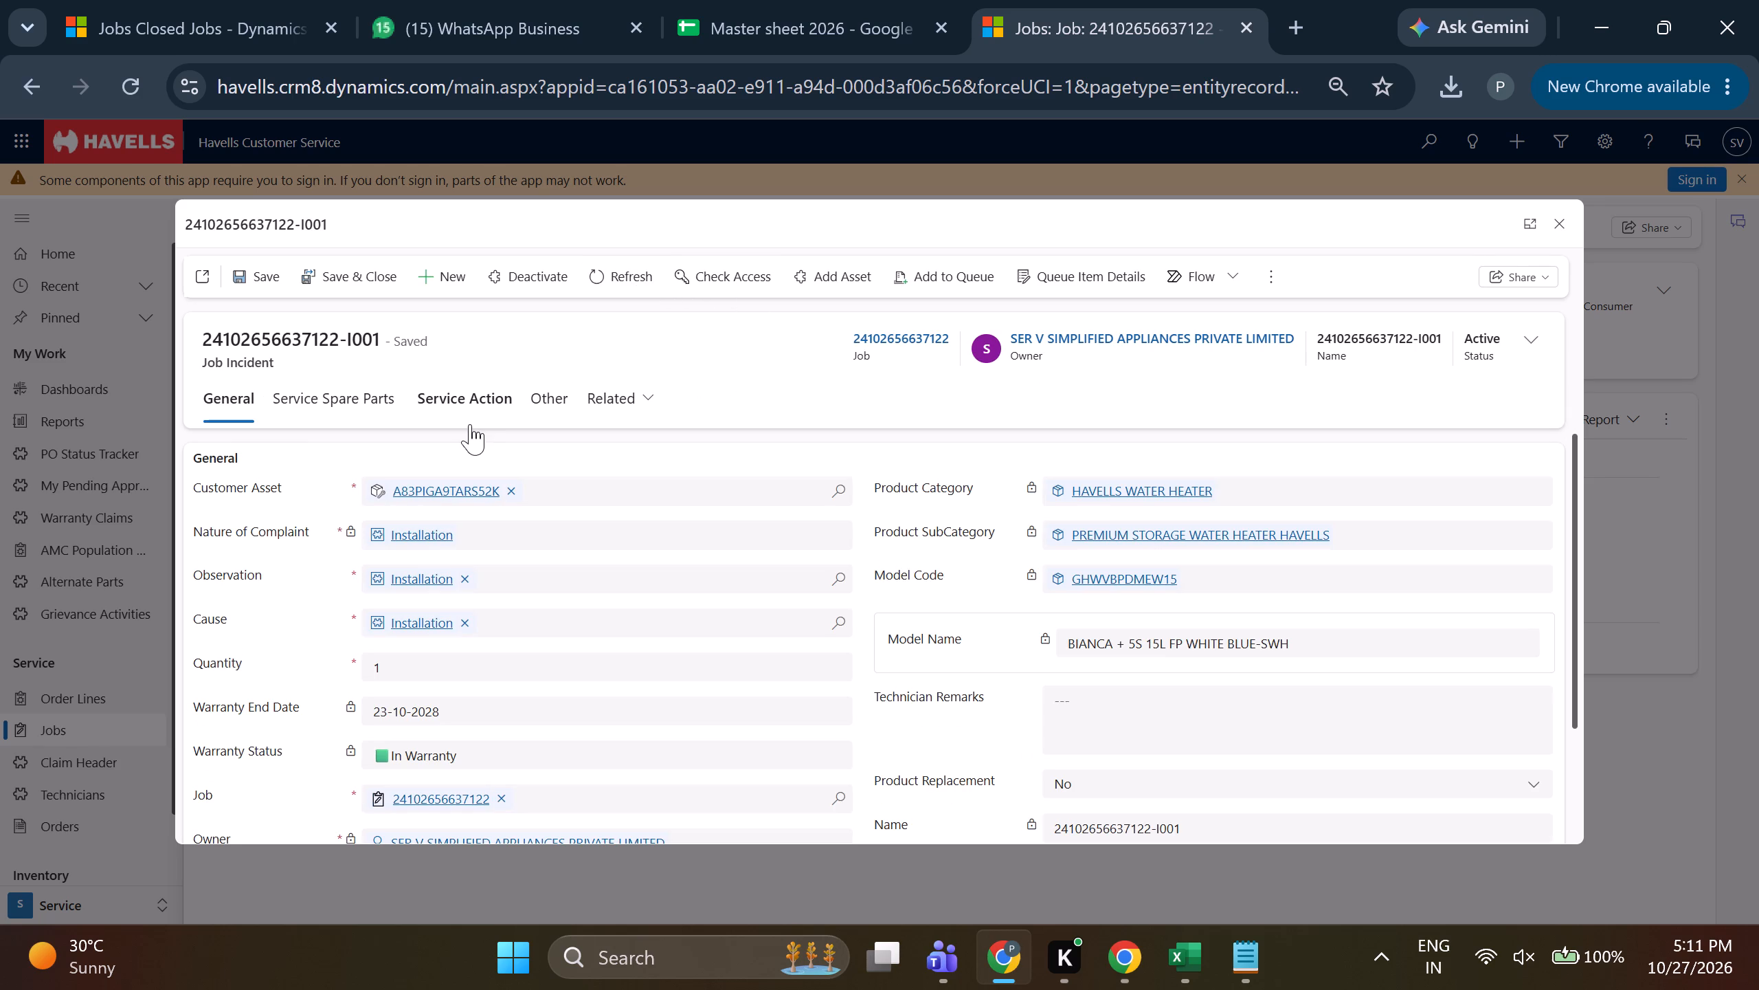
left_click(1250, 465)
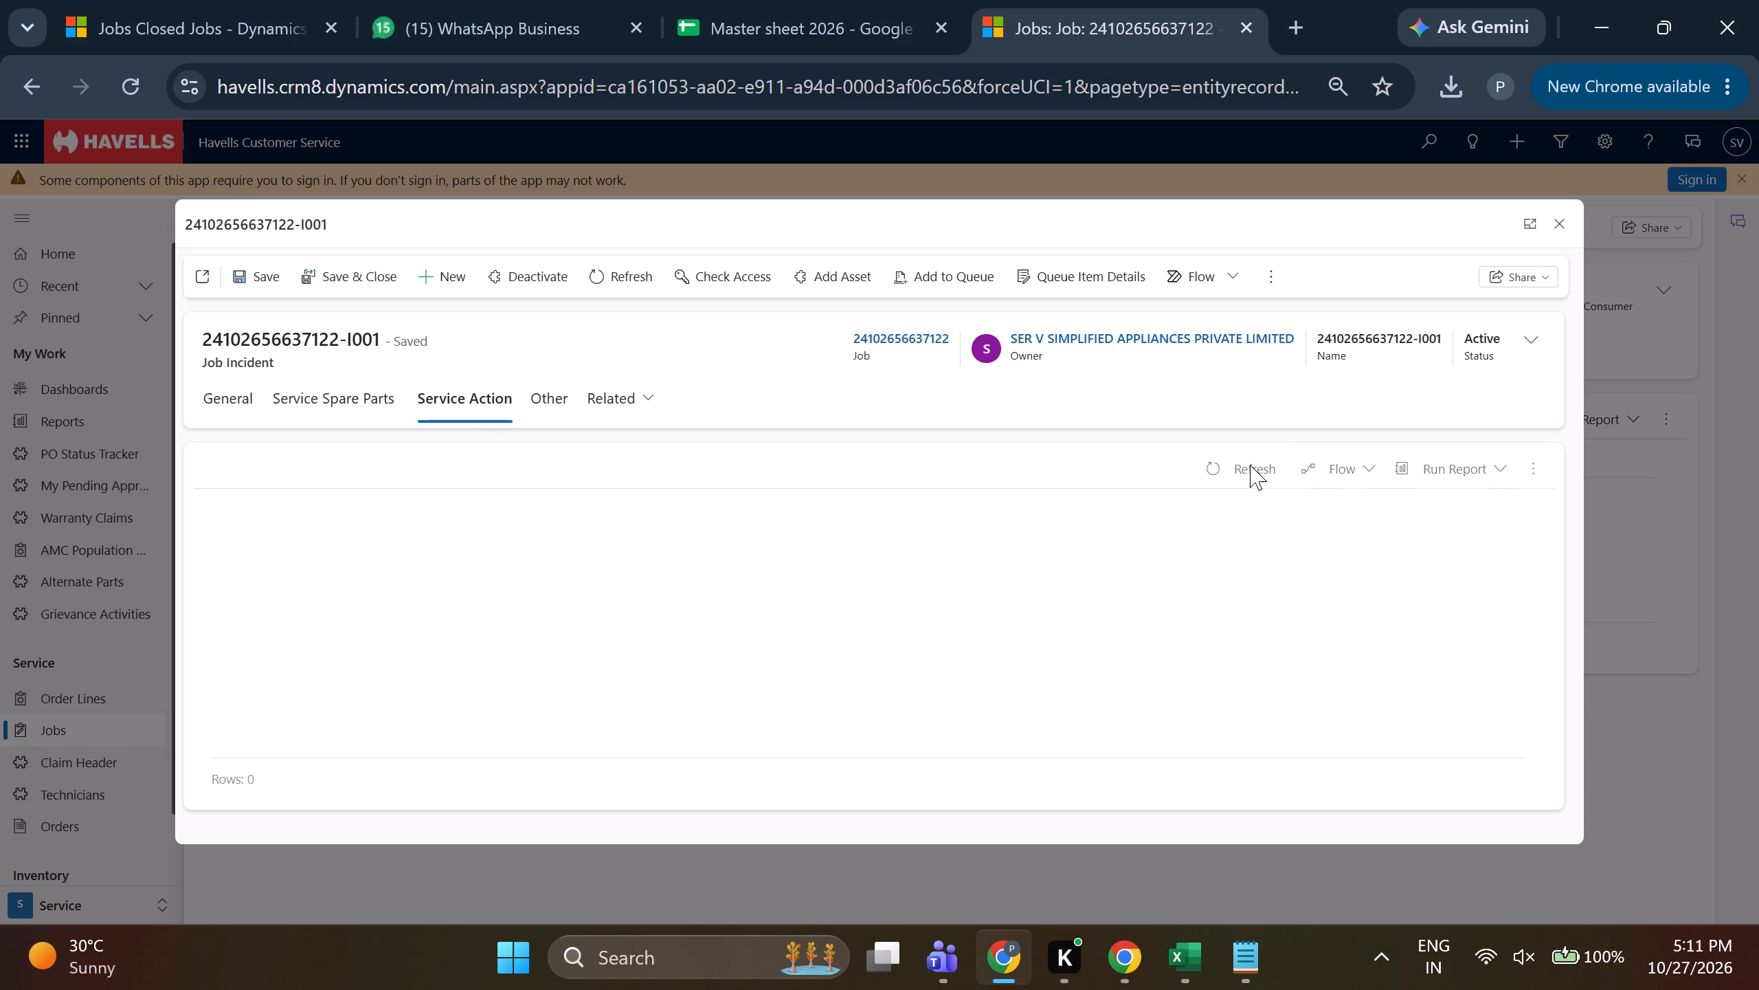
left_click(1250, 465)
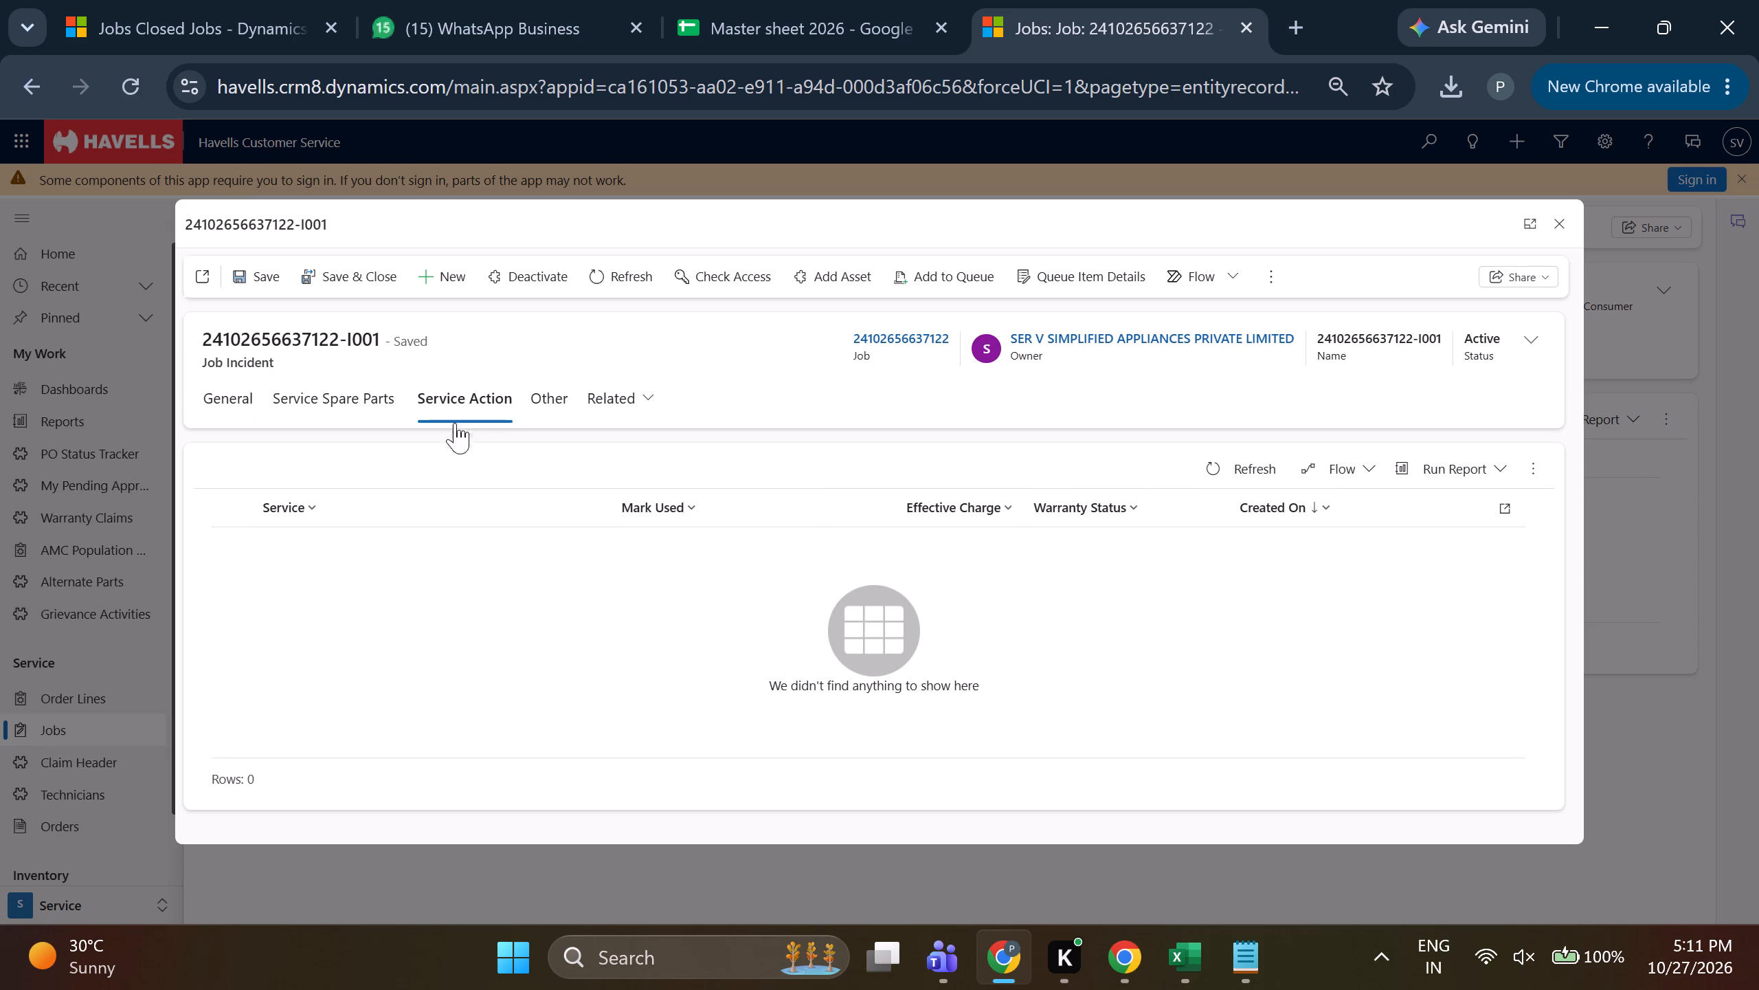
left_click(627, 263)
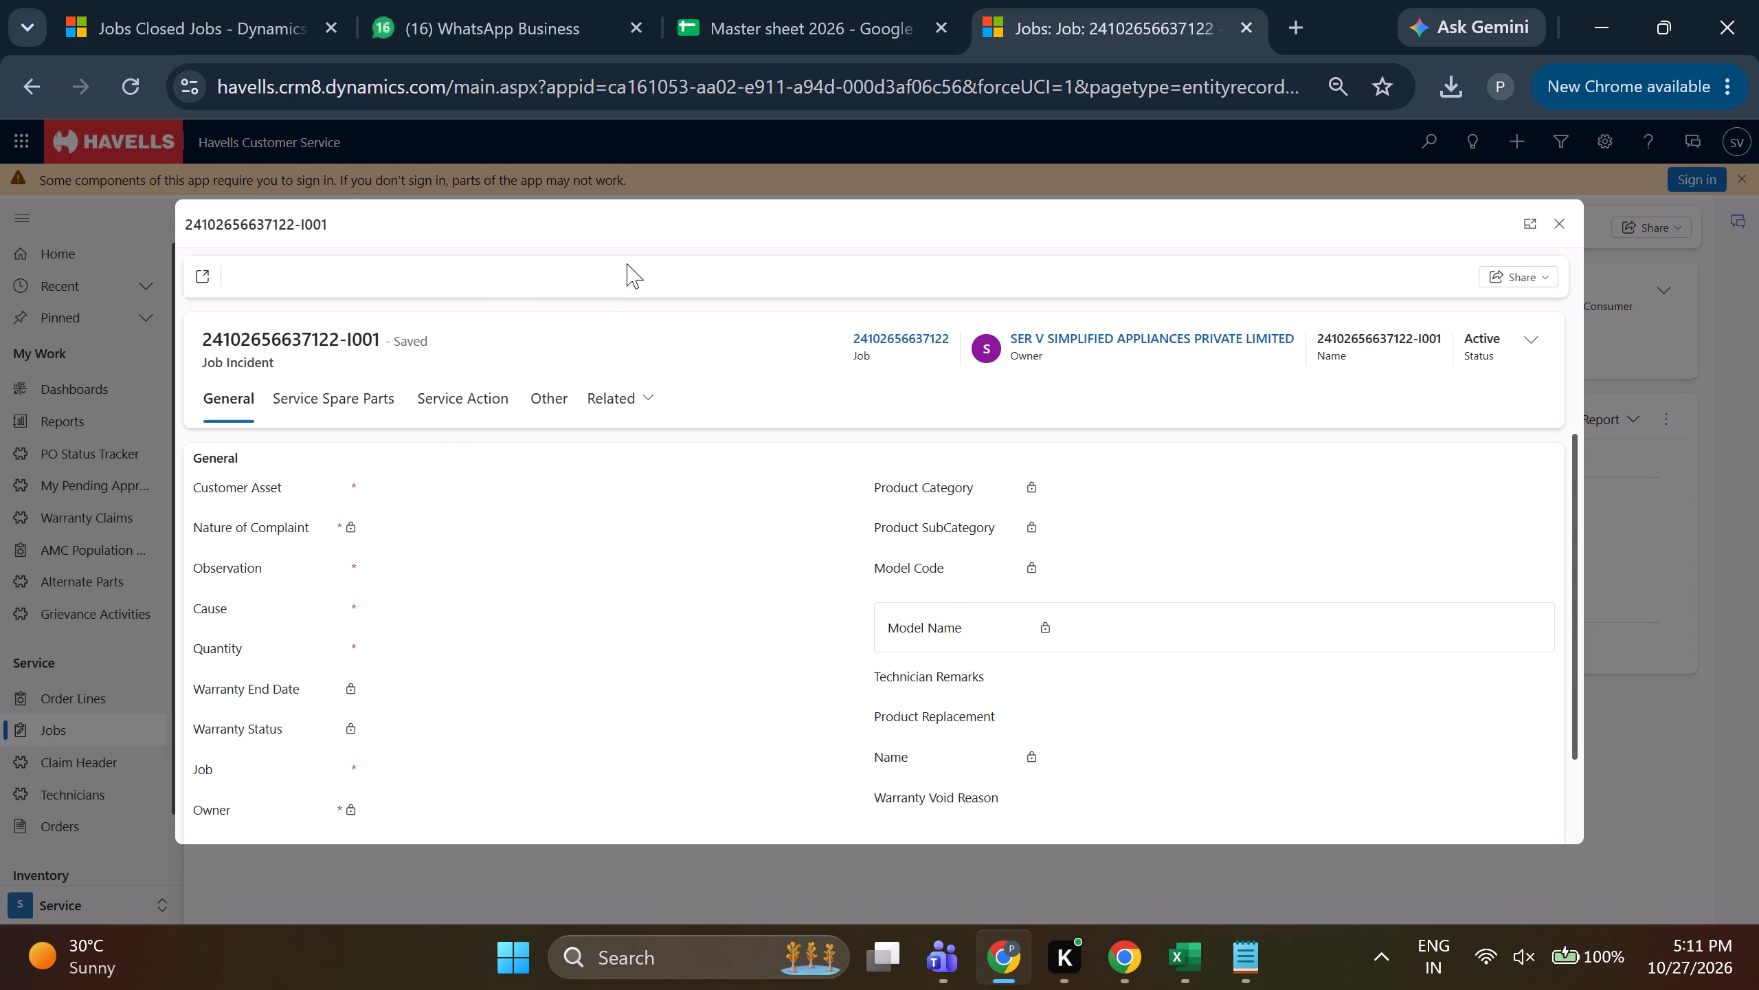
left_click(474, 395)
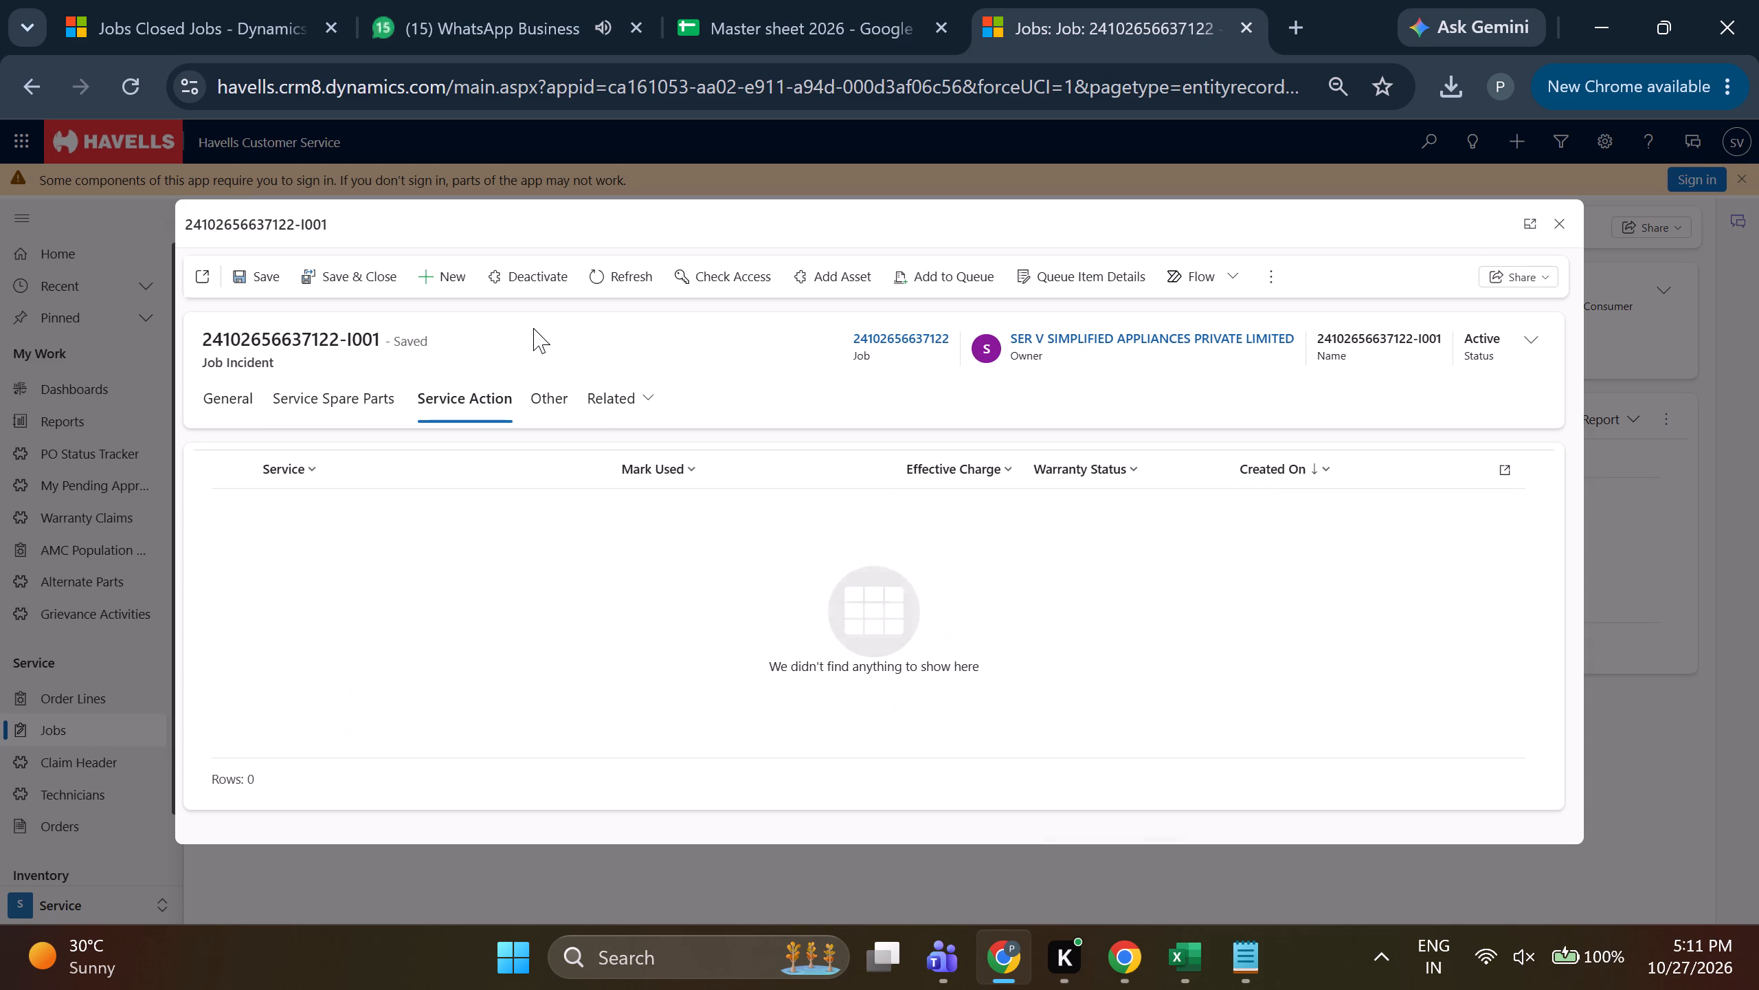
left_click(1260, 460)
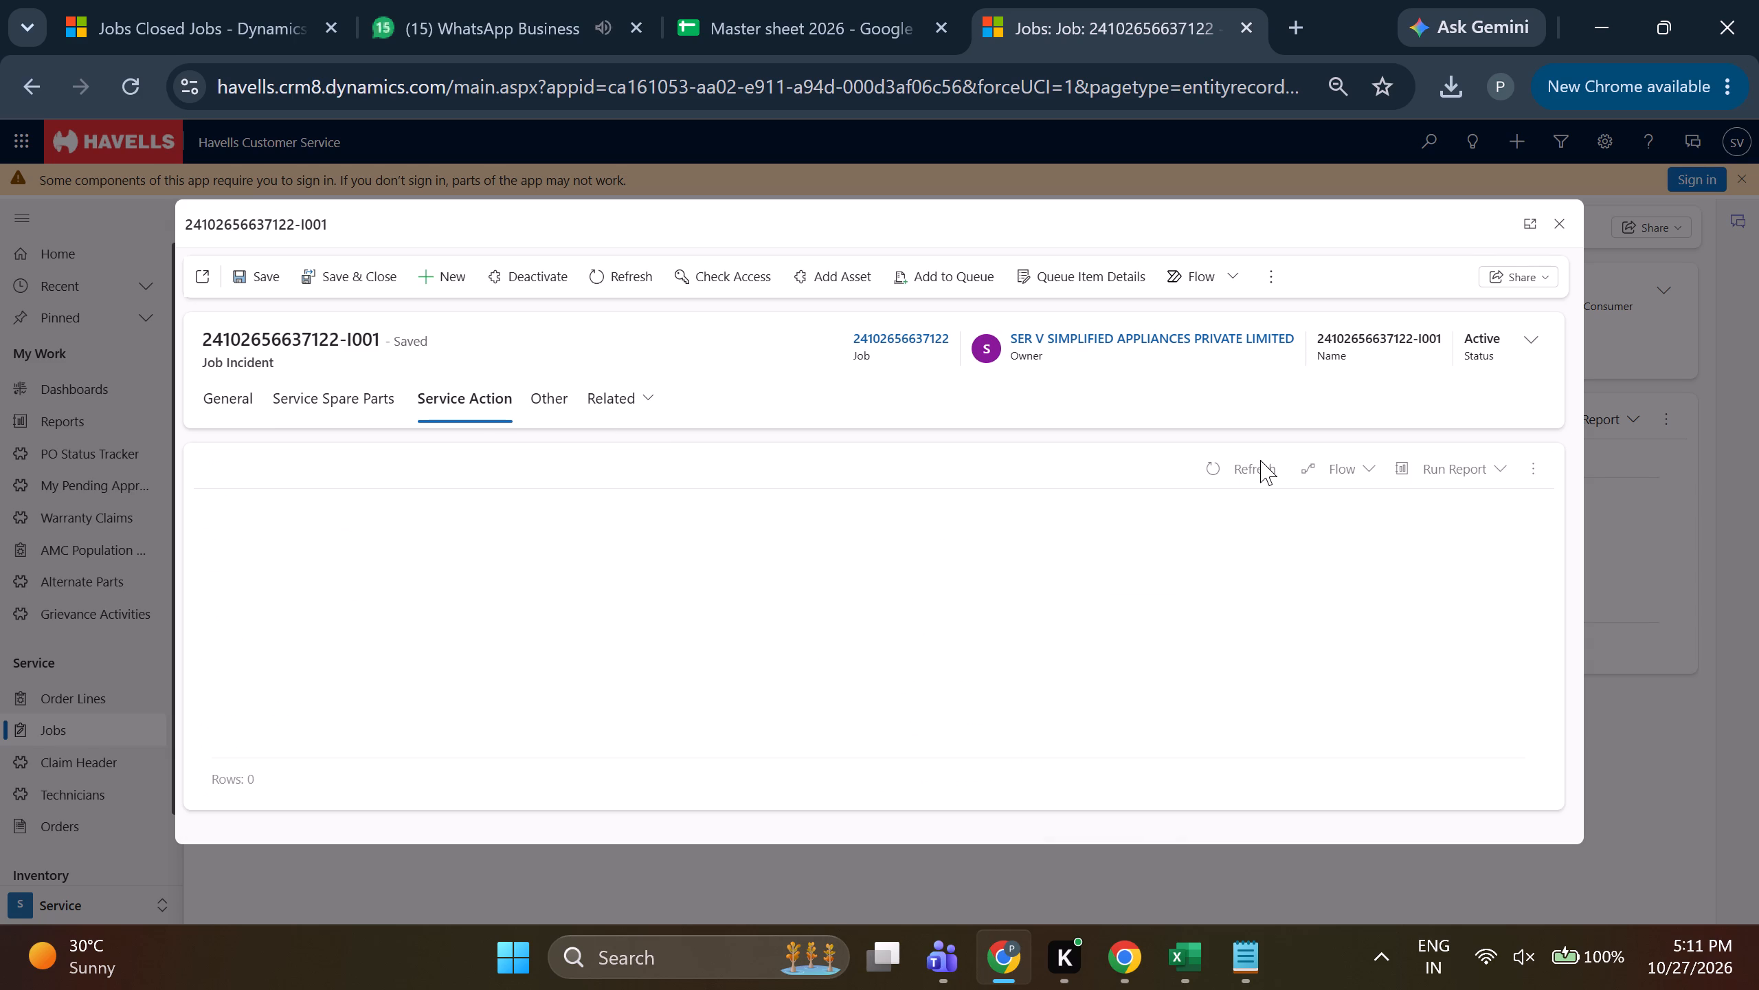
left_click(1560, 236)
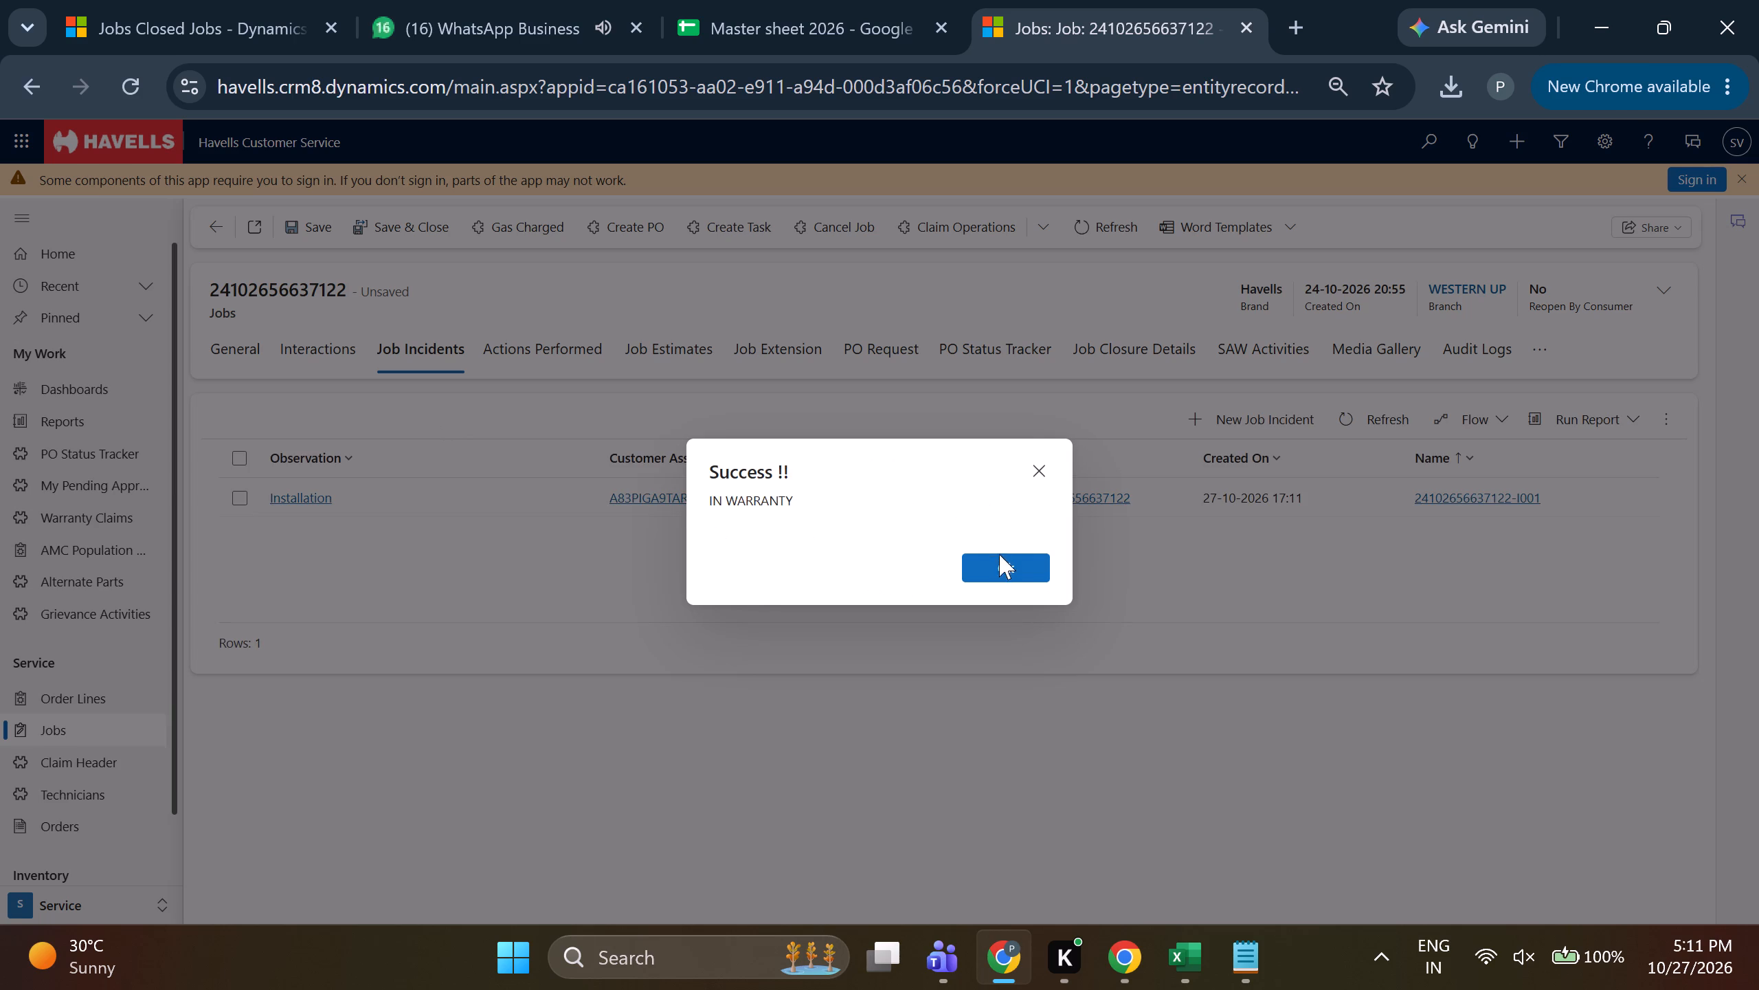
left_click(997, 564)
Reopen the Installation incident, recheck its service action list with repeated refreshes, and close the incident.
double_click(554, 507)
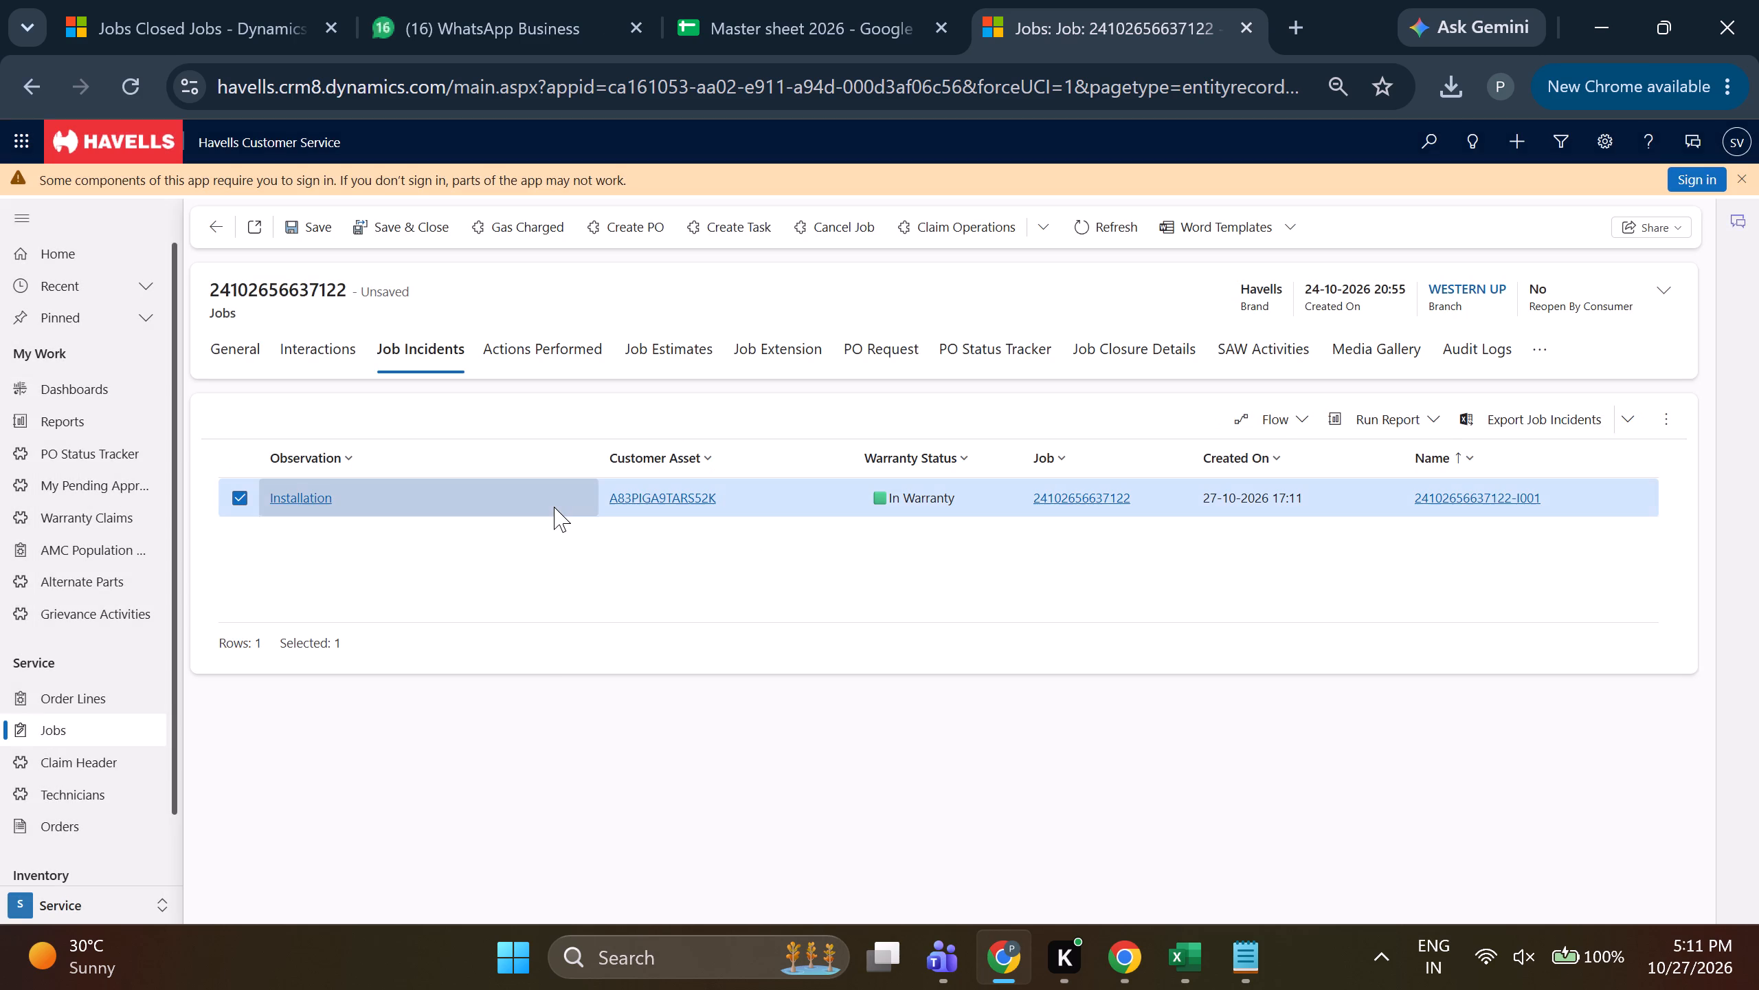
triple_click(554, 507)
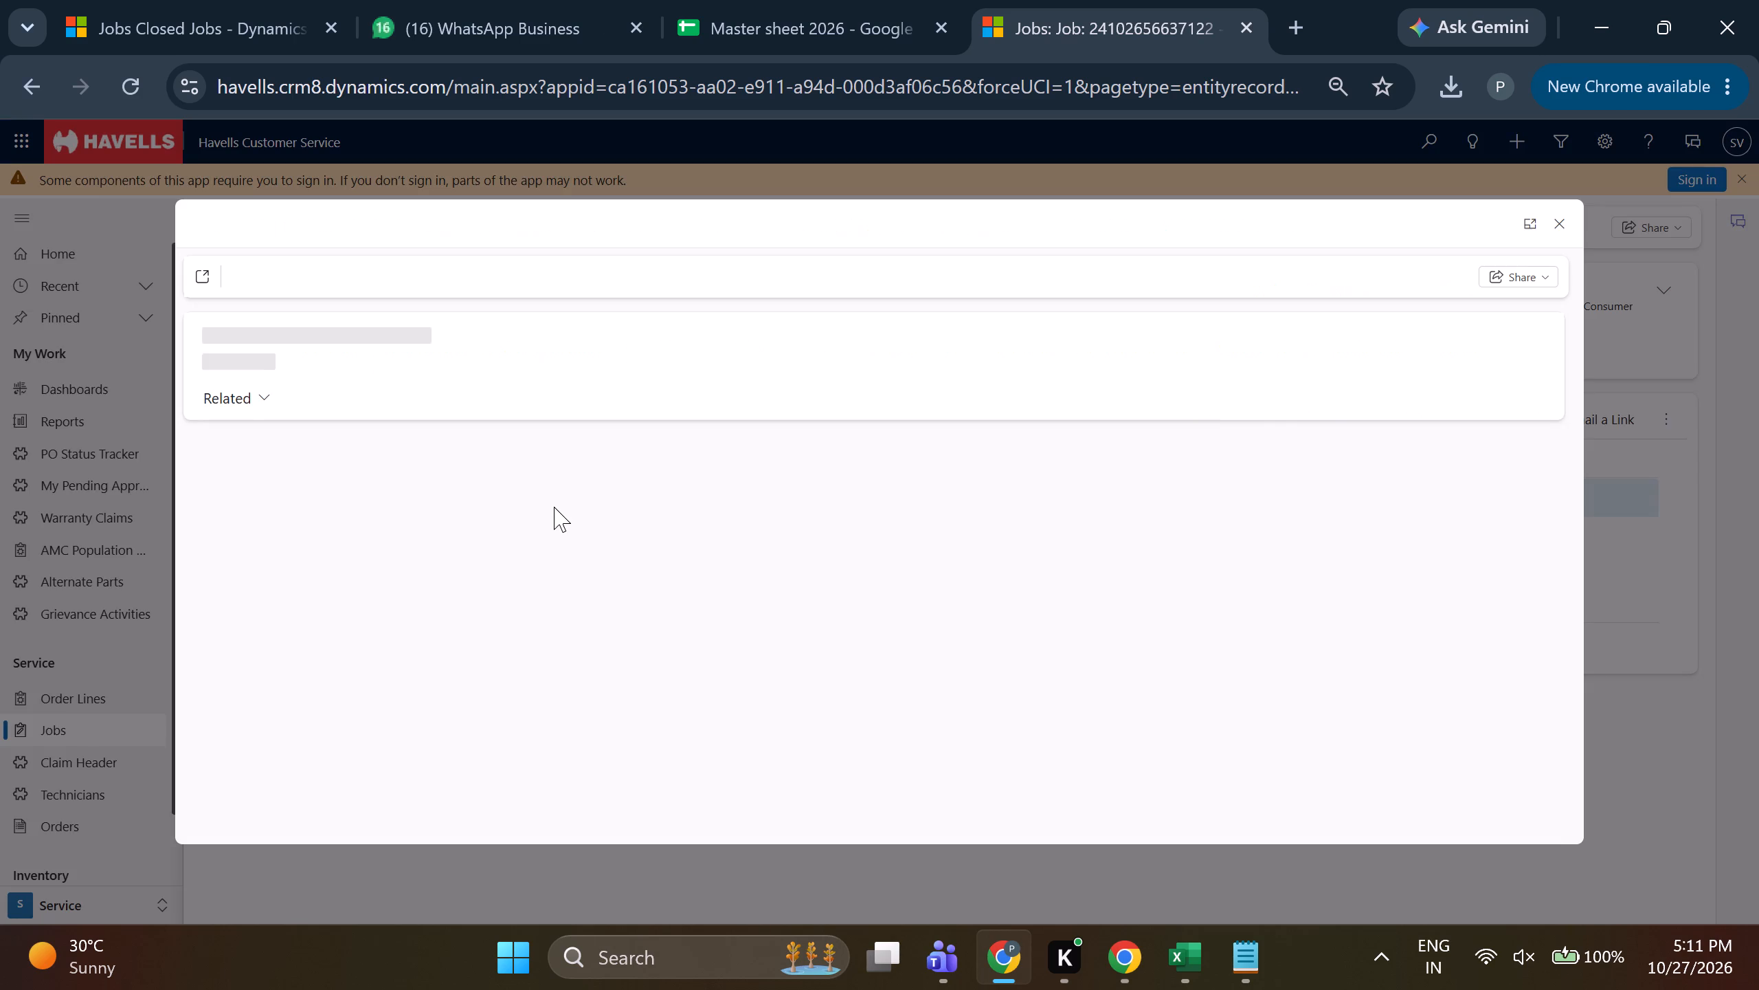
left_click(496, 419)
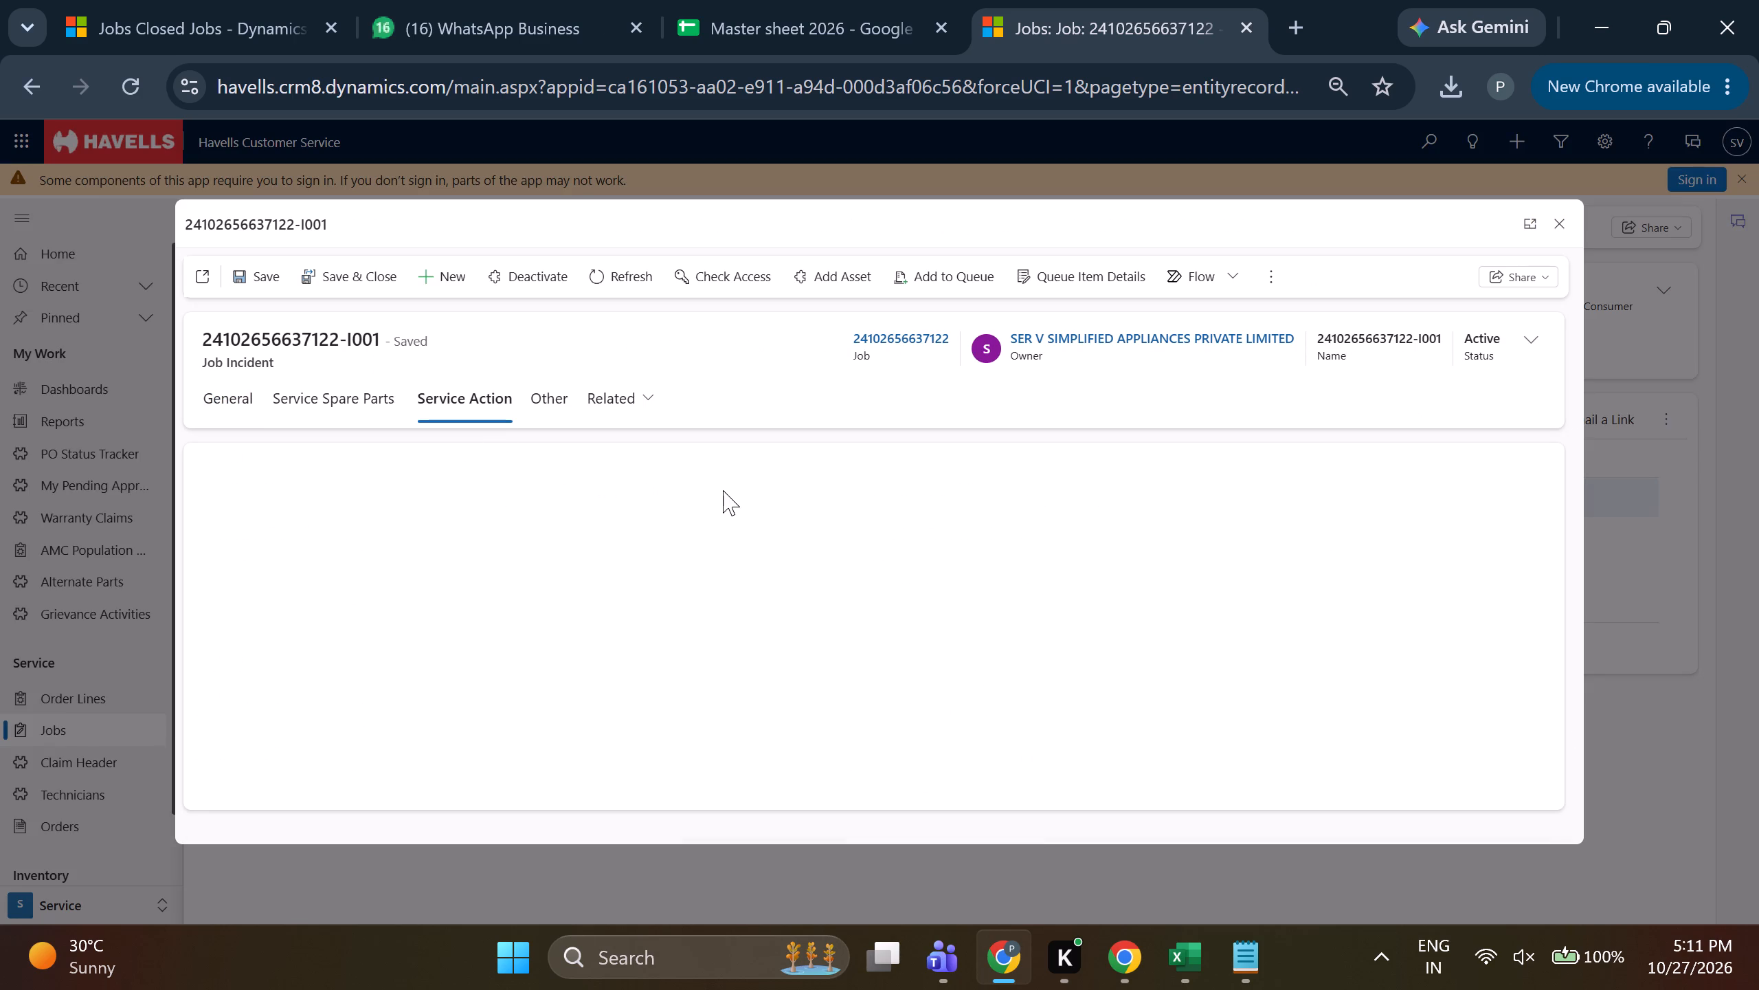
triple_click(1230, 460)
left_click(1230, 460)
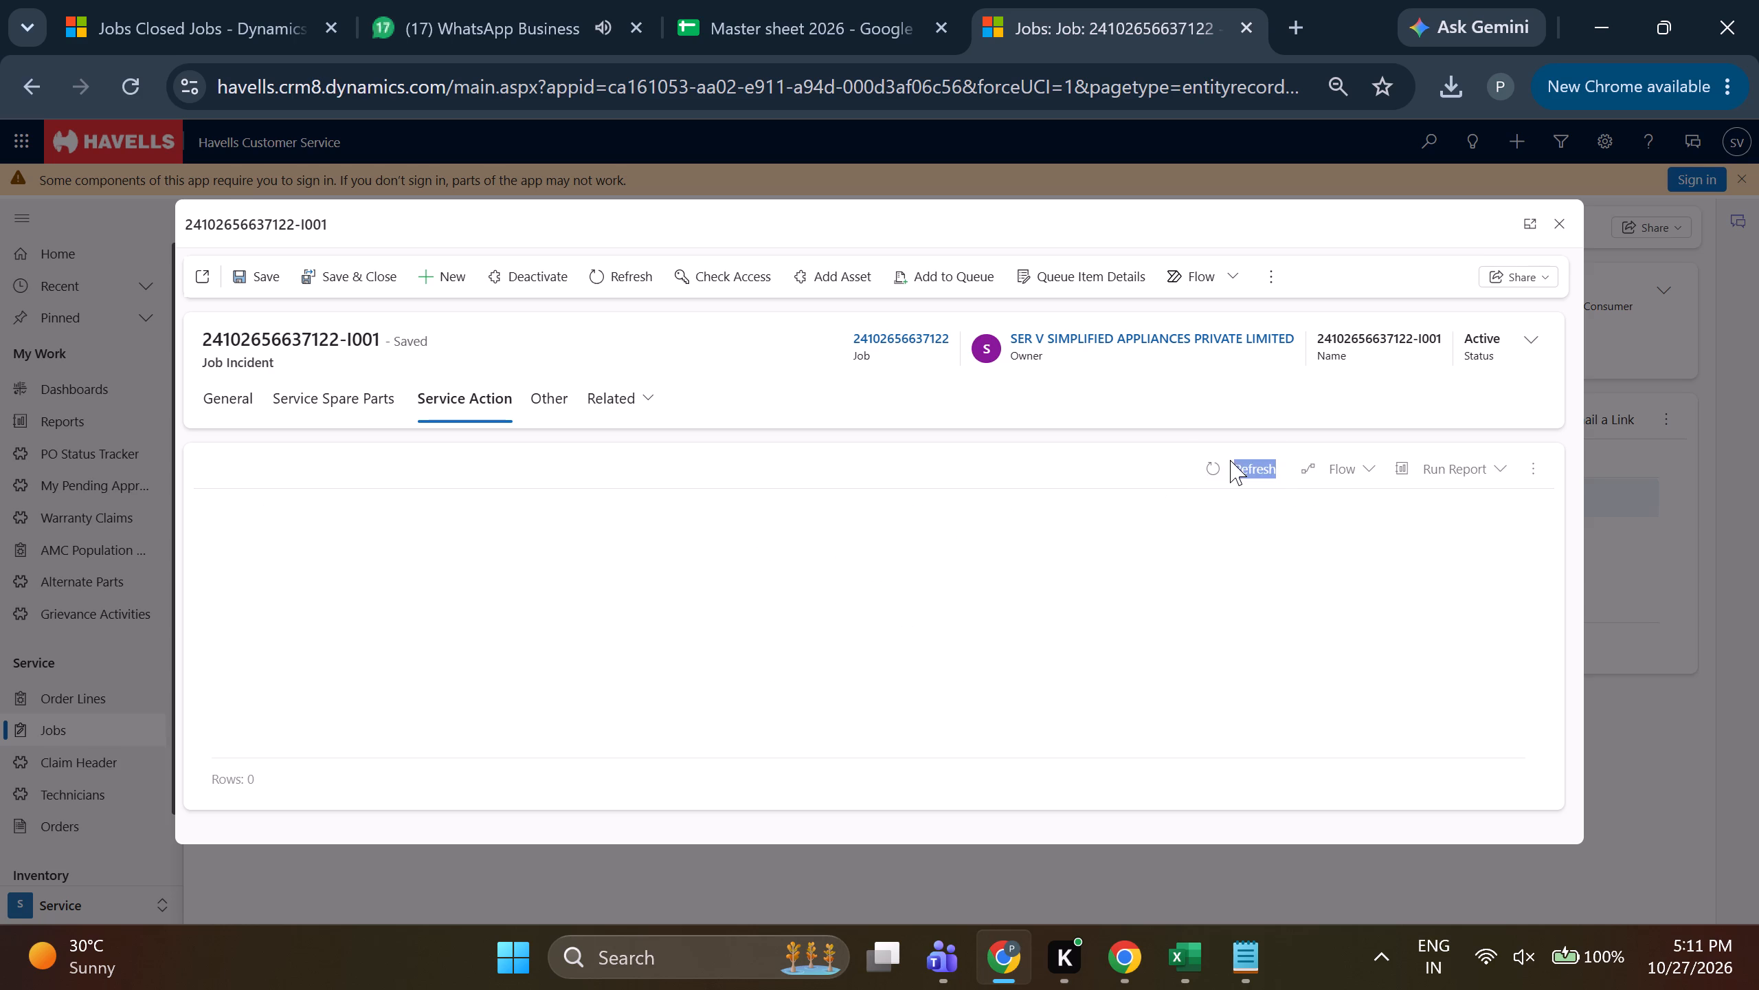
double_click(1230, 460)
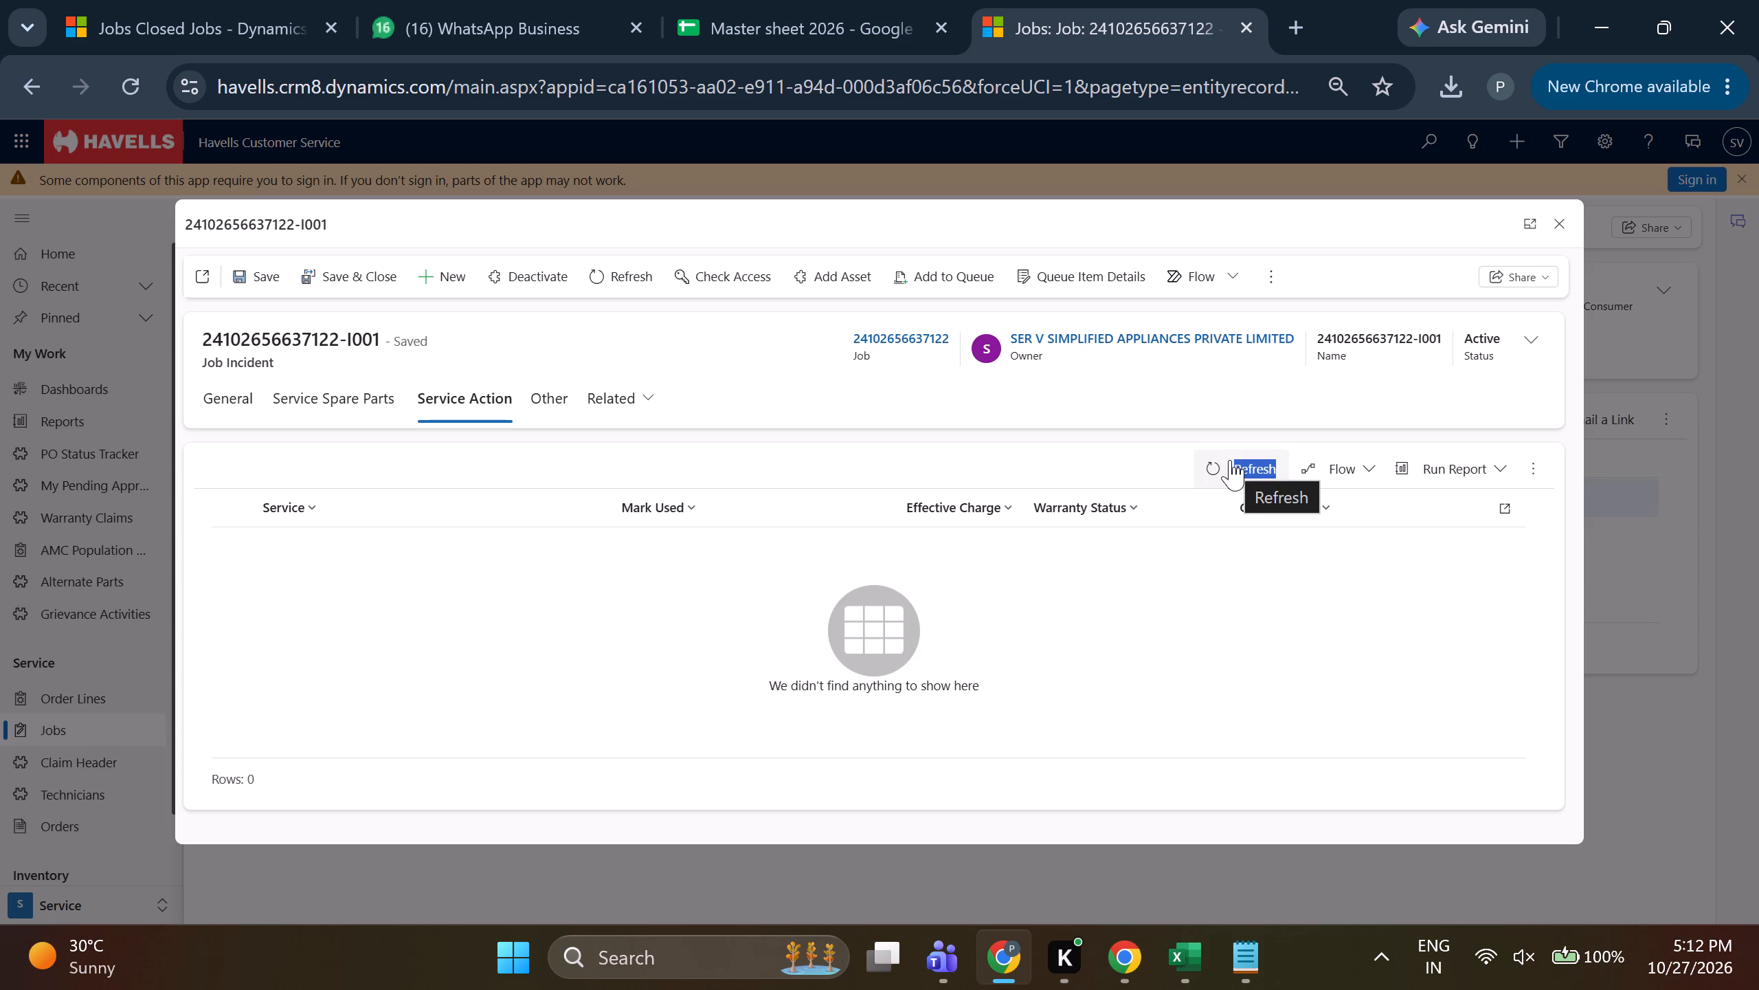
left_click(1230, 460)
double_click(1230, 460)
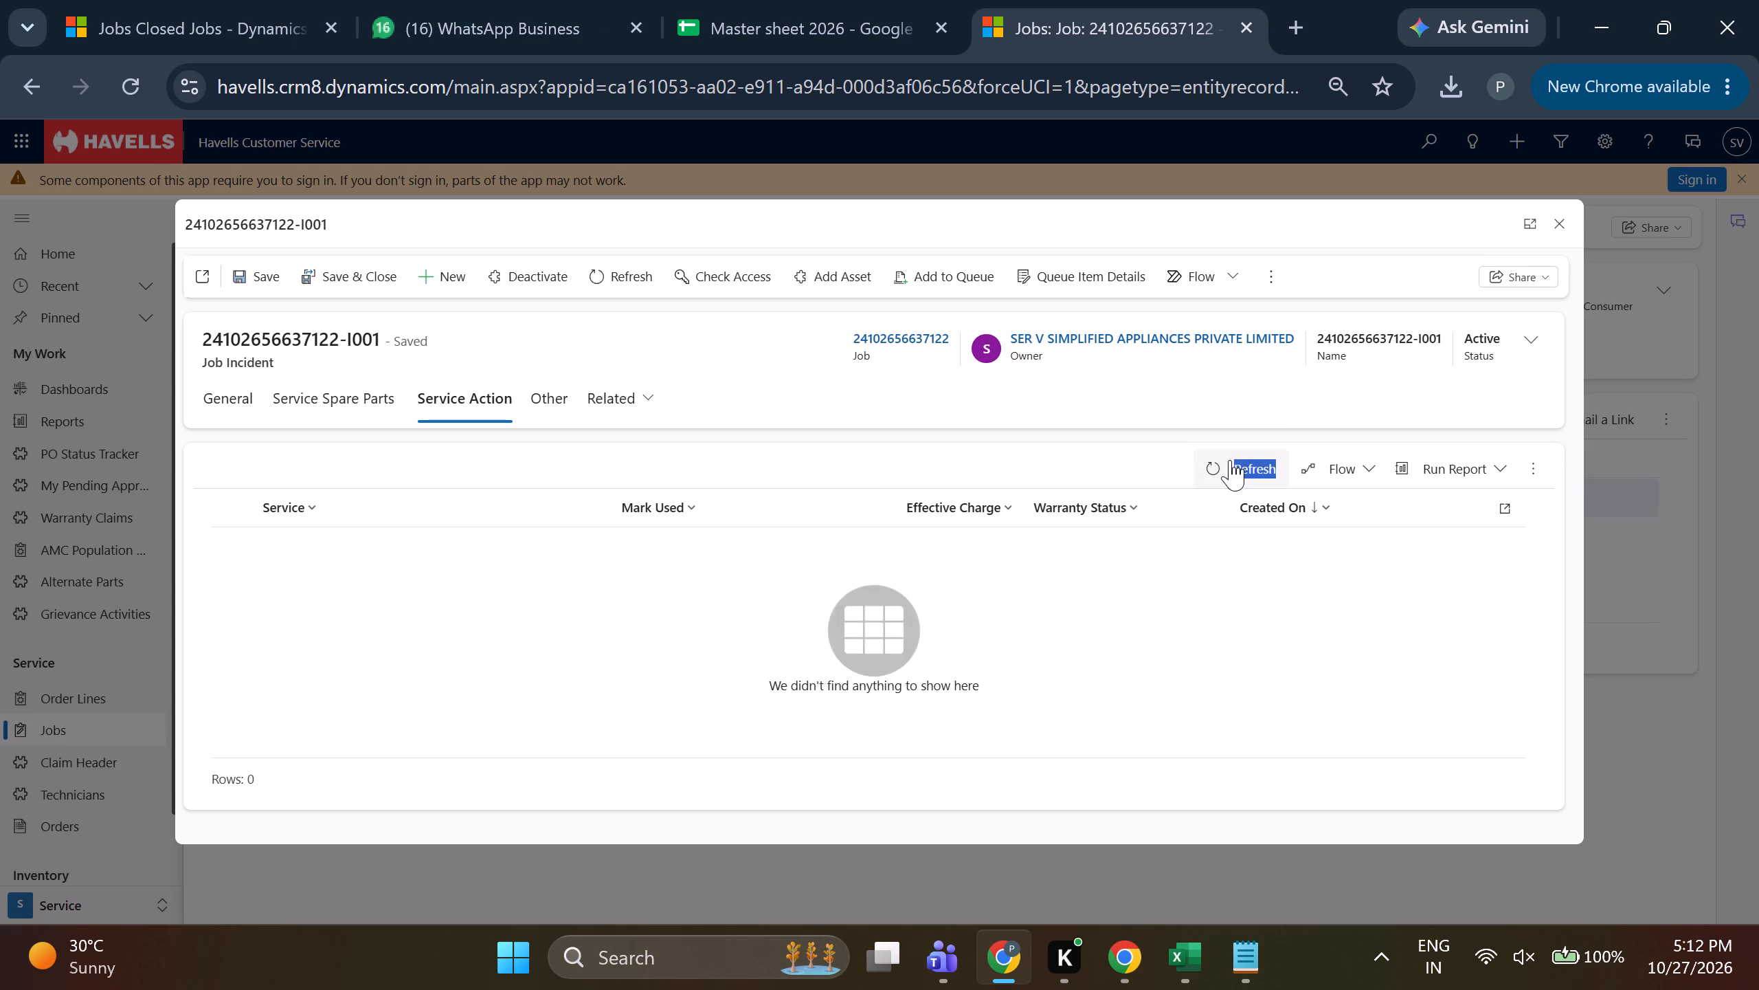
left_click(1230, 460)
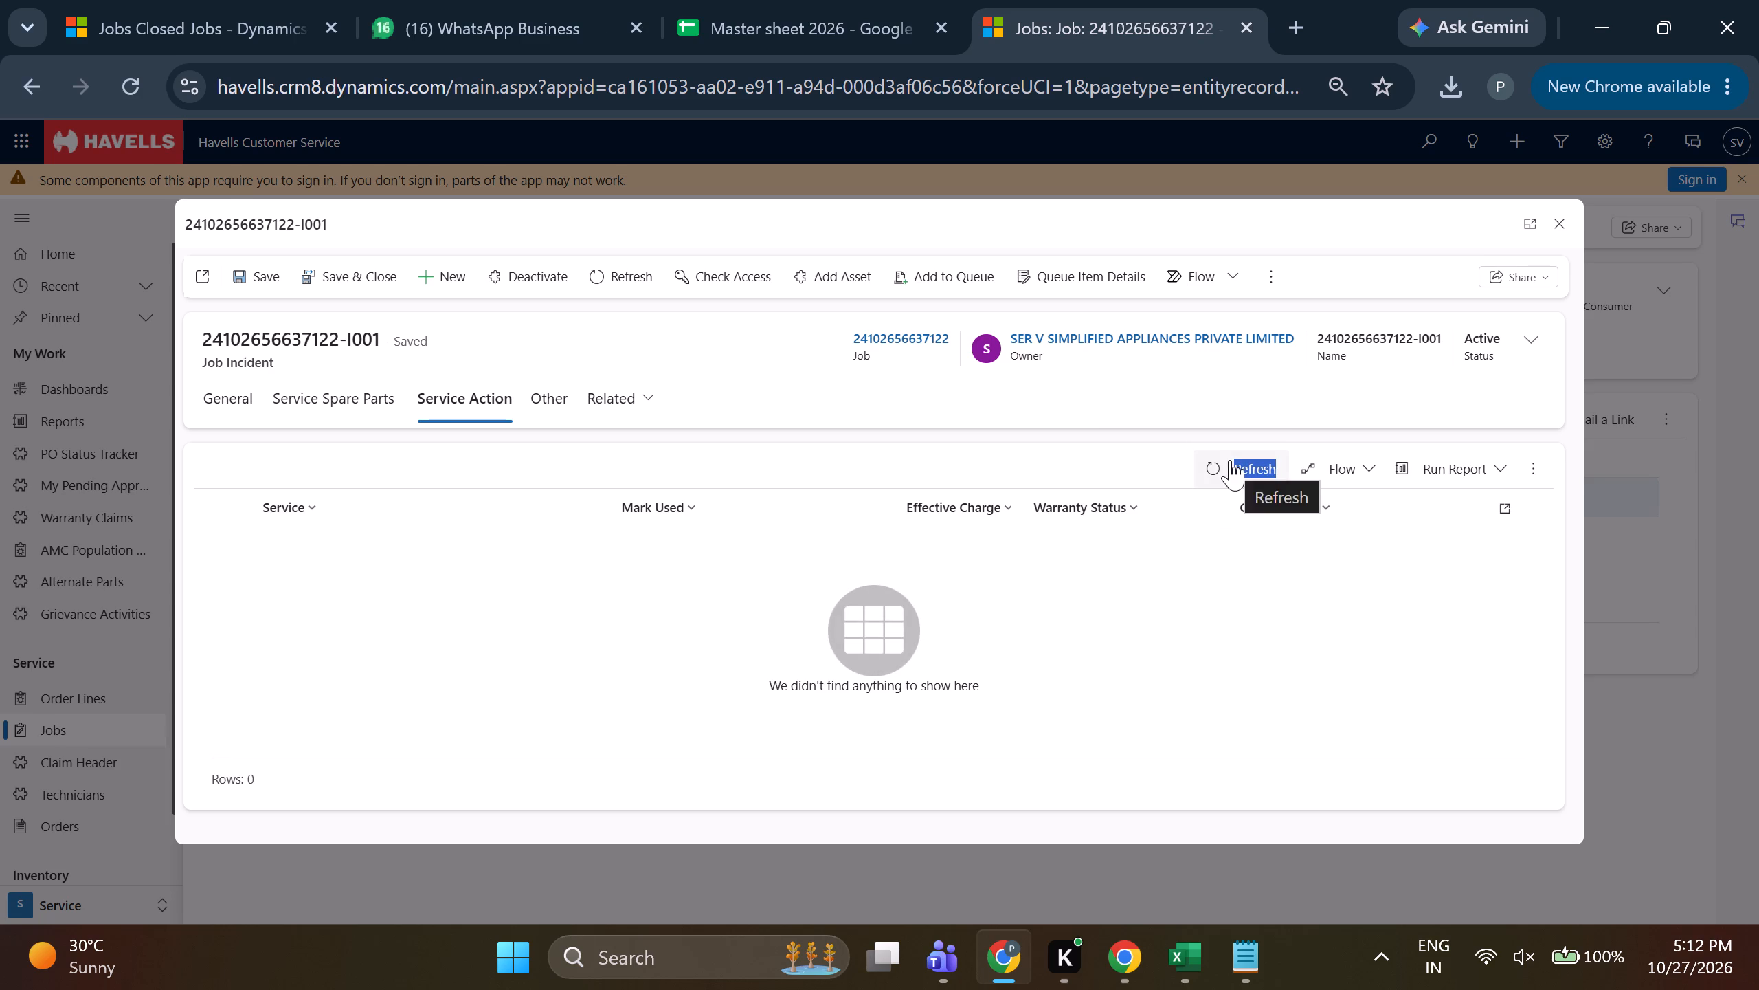
left_click(1551, 234)
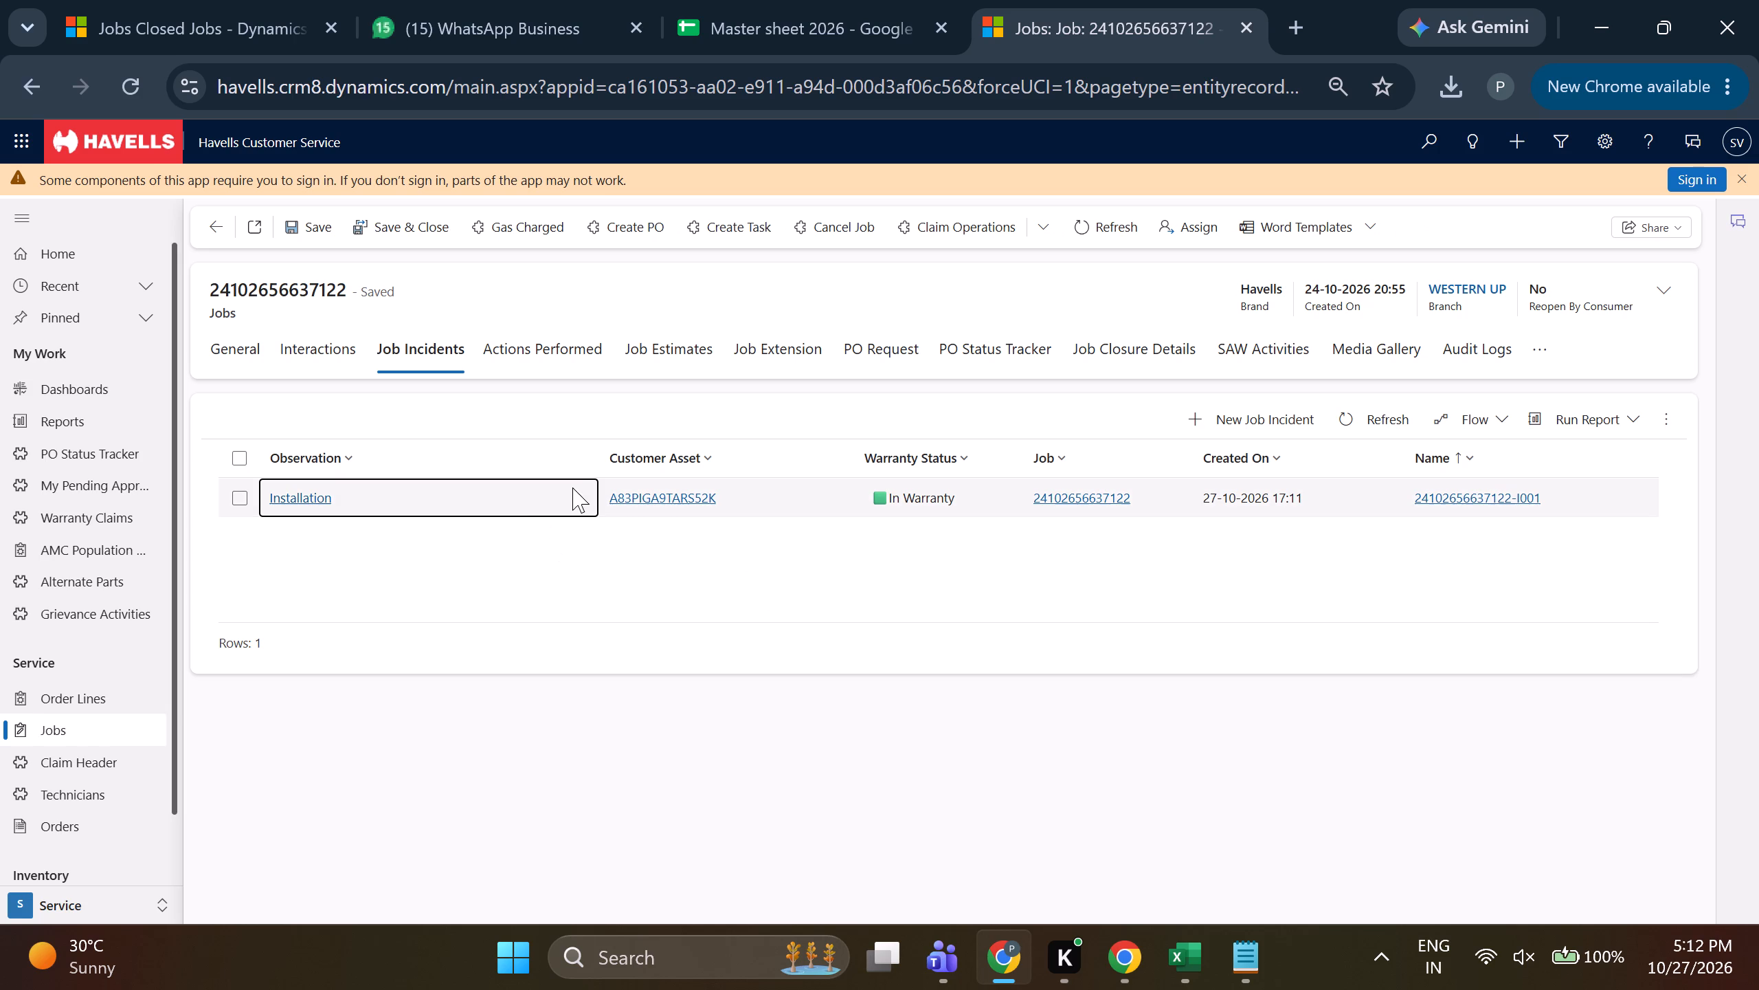
Mark the Installation Done service action of the Installation incident as Used, then save and close the service action and the incident.
double_click(533, 502)
left_click(533, 502)
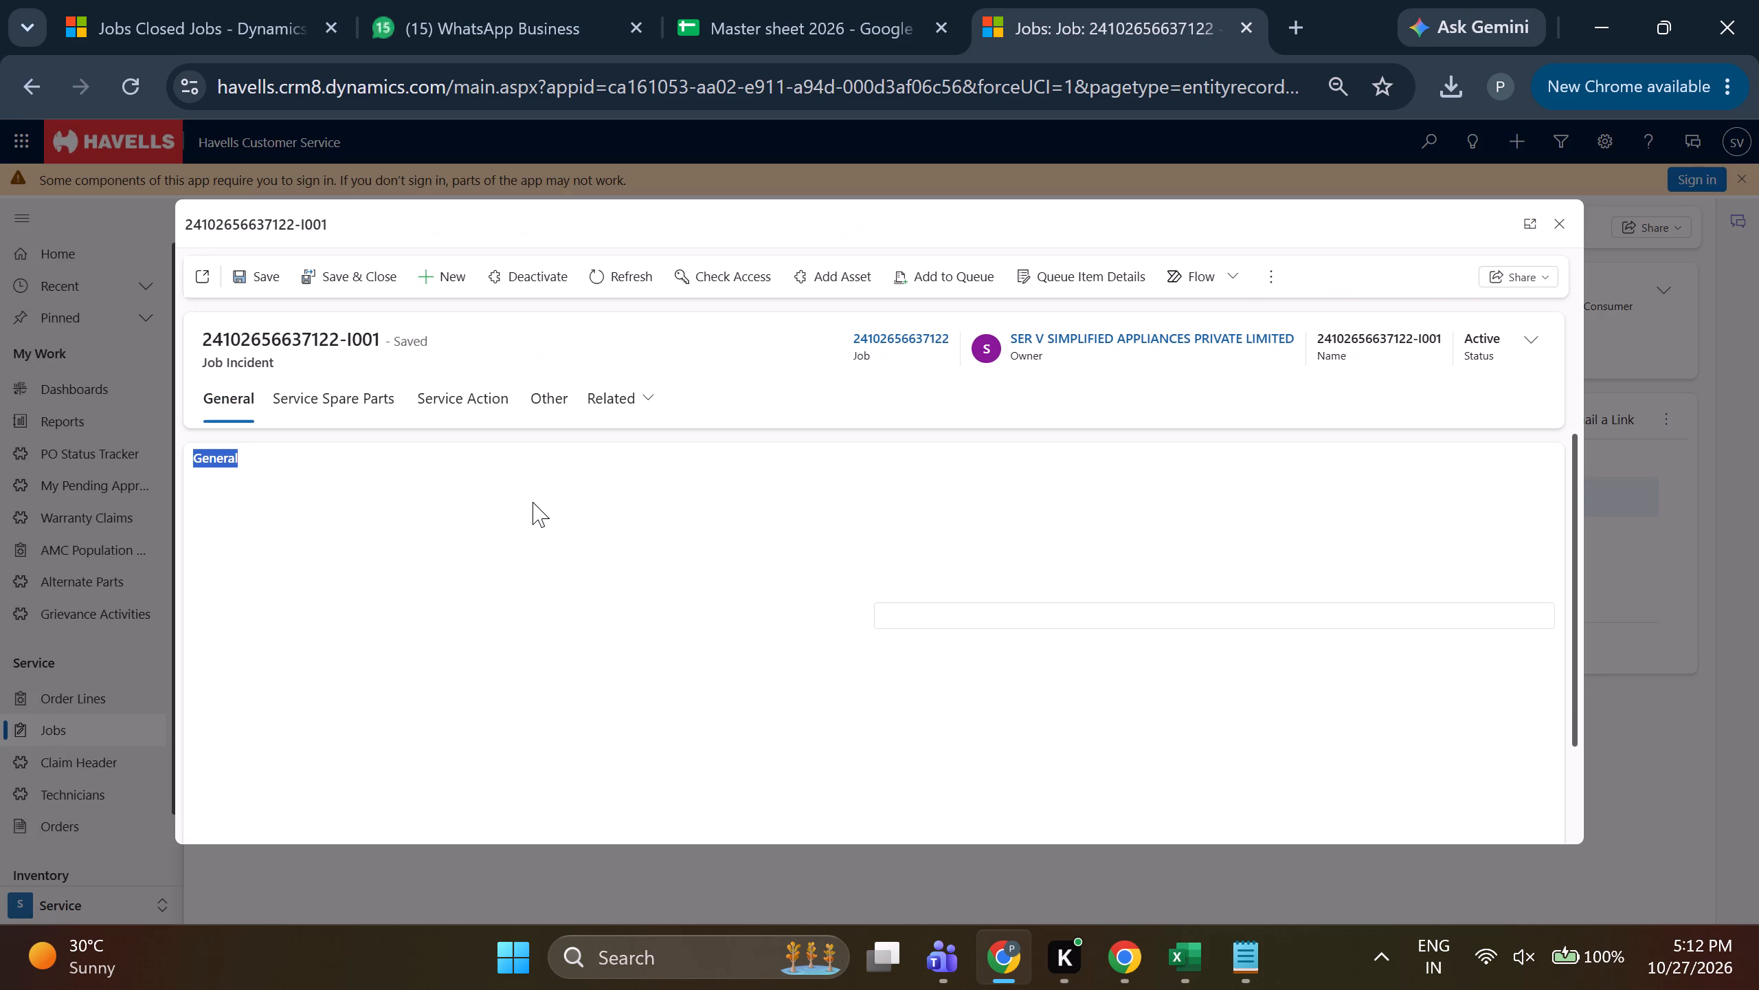
left_click(483, 419)
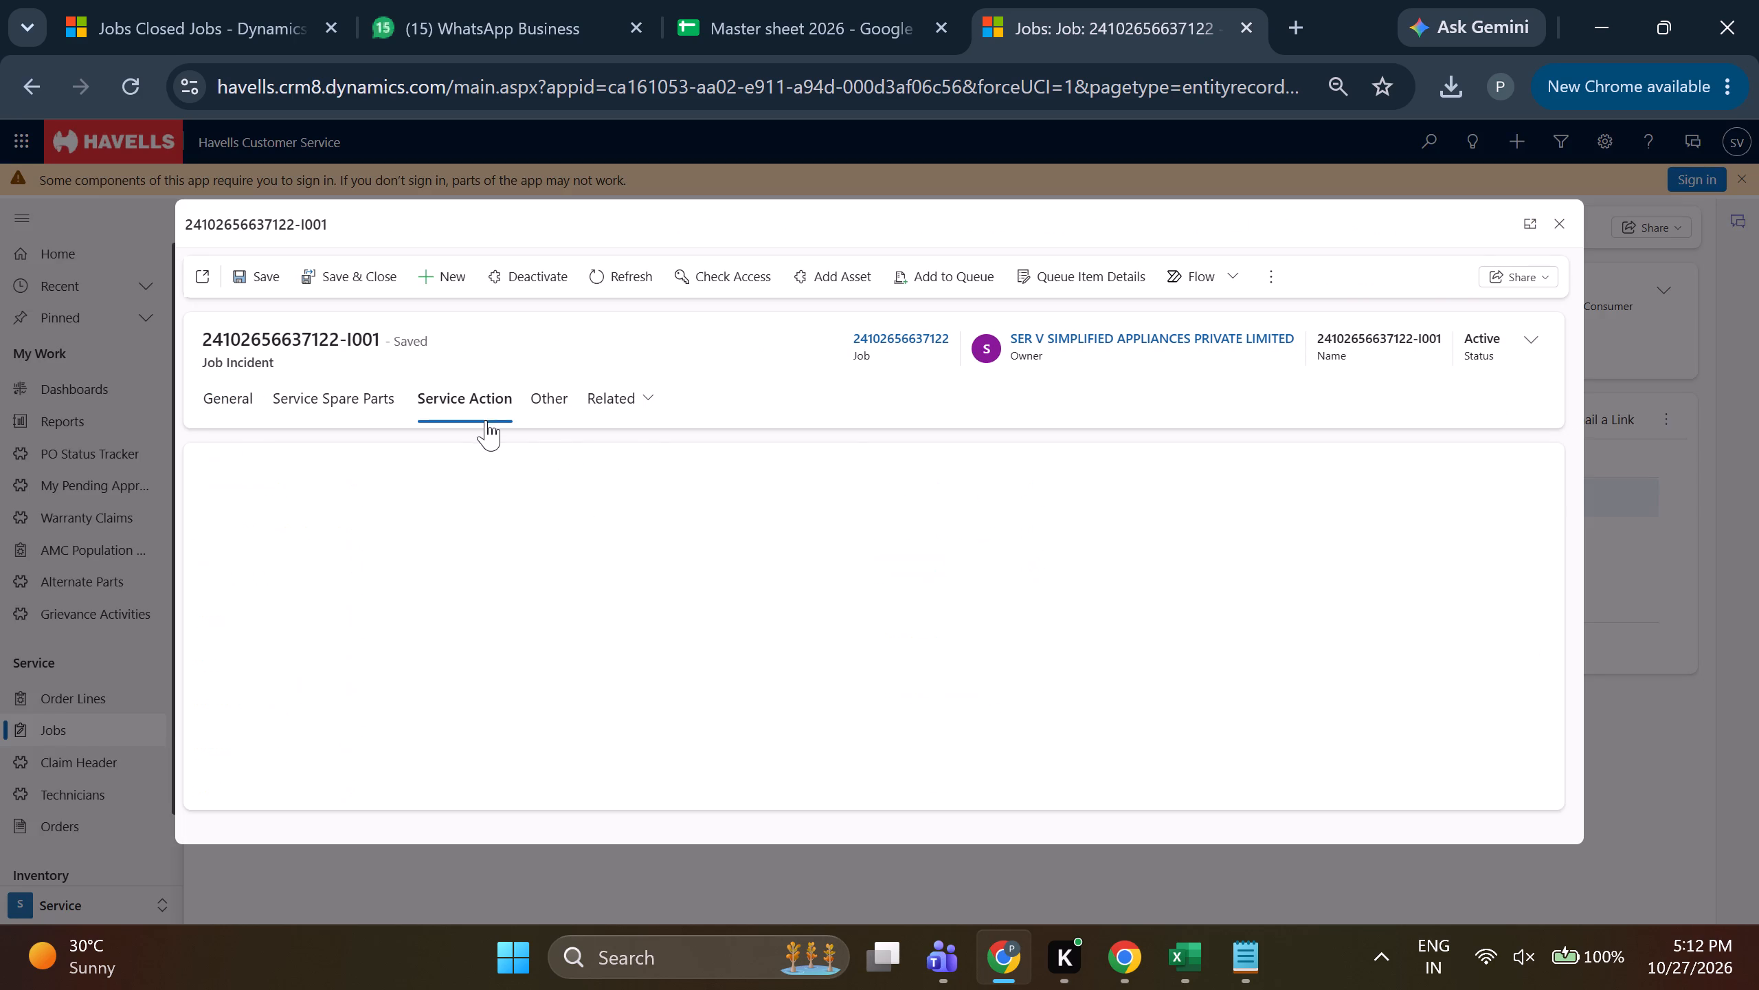
double_click(701, 556)
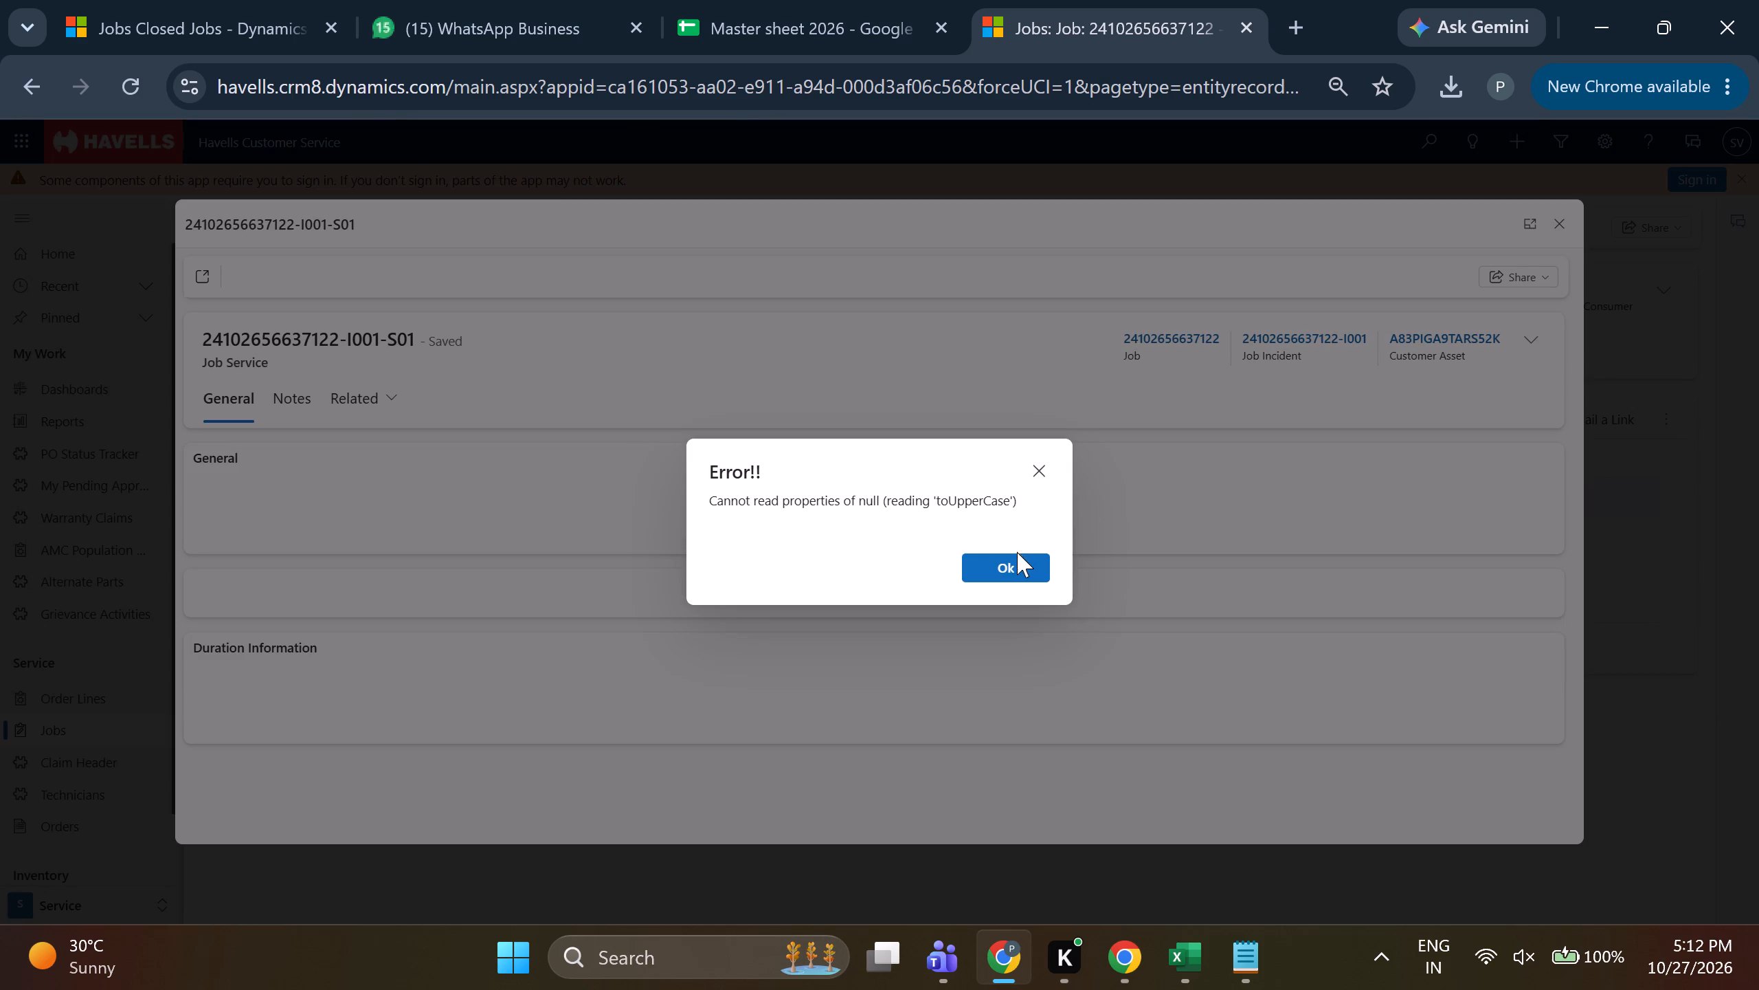
left_click(1043, 470)
left_click(825, 488)
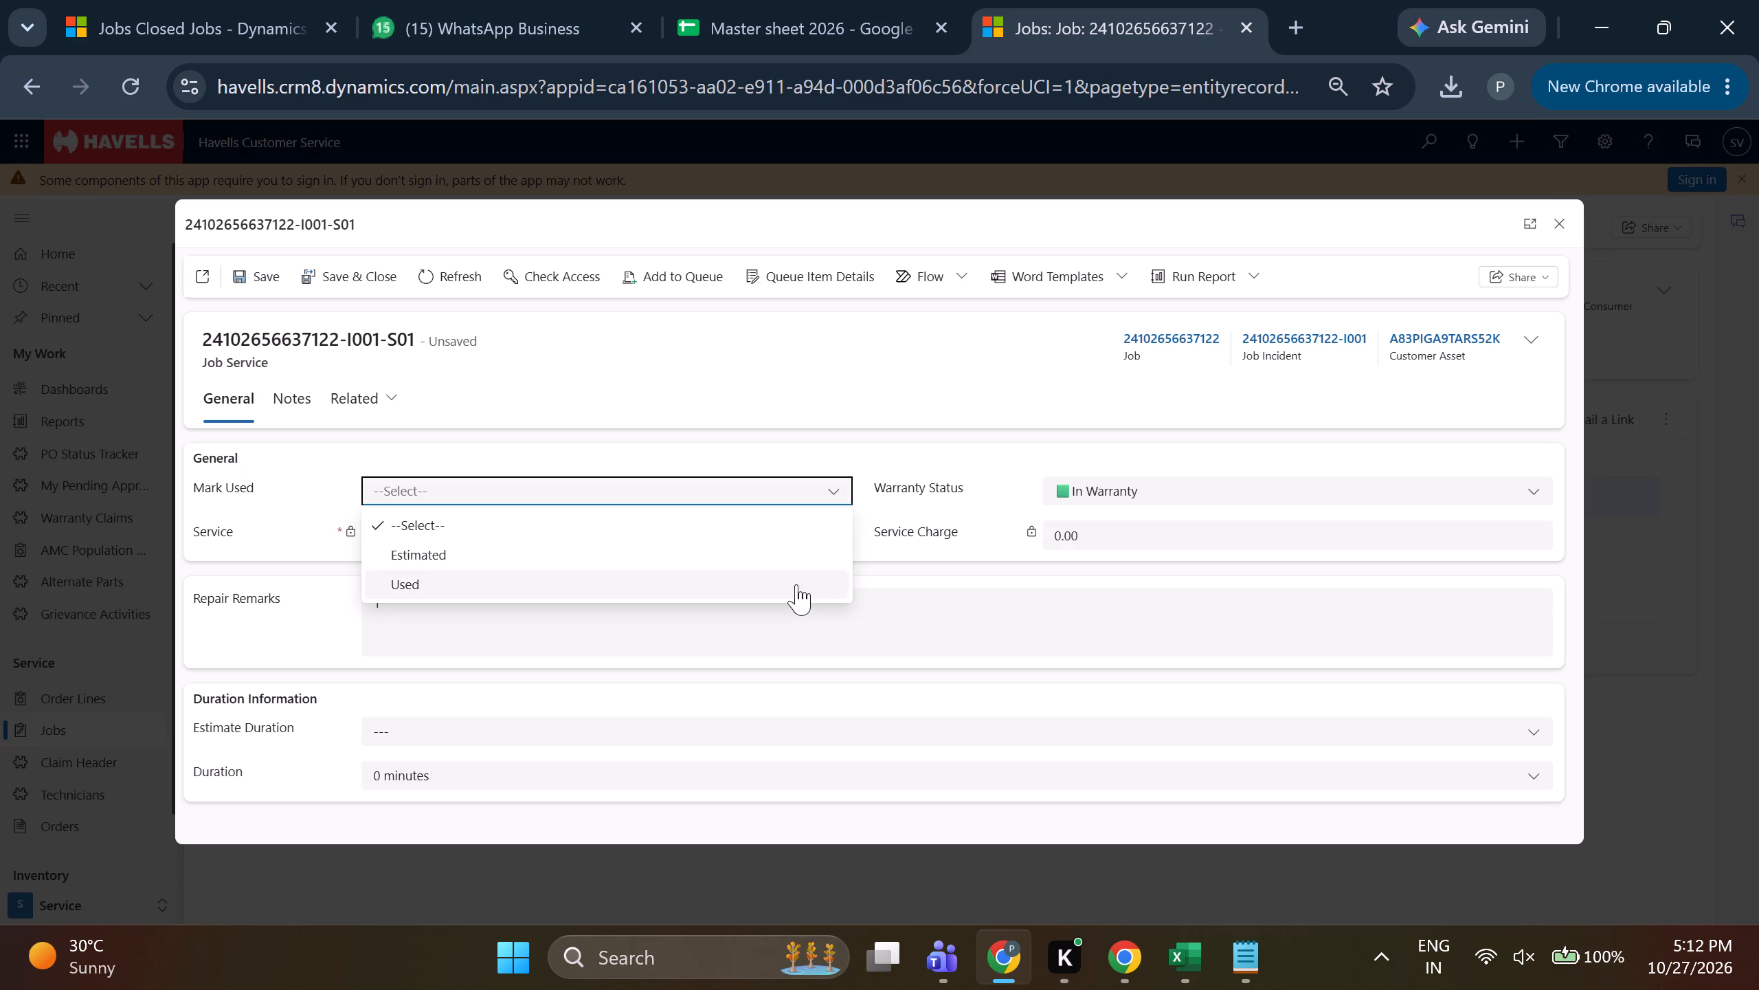
left_click(796, 584)
left_click(366, 280)
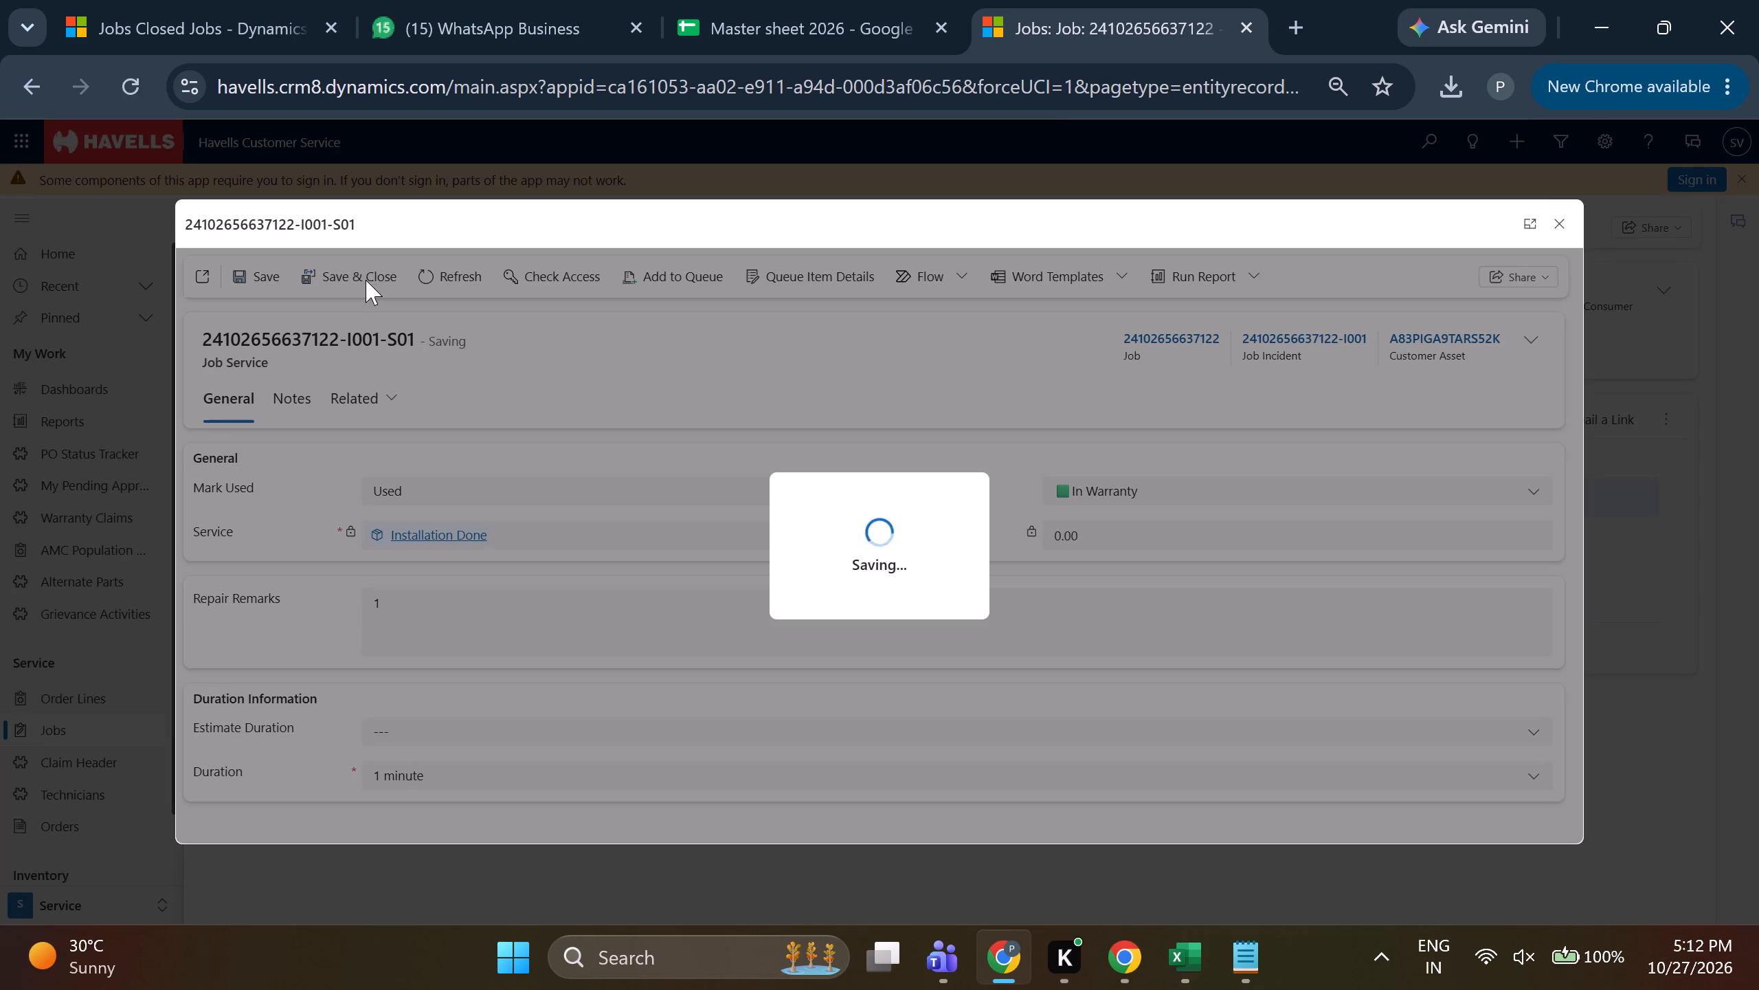
left_click(350, 281)
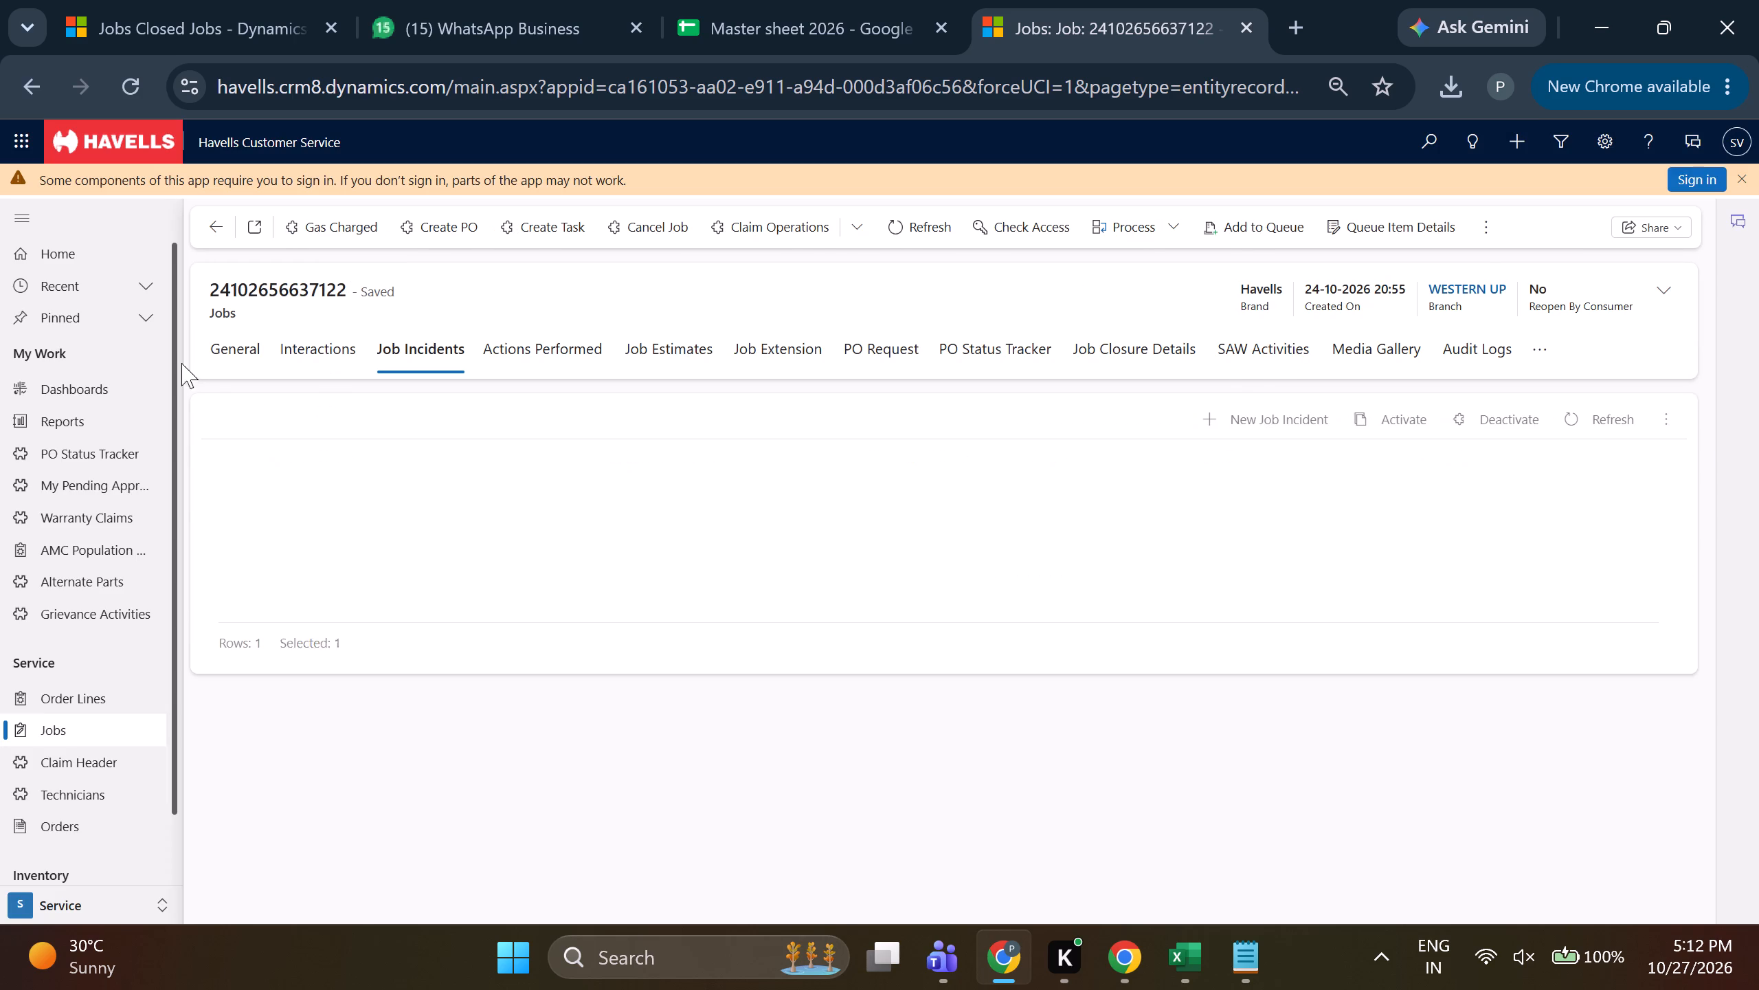
Reassign the job from the service franchise to the franchise technician PARKASH in the job's general details.
left_click(246, 353)
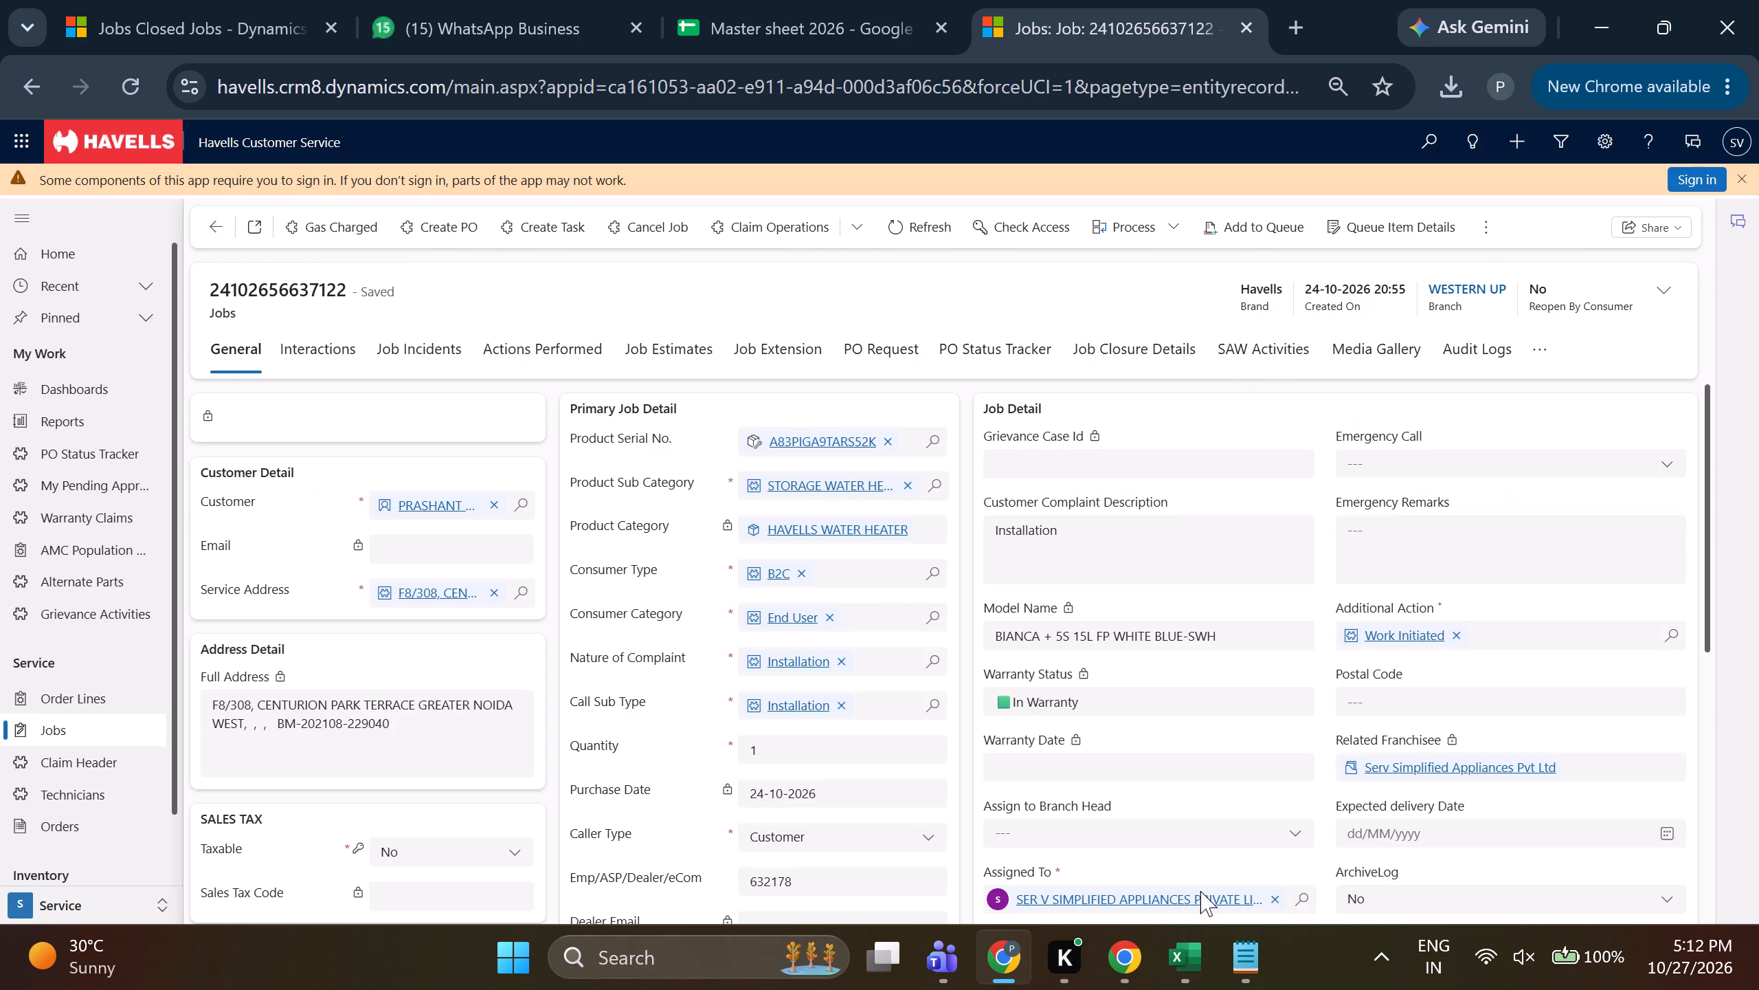
left_click(1299, 894)
scroll(1101, 798, "down", 1)
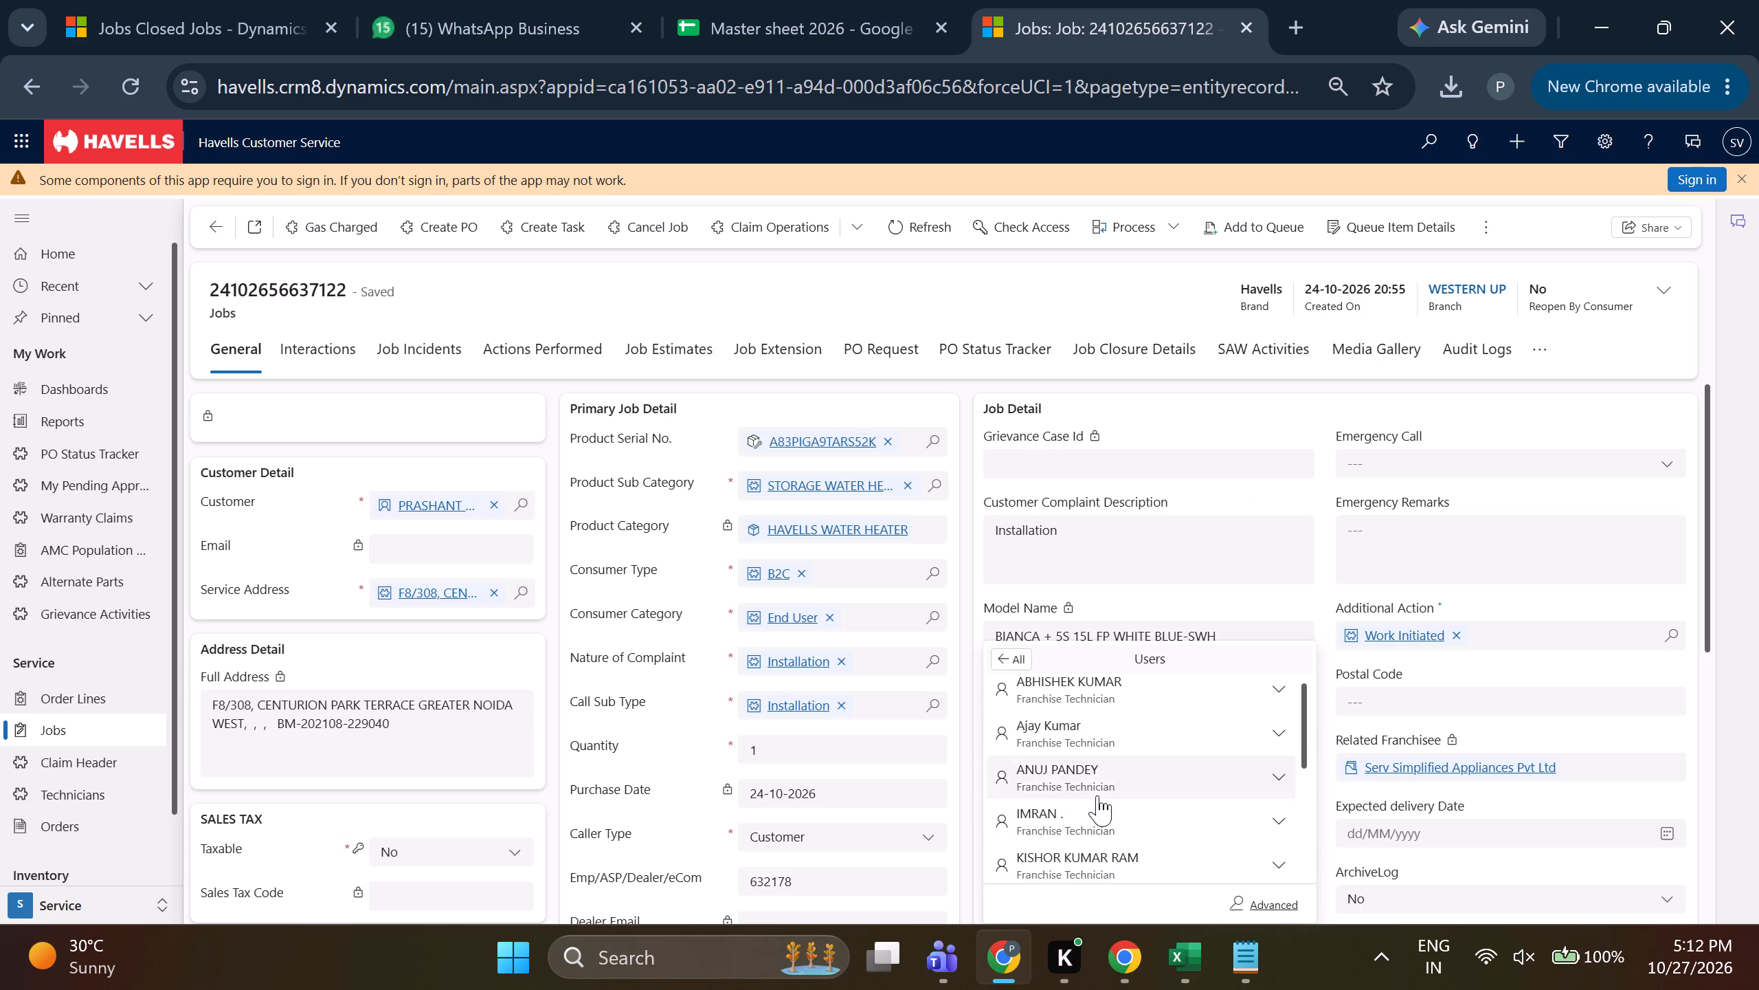
scroll(1109, 786, "down", 1)
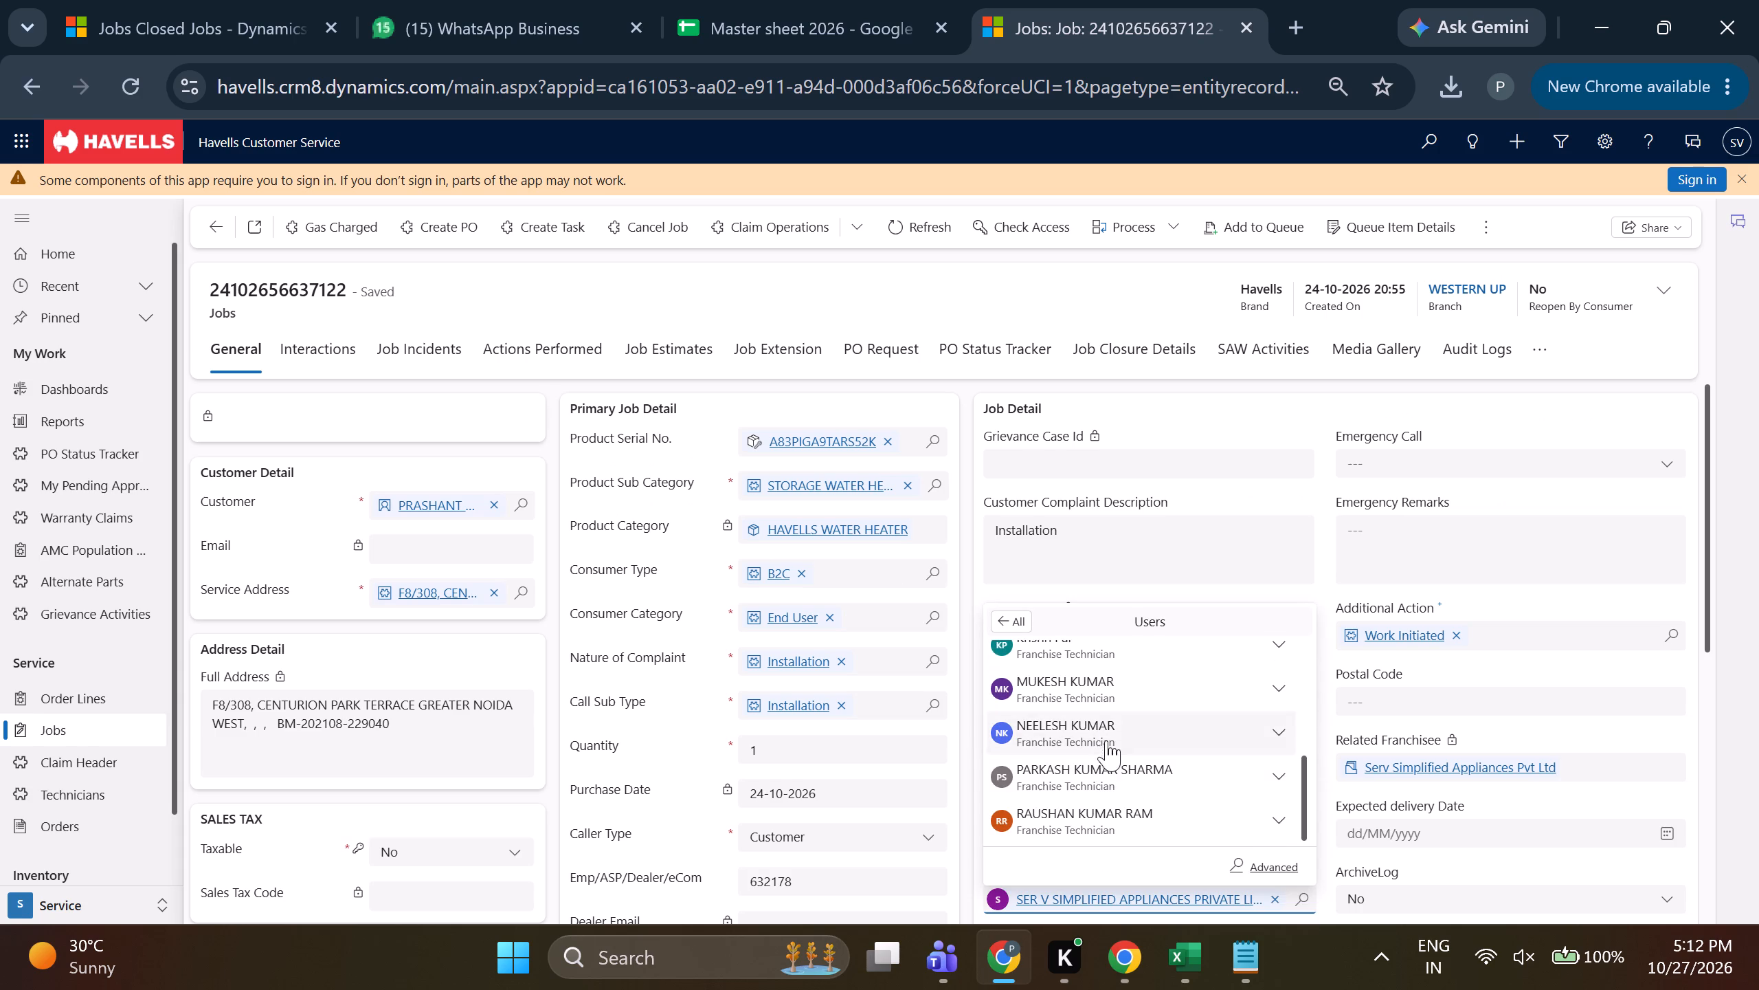
left_click(1114, 773)
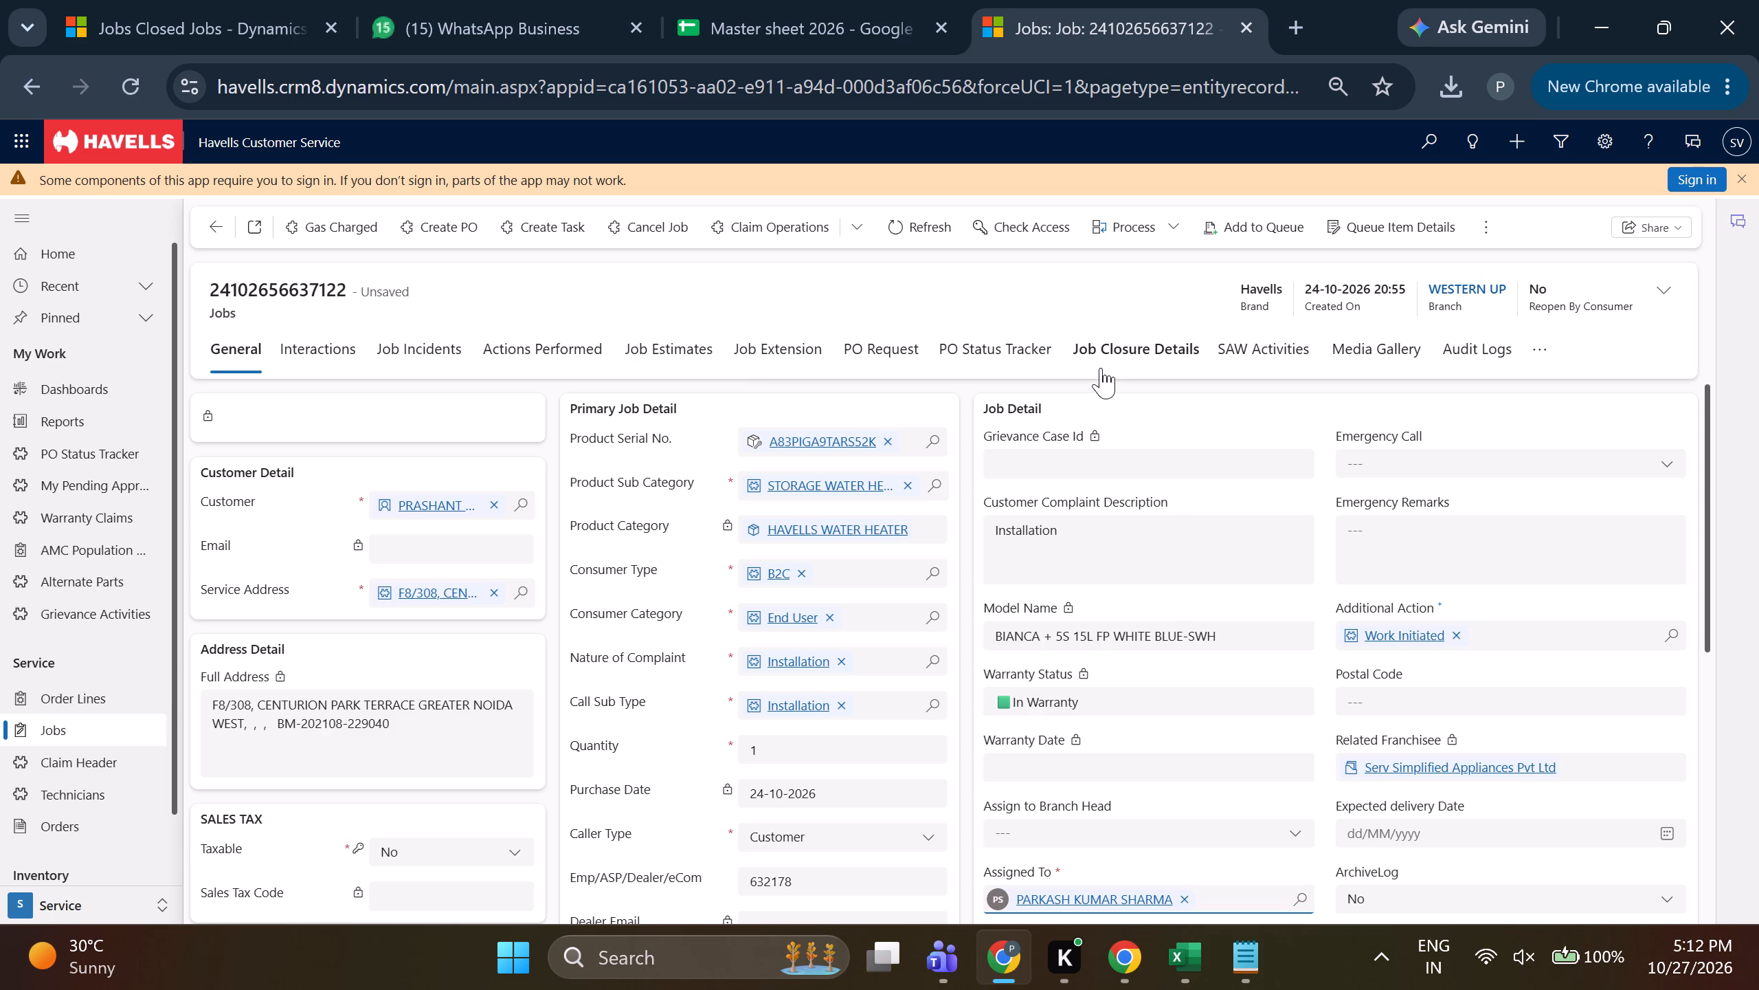
left_click(1117, 354)
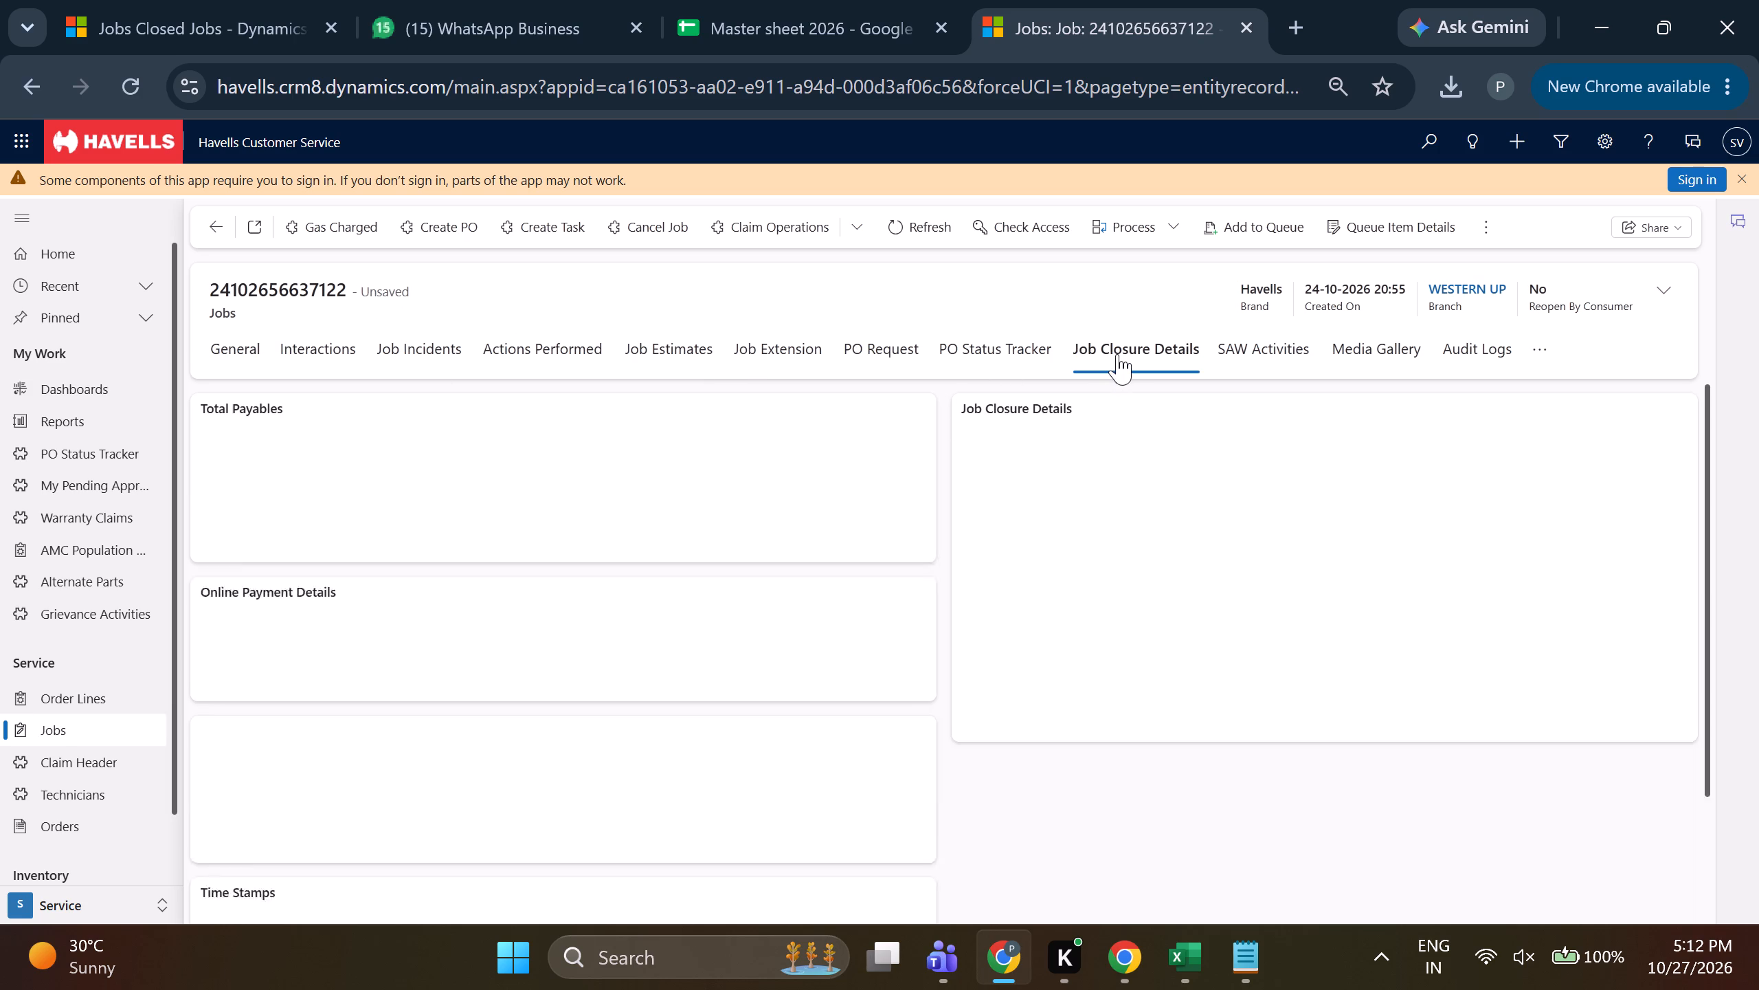
left_click(1269, 611)
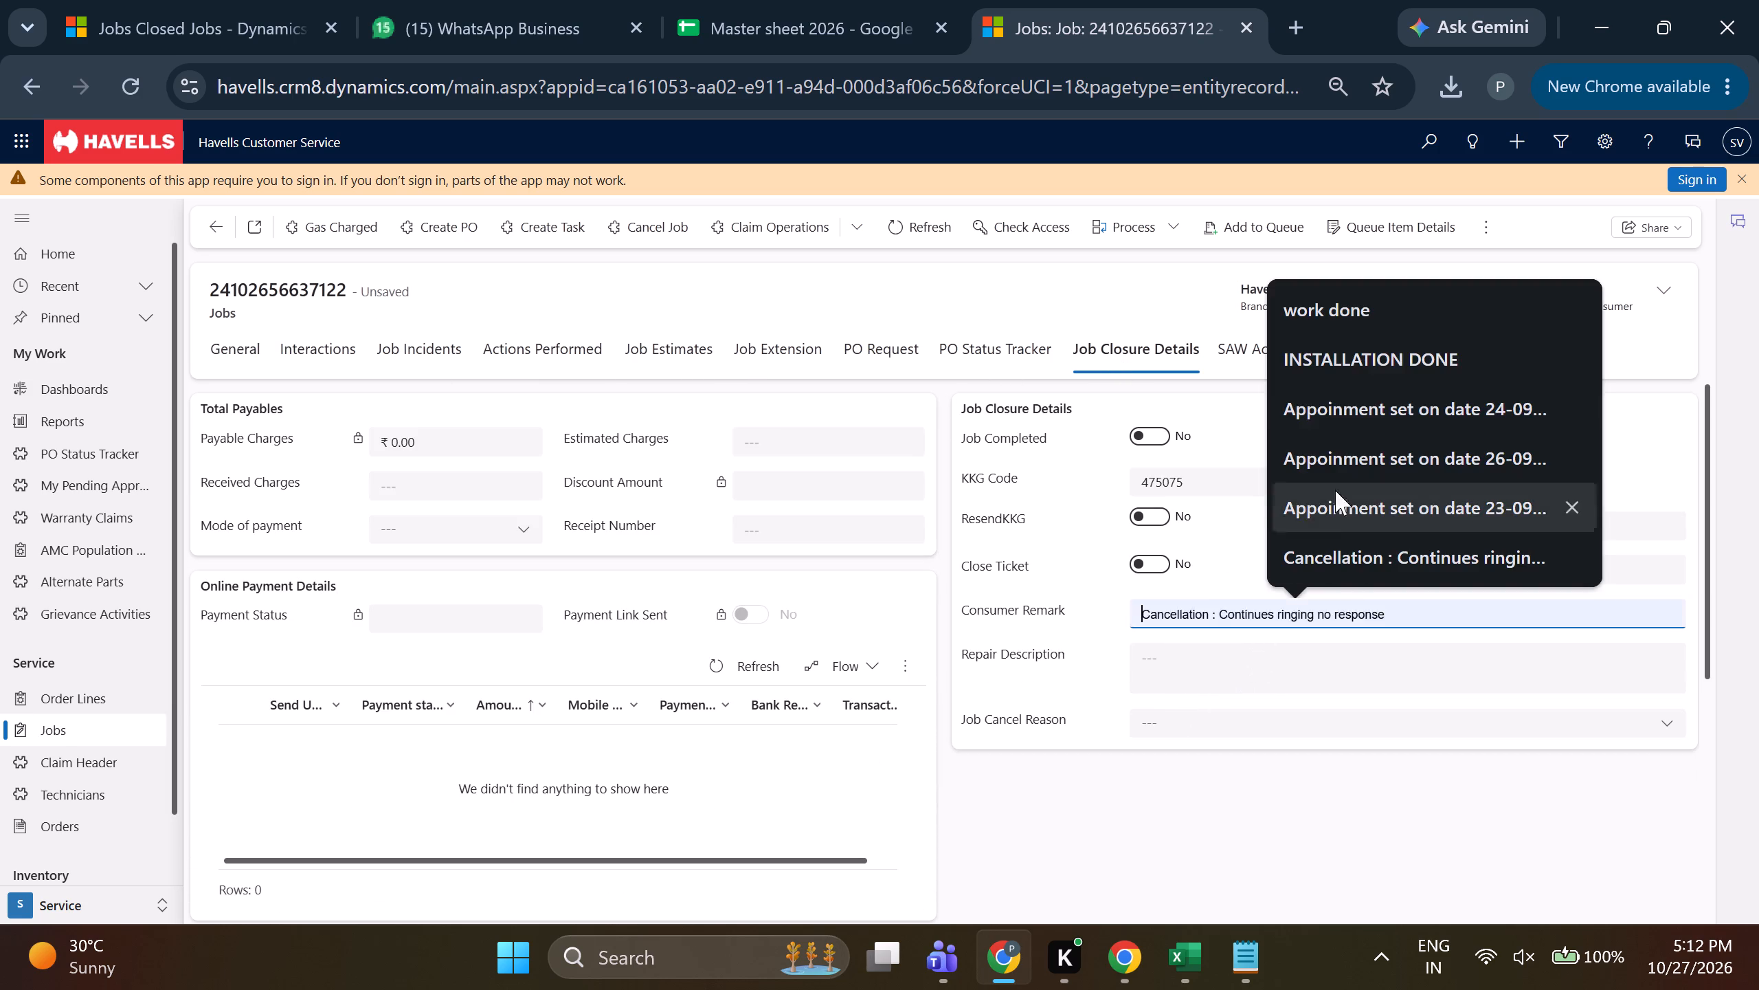
left_click(1360, 367)
double_click(1327, 606)
left_click(1327, 606)
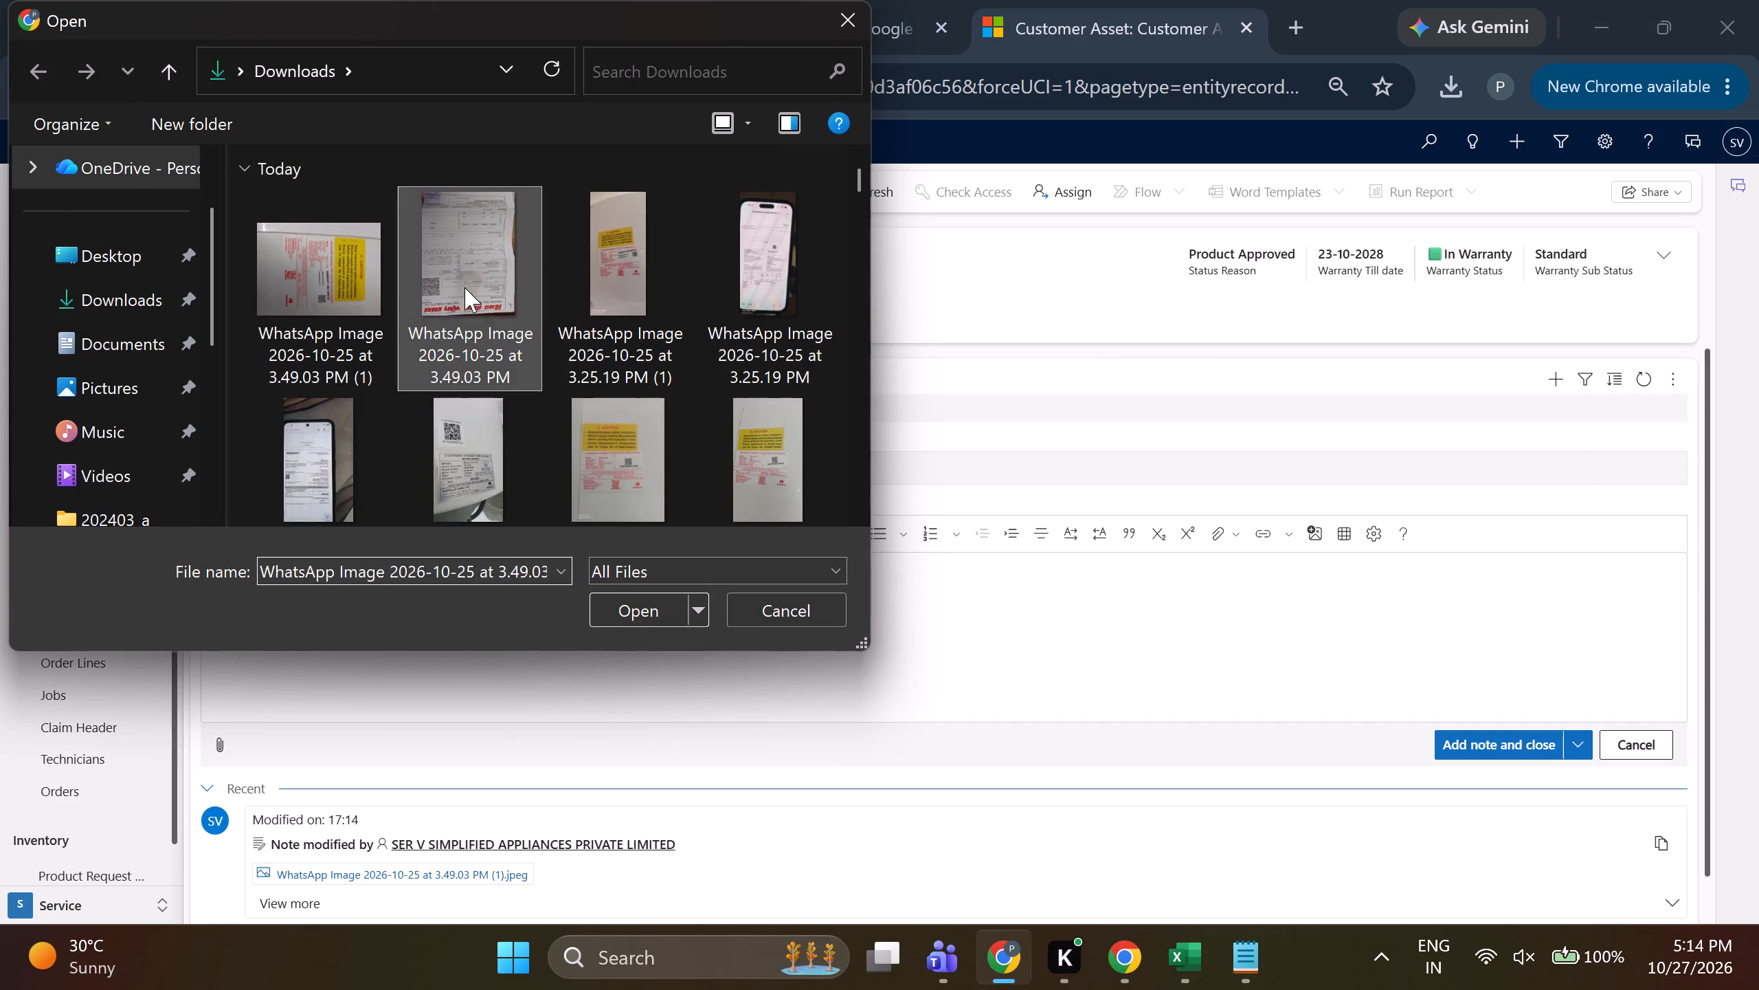
left_click(408, 197)
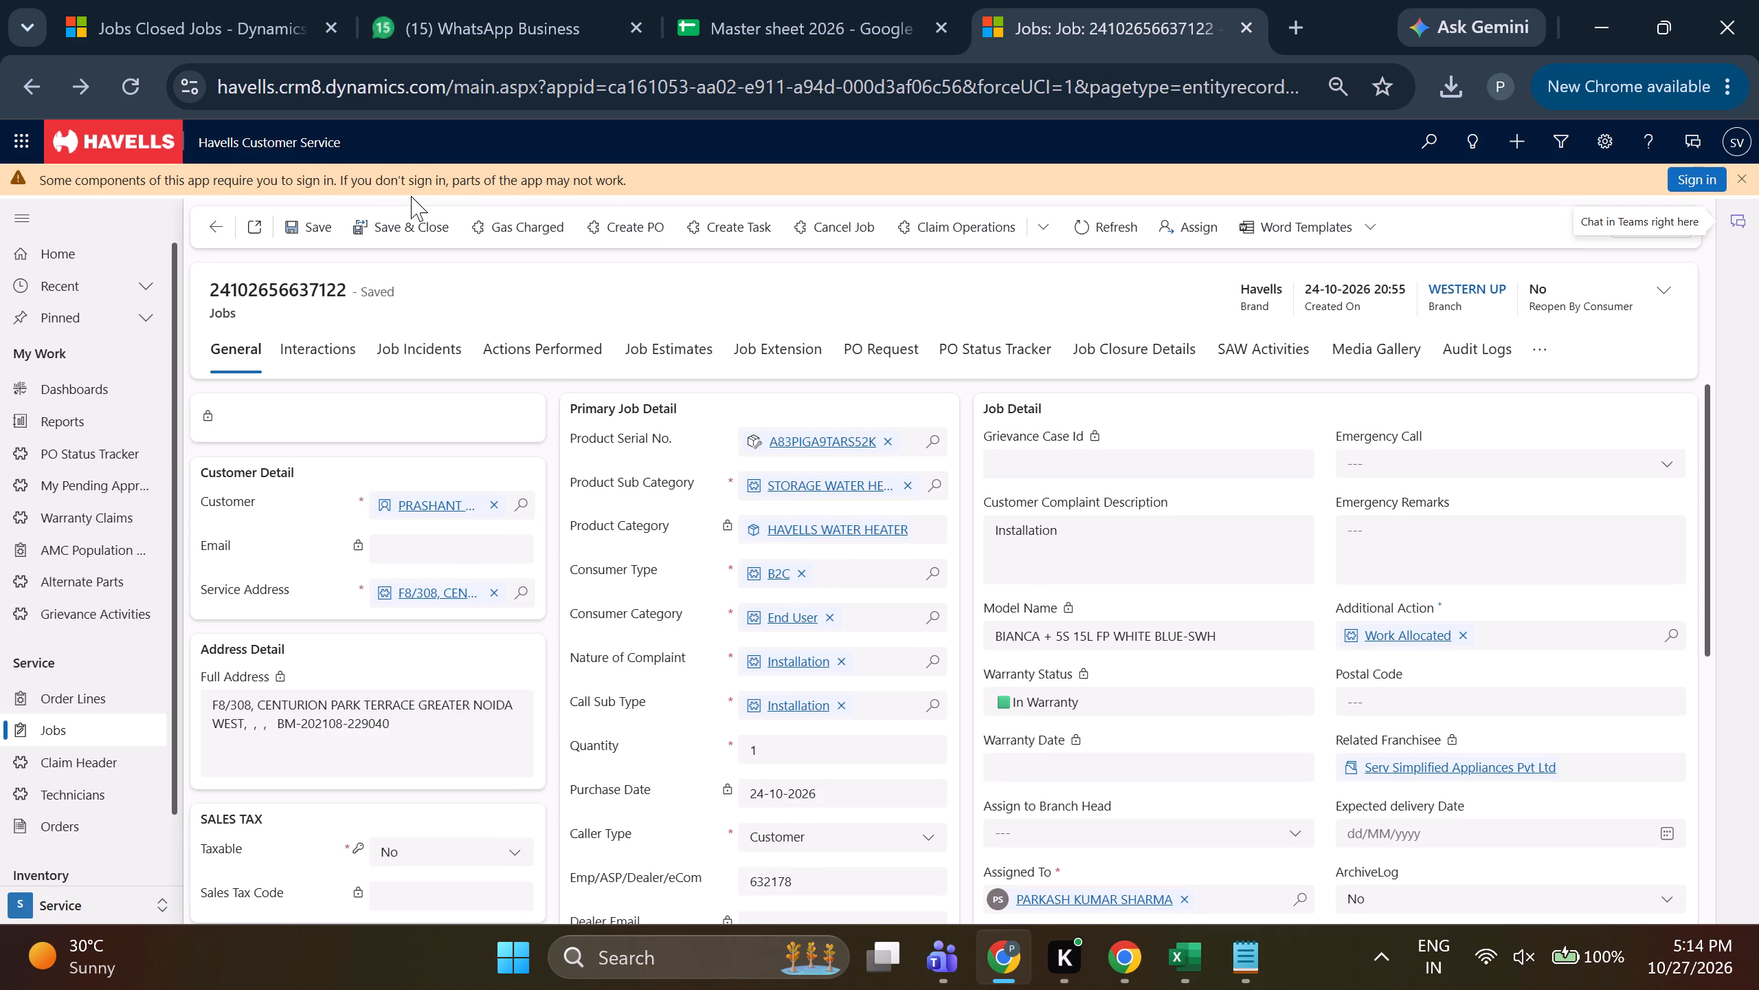
left_click(1122, 379)
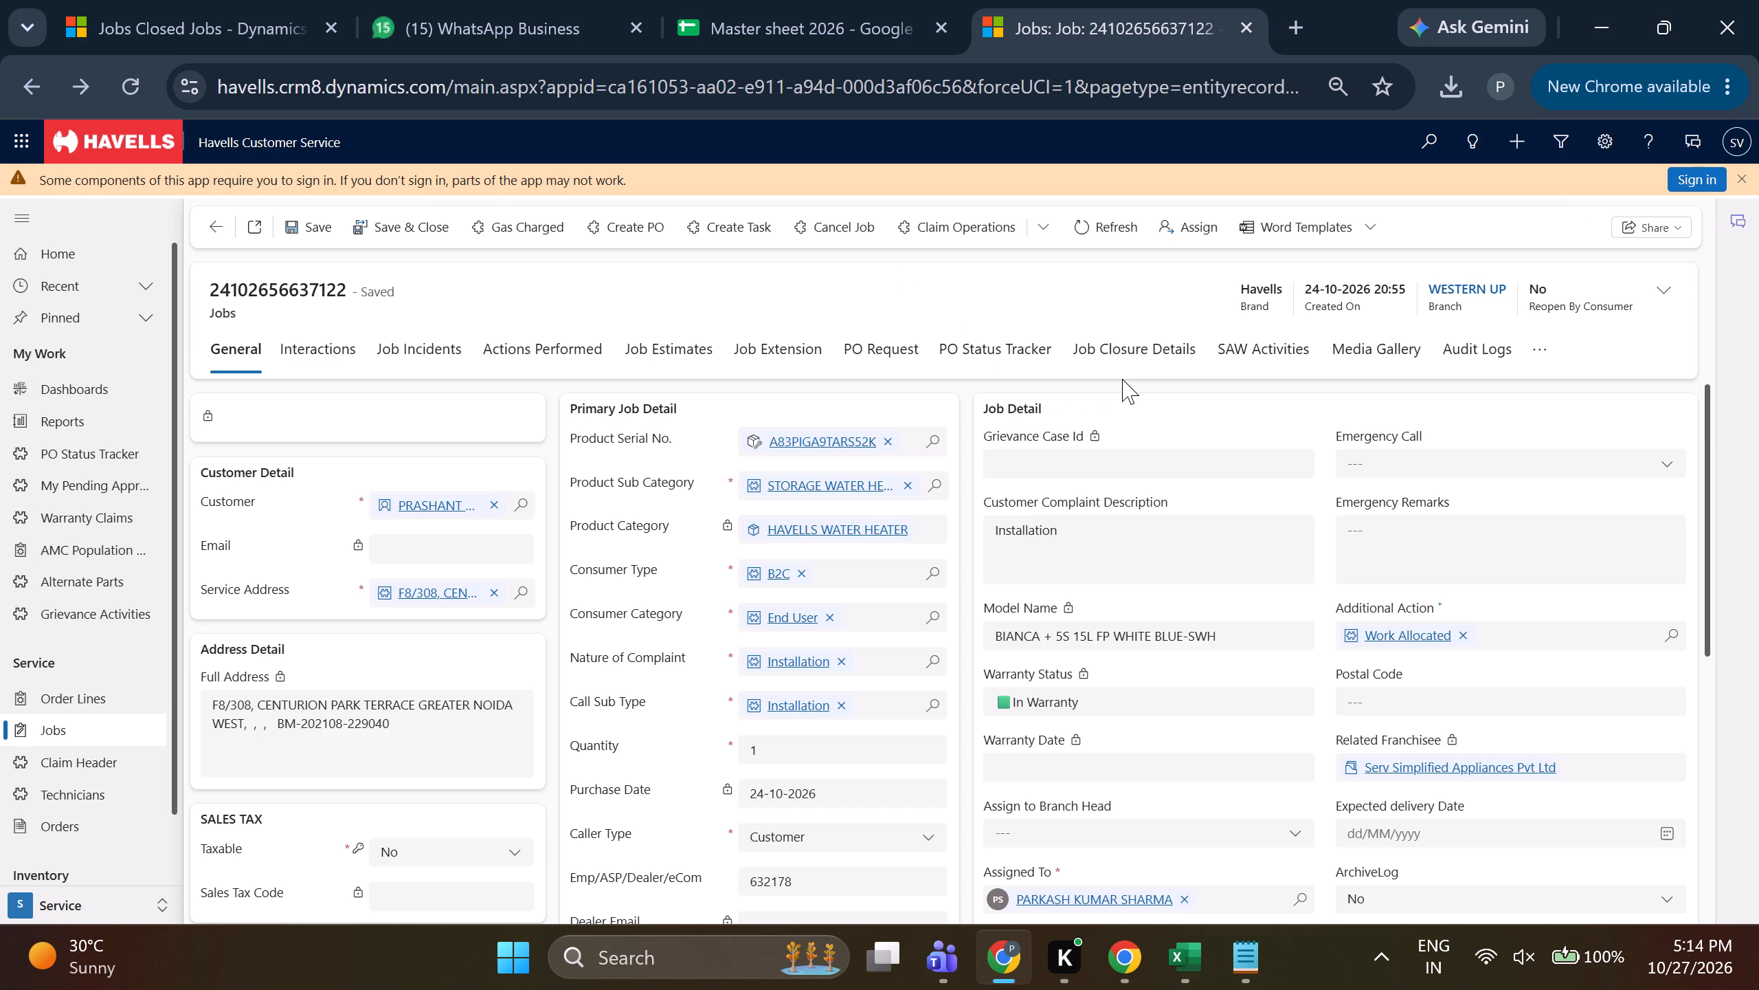
left_click(1125, 372)
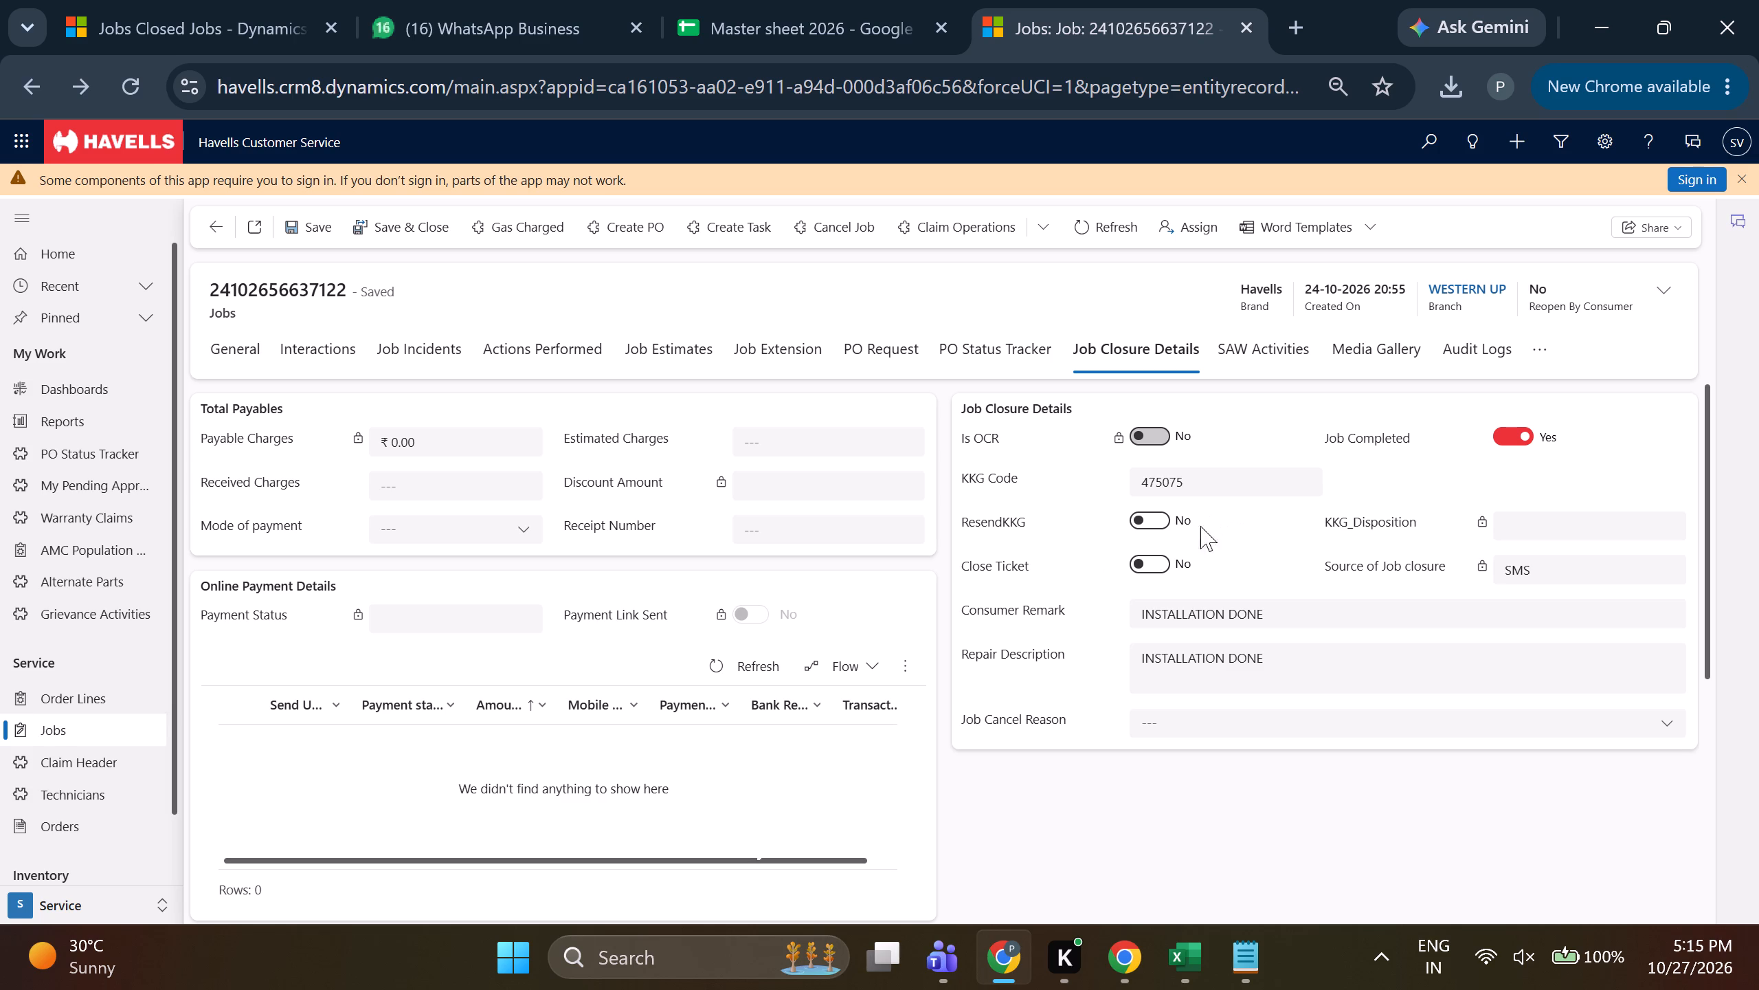
left_click(1160, 554)
left_click(1156, 565)
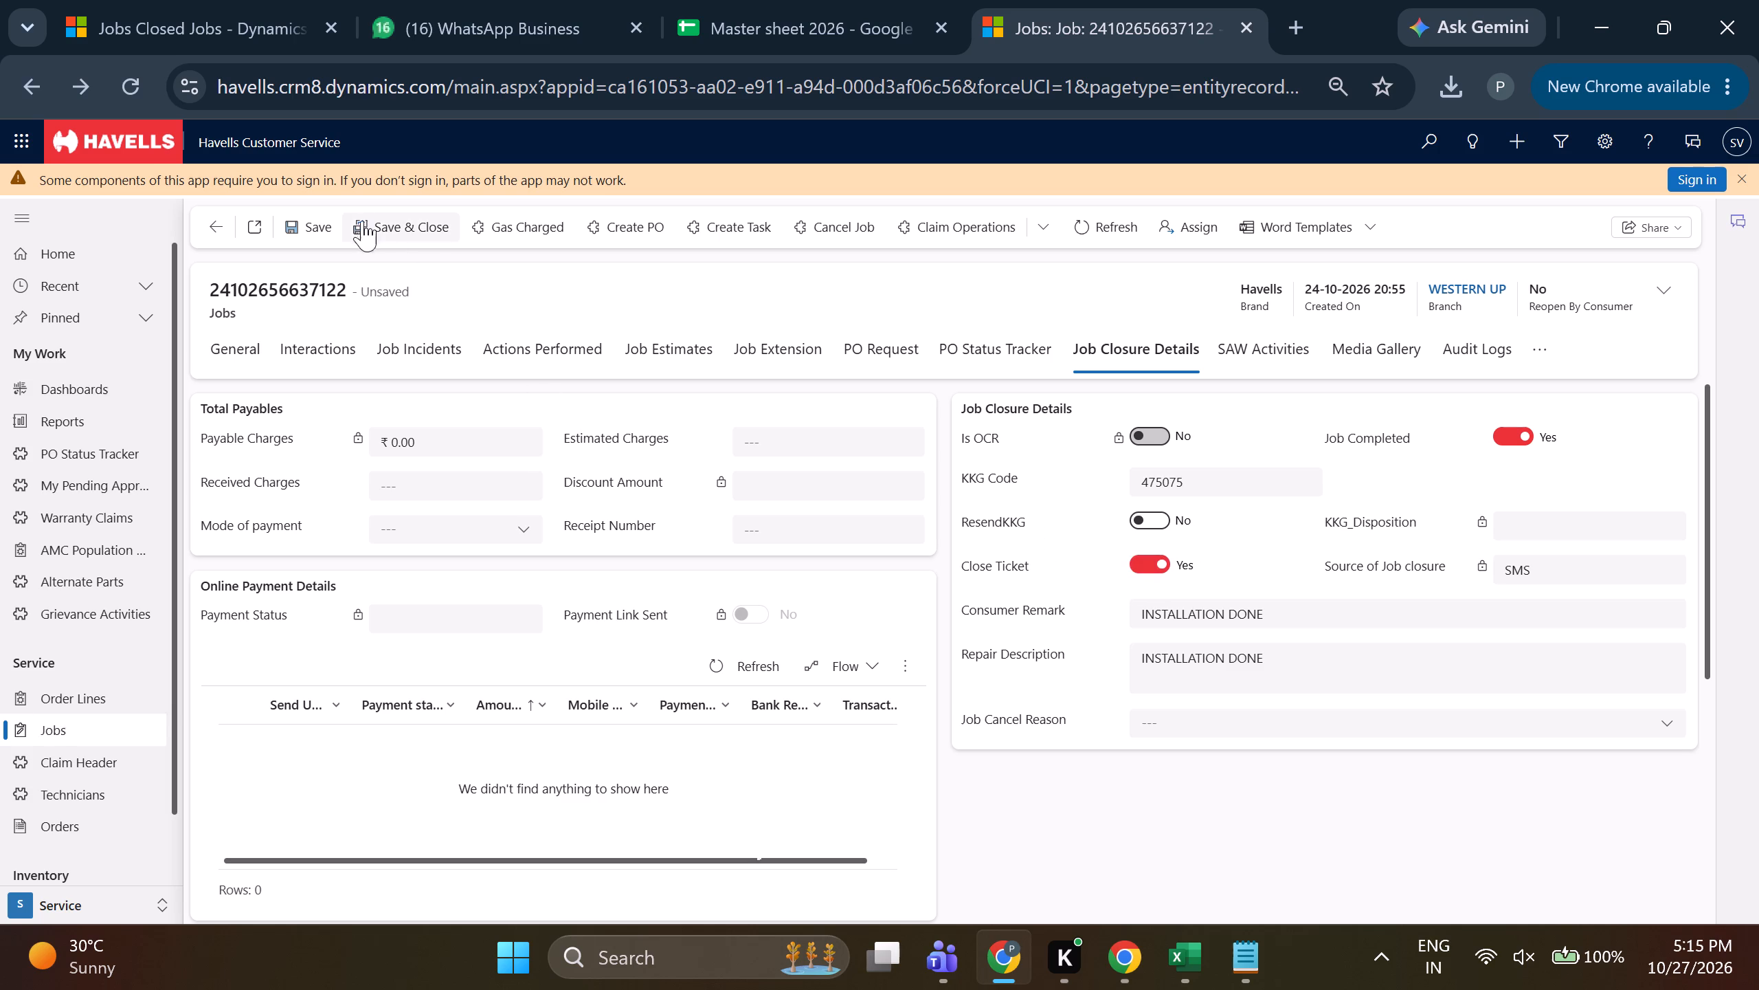
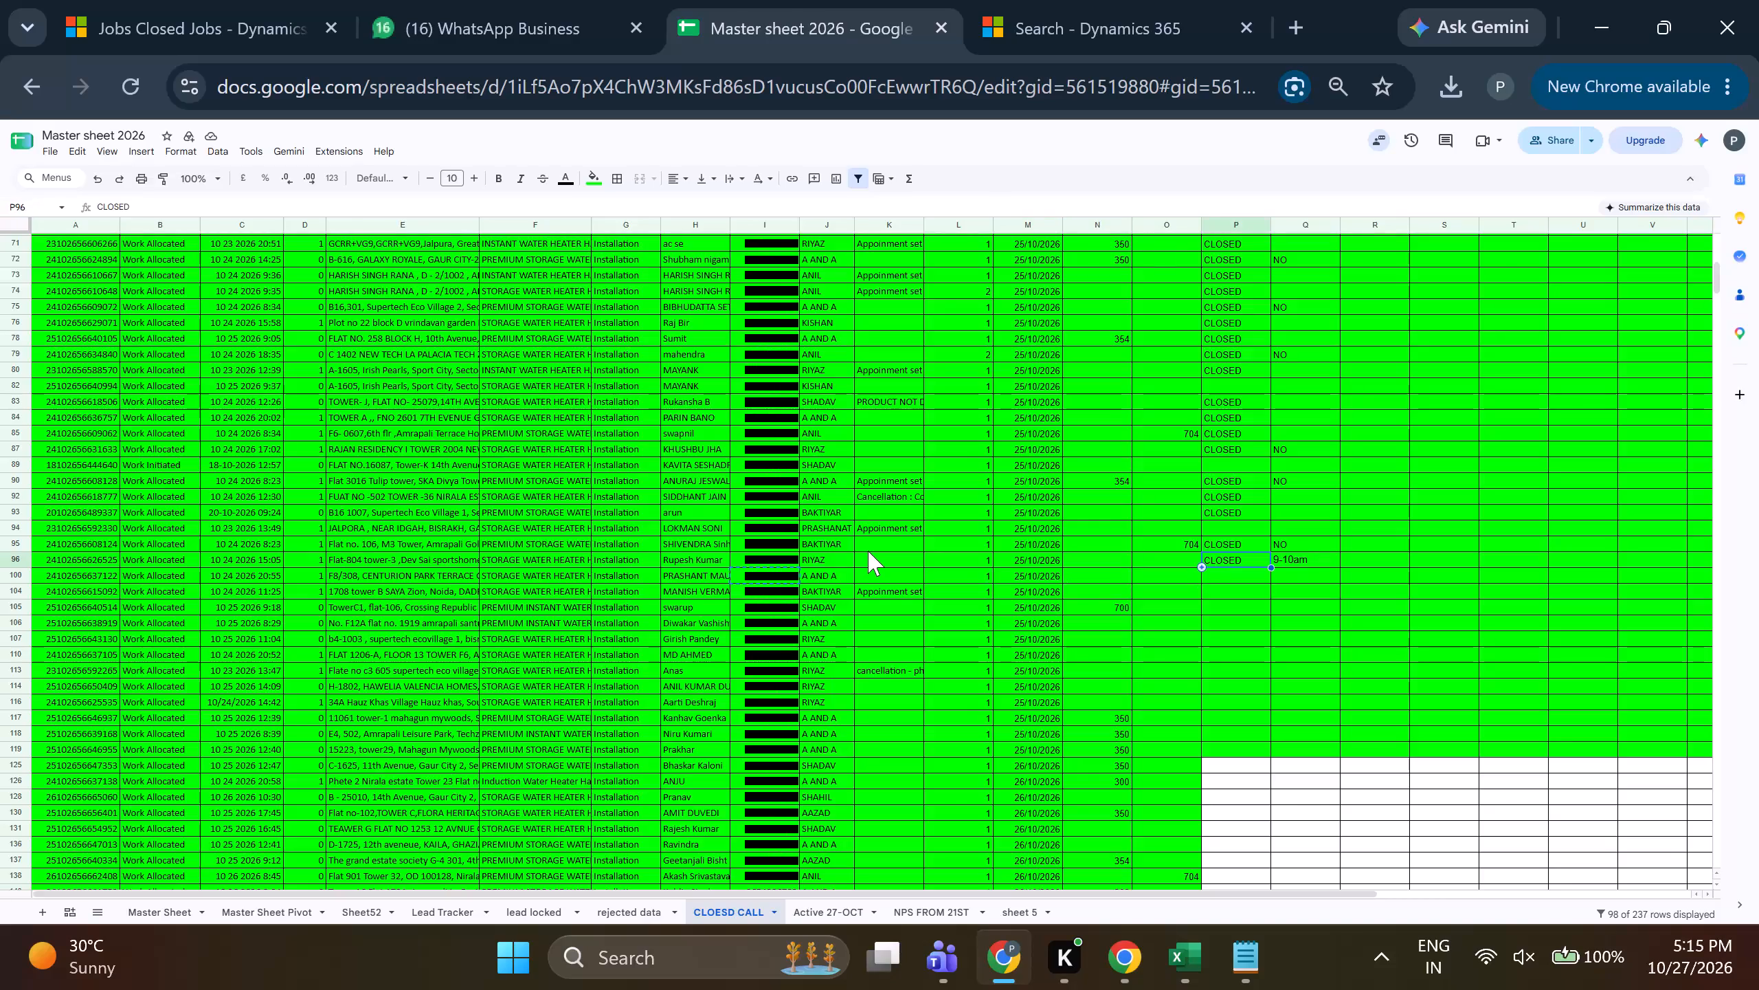
key("ctrl+c")
key("Down")
key("ctrl+v")
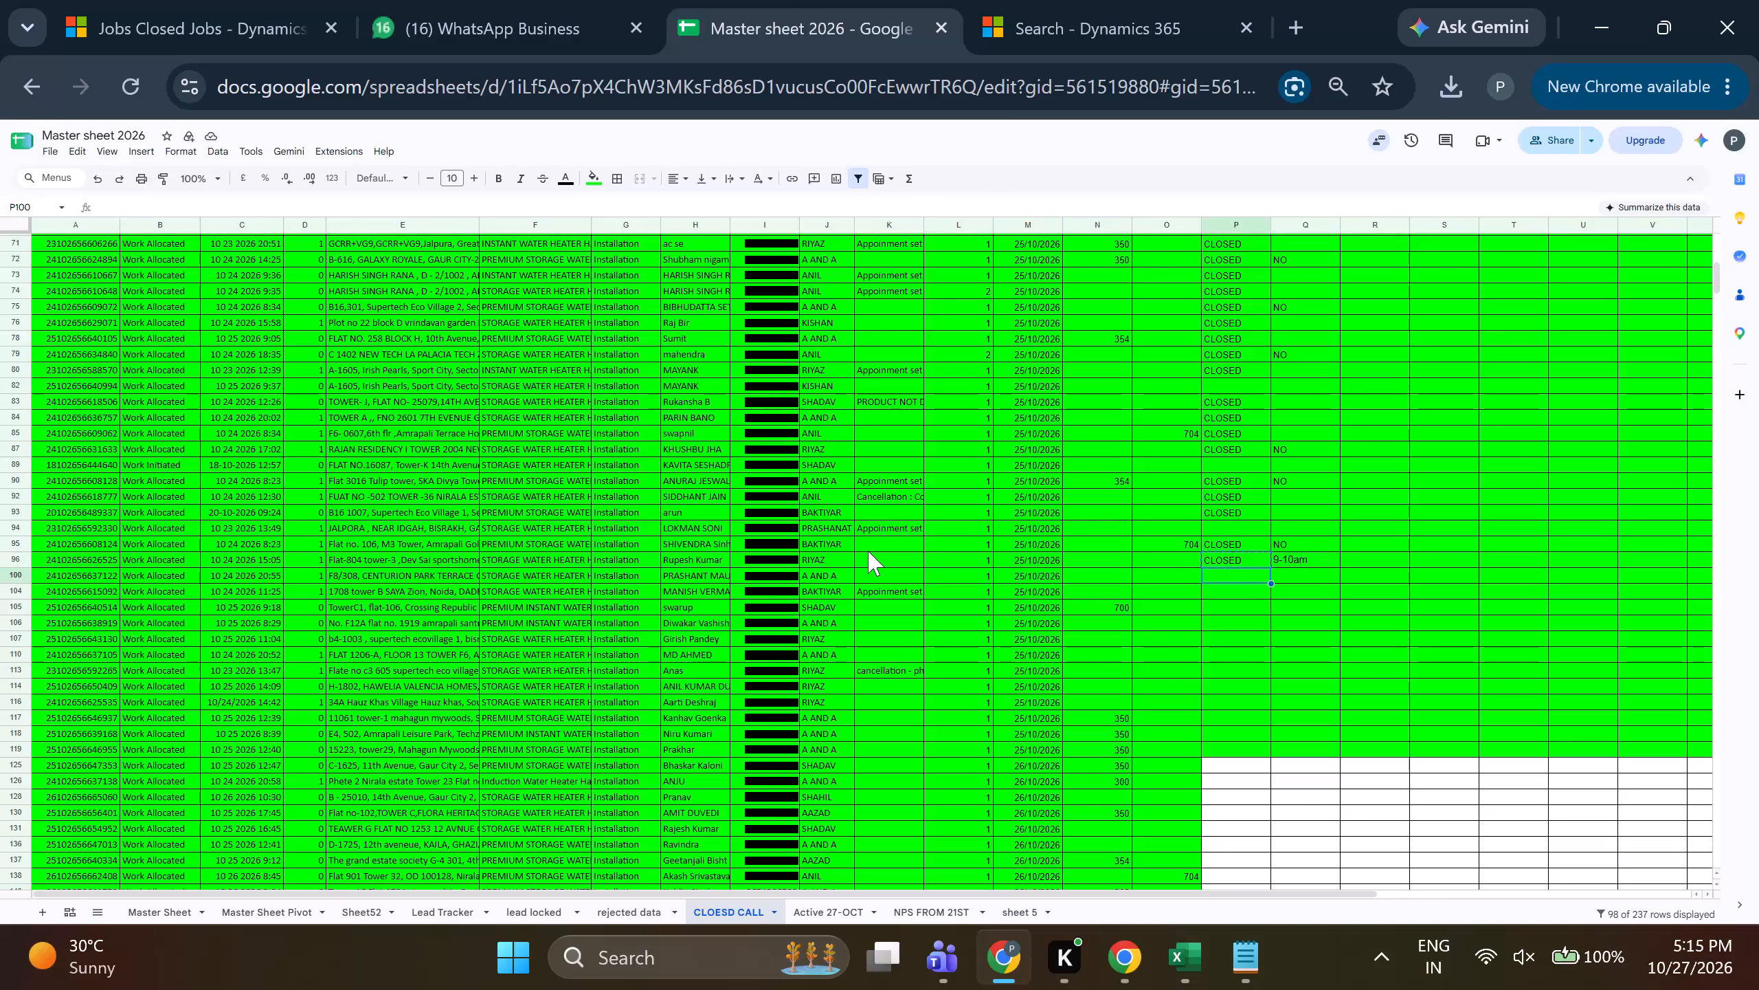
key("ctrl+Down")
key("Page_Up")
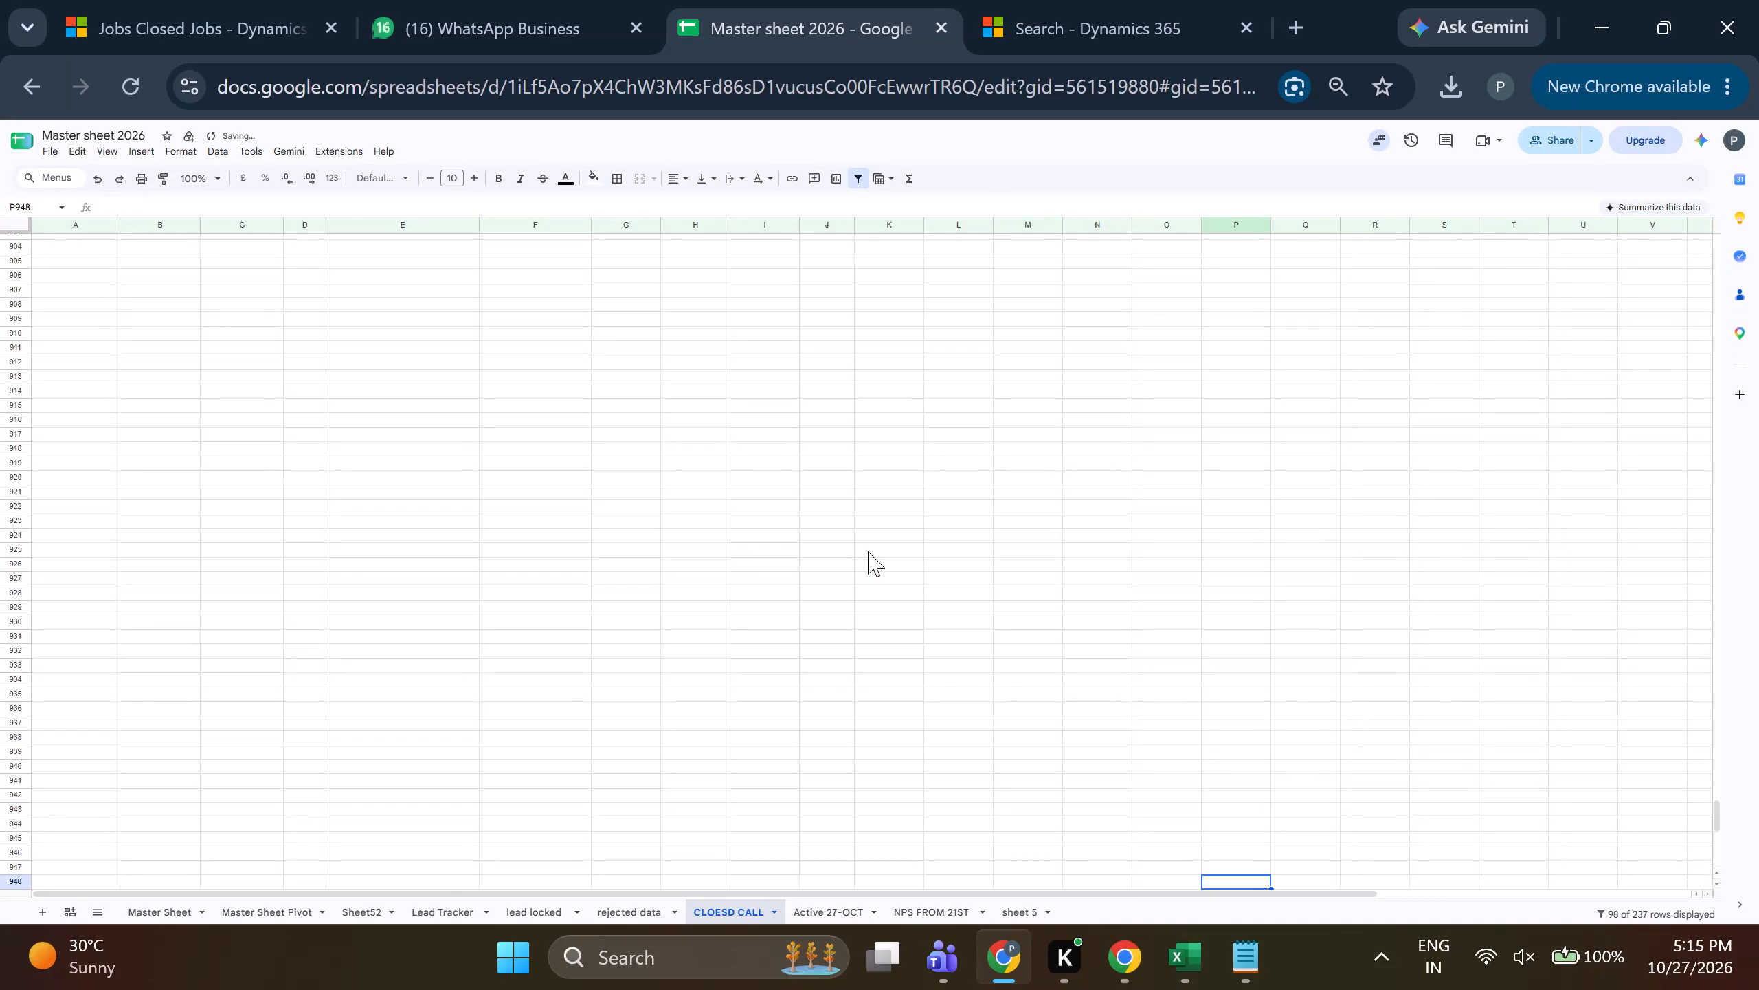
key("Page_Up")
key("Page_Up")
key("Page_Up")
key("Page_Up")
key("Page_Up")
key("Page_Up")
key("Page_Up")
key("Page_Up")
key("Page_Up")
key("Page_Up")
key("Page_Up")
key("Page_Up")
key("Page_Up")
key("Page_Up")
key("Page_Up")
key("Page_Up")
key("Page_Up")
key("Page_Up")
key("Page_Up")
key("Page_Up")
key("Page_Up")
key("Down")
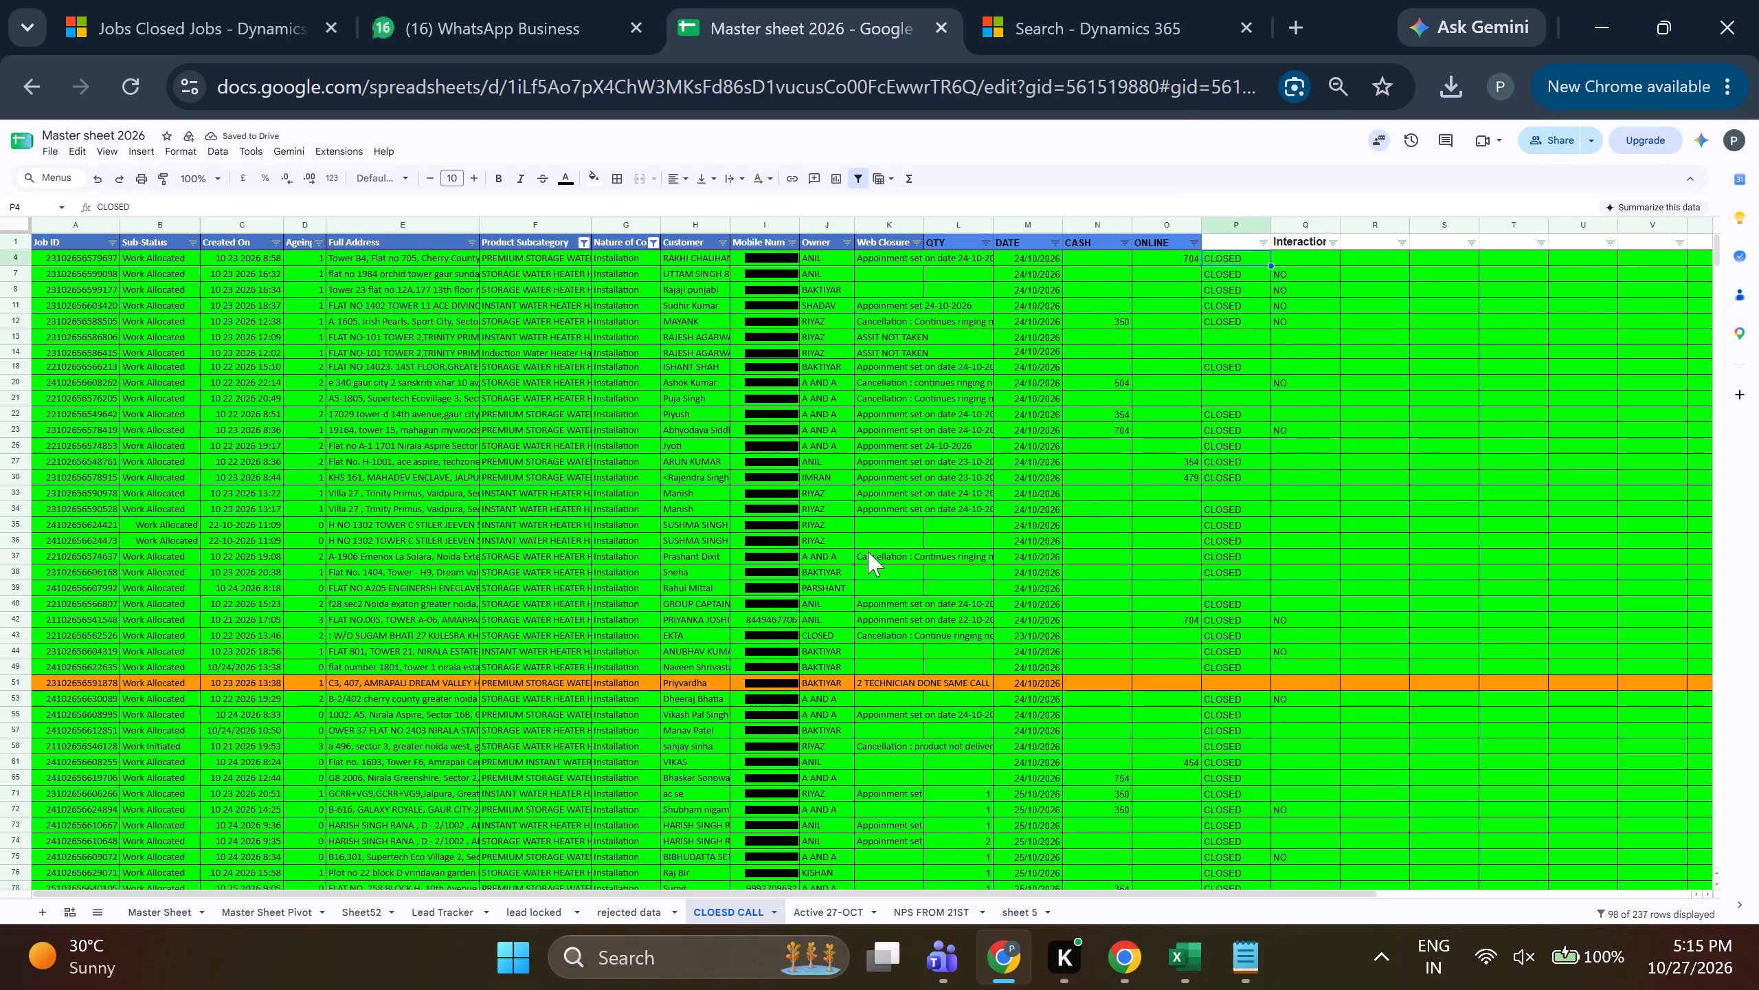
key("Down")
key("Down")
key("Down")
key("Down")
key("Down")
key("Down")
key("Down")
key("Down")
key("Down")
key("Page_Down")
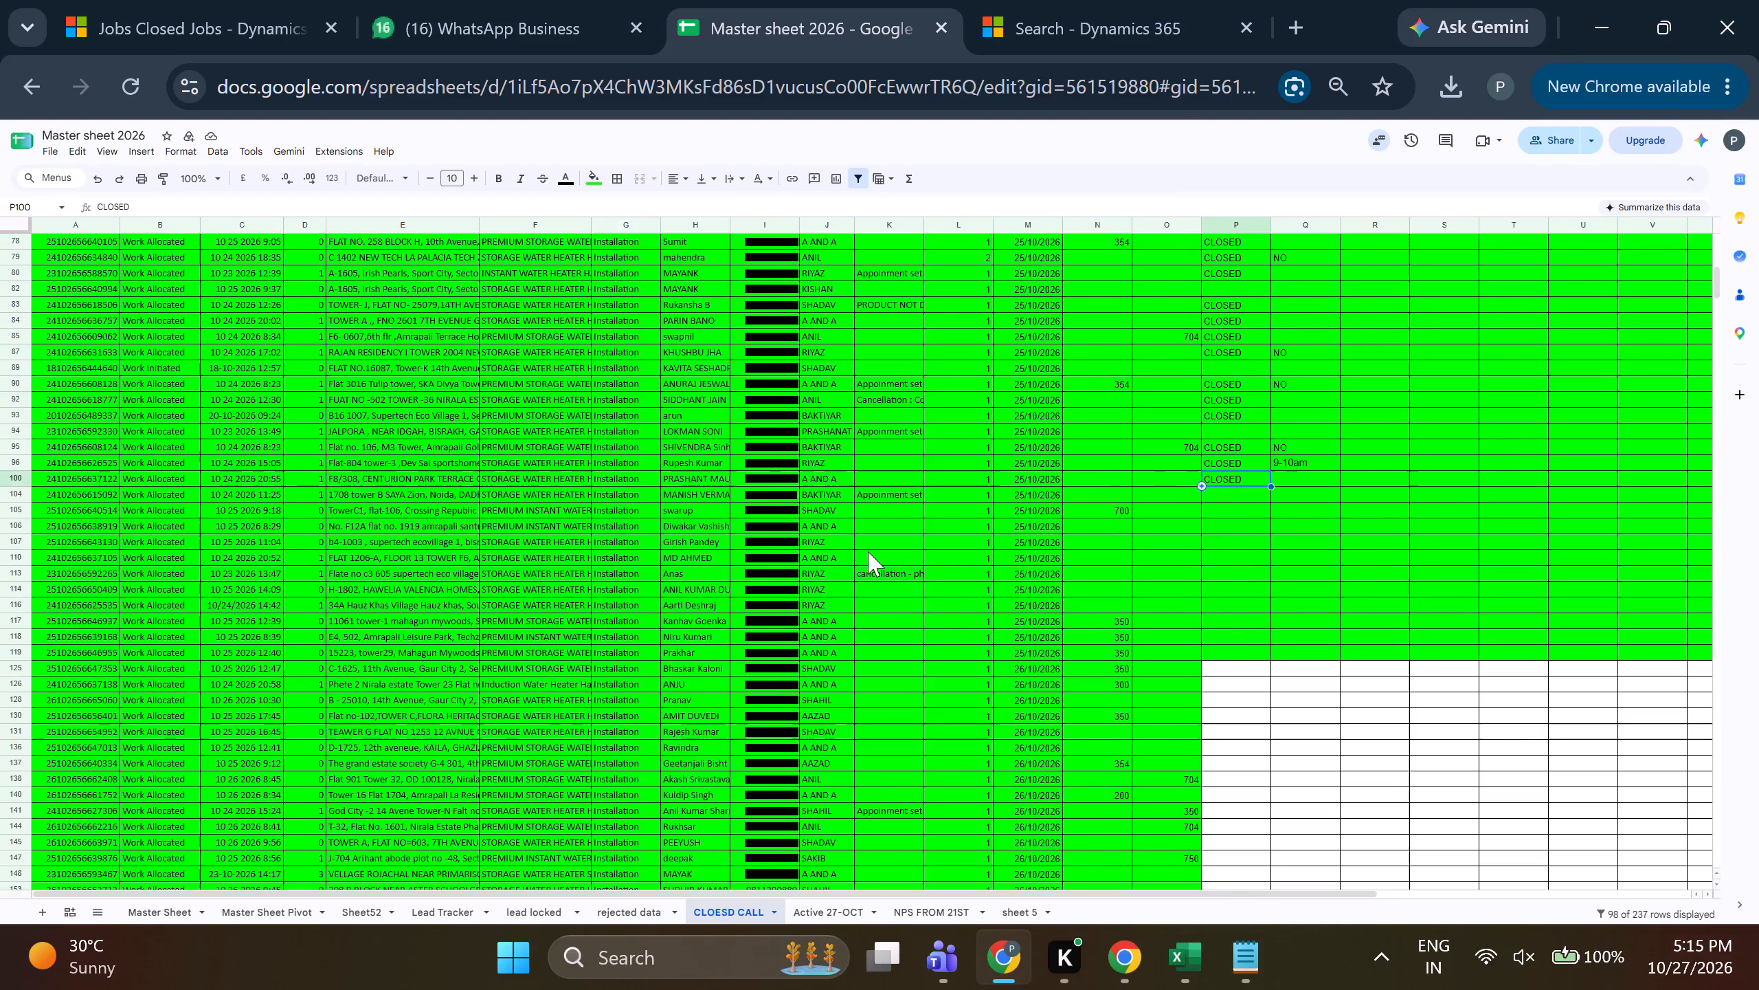
Copy the customer's mobile number from row 104 of the CLOESD CALL sheet and search for it in Dynamics 365.
key("Down")
key("Left")
key("Left")
key("Left")
key("Left")
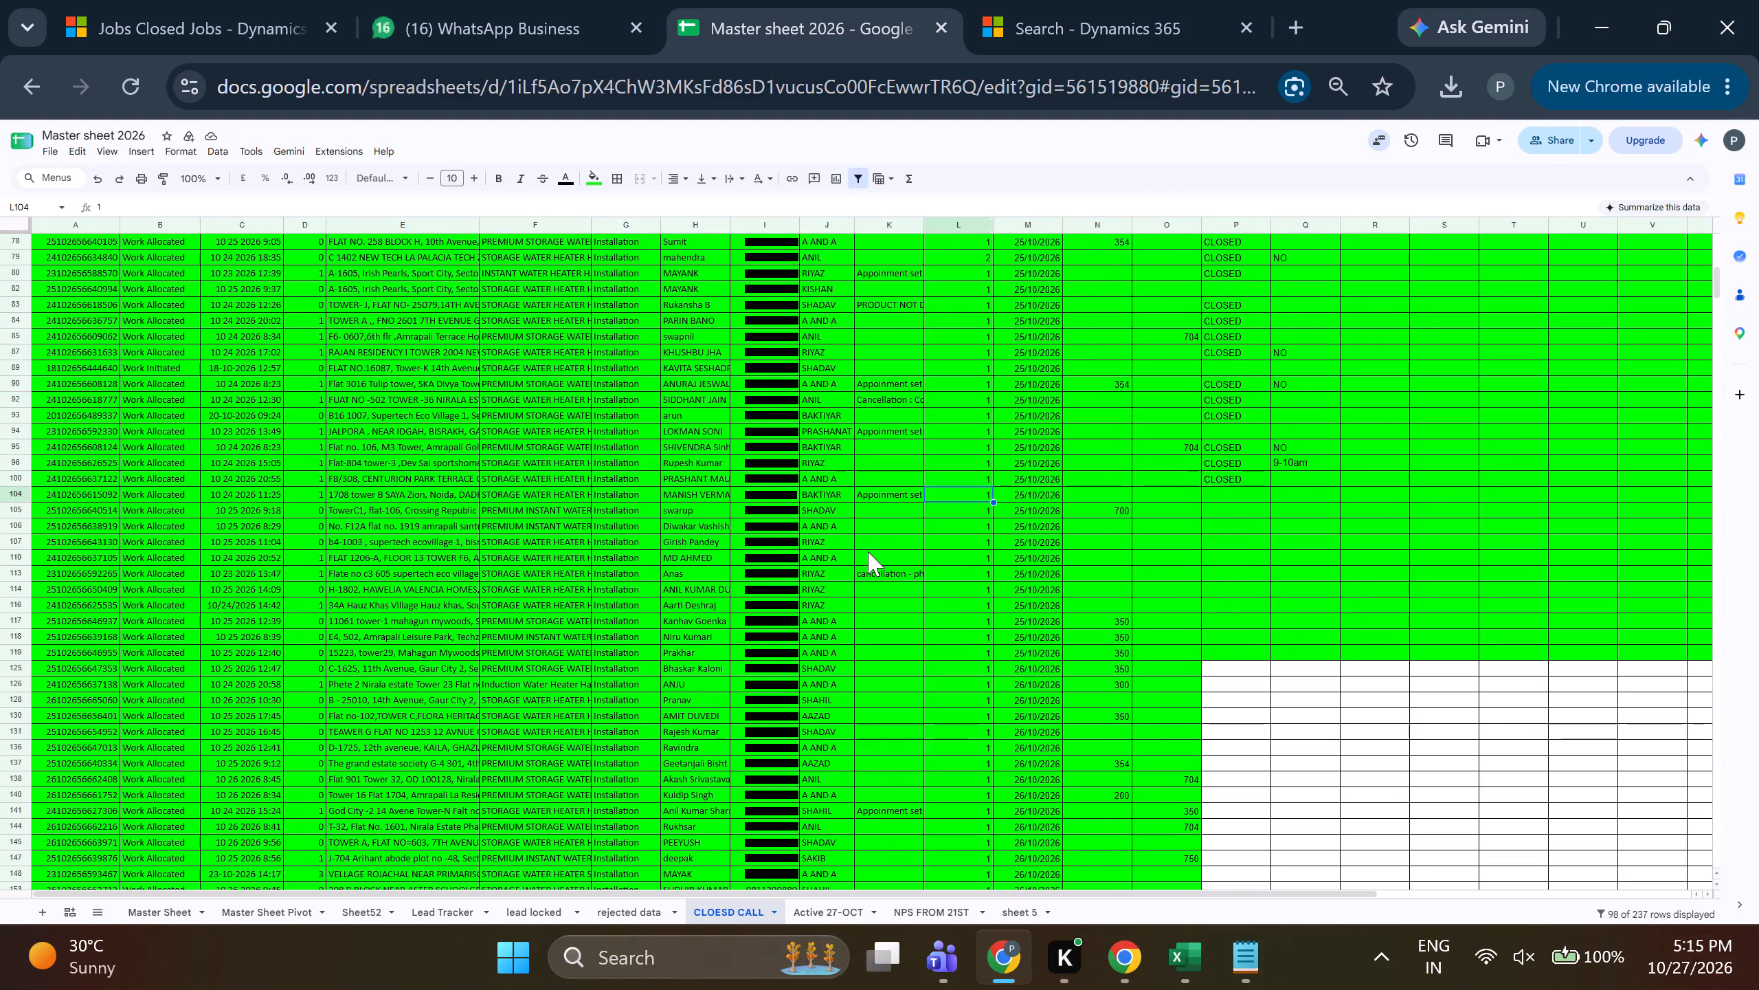
key("Left")
key("Left")
key("Left")
key("ctrl+c")
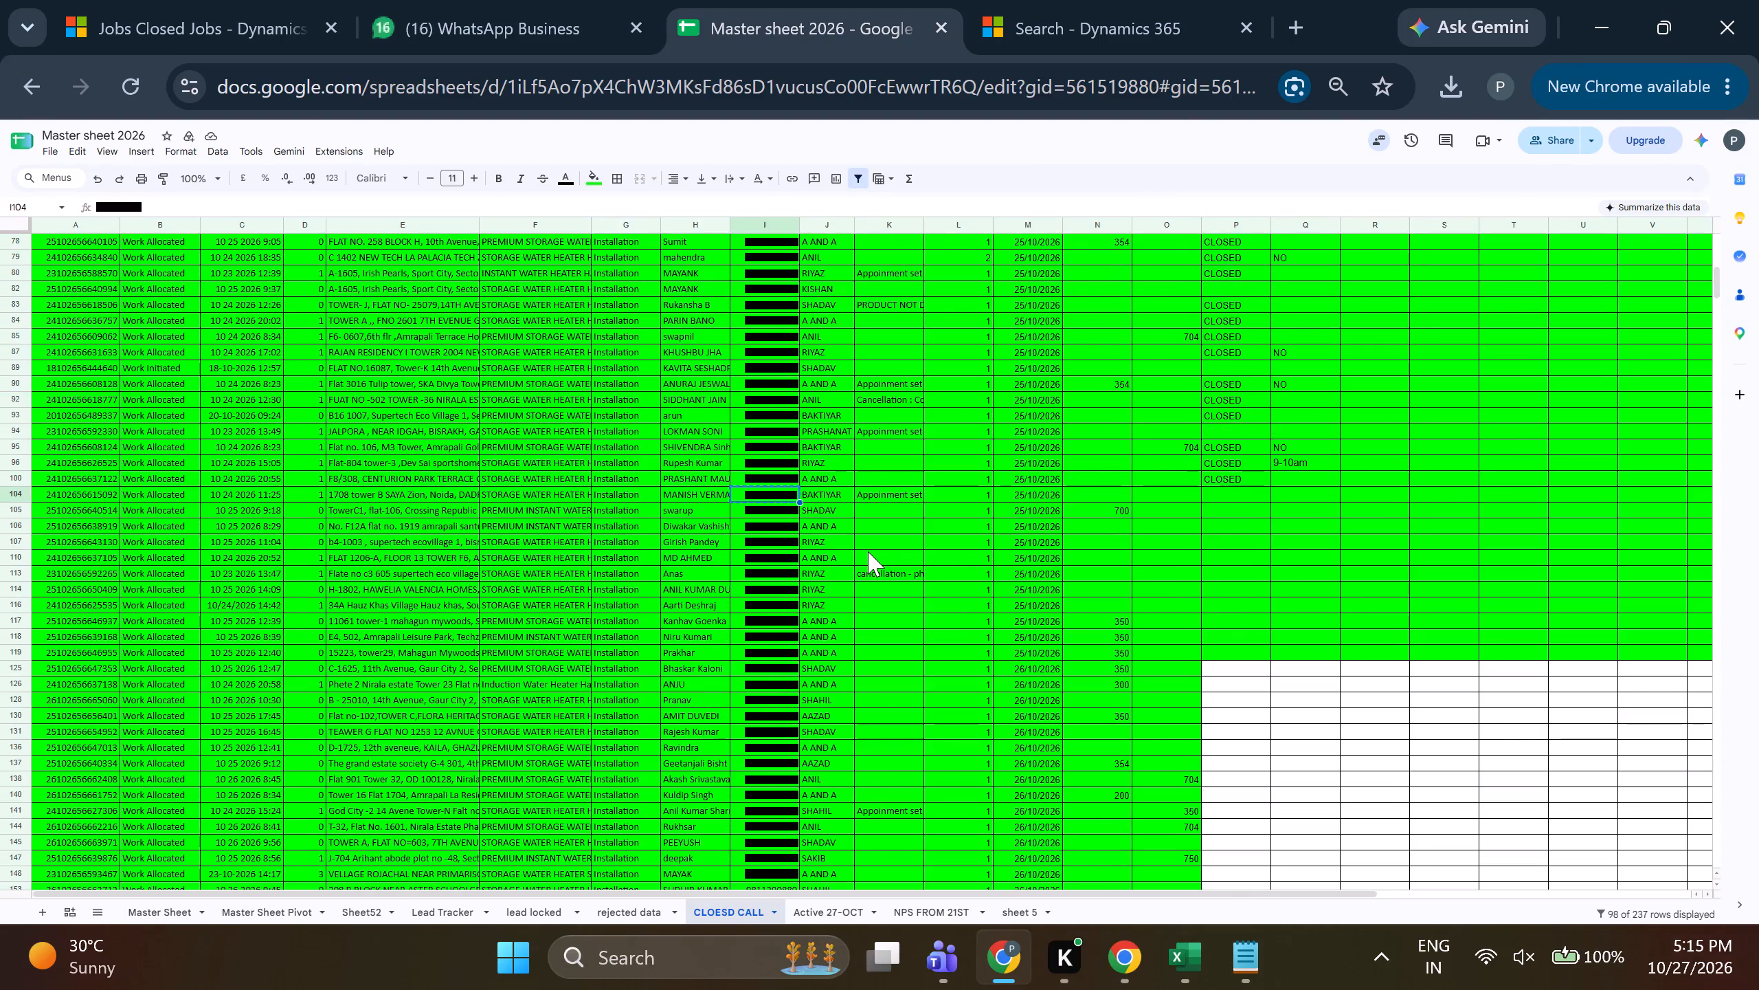
left_click(1163, 0)
double_click(652, 243)
key("ctrl+v")
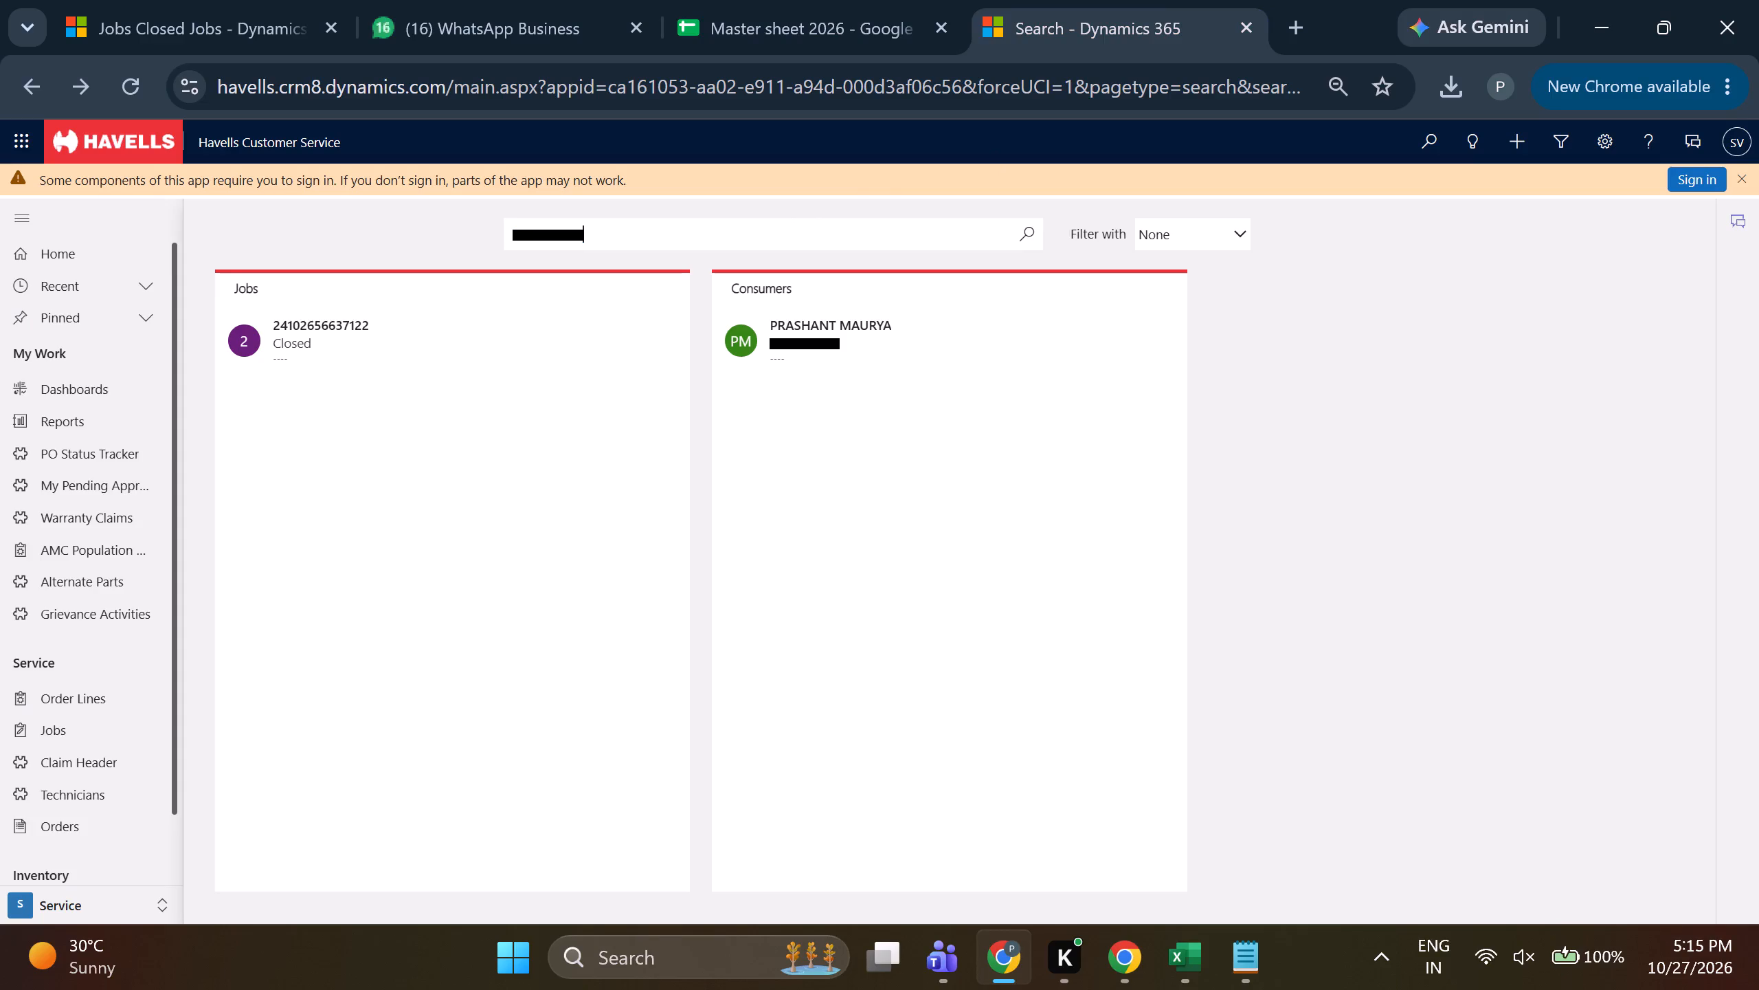
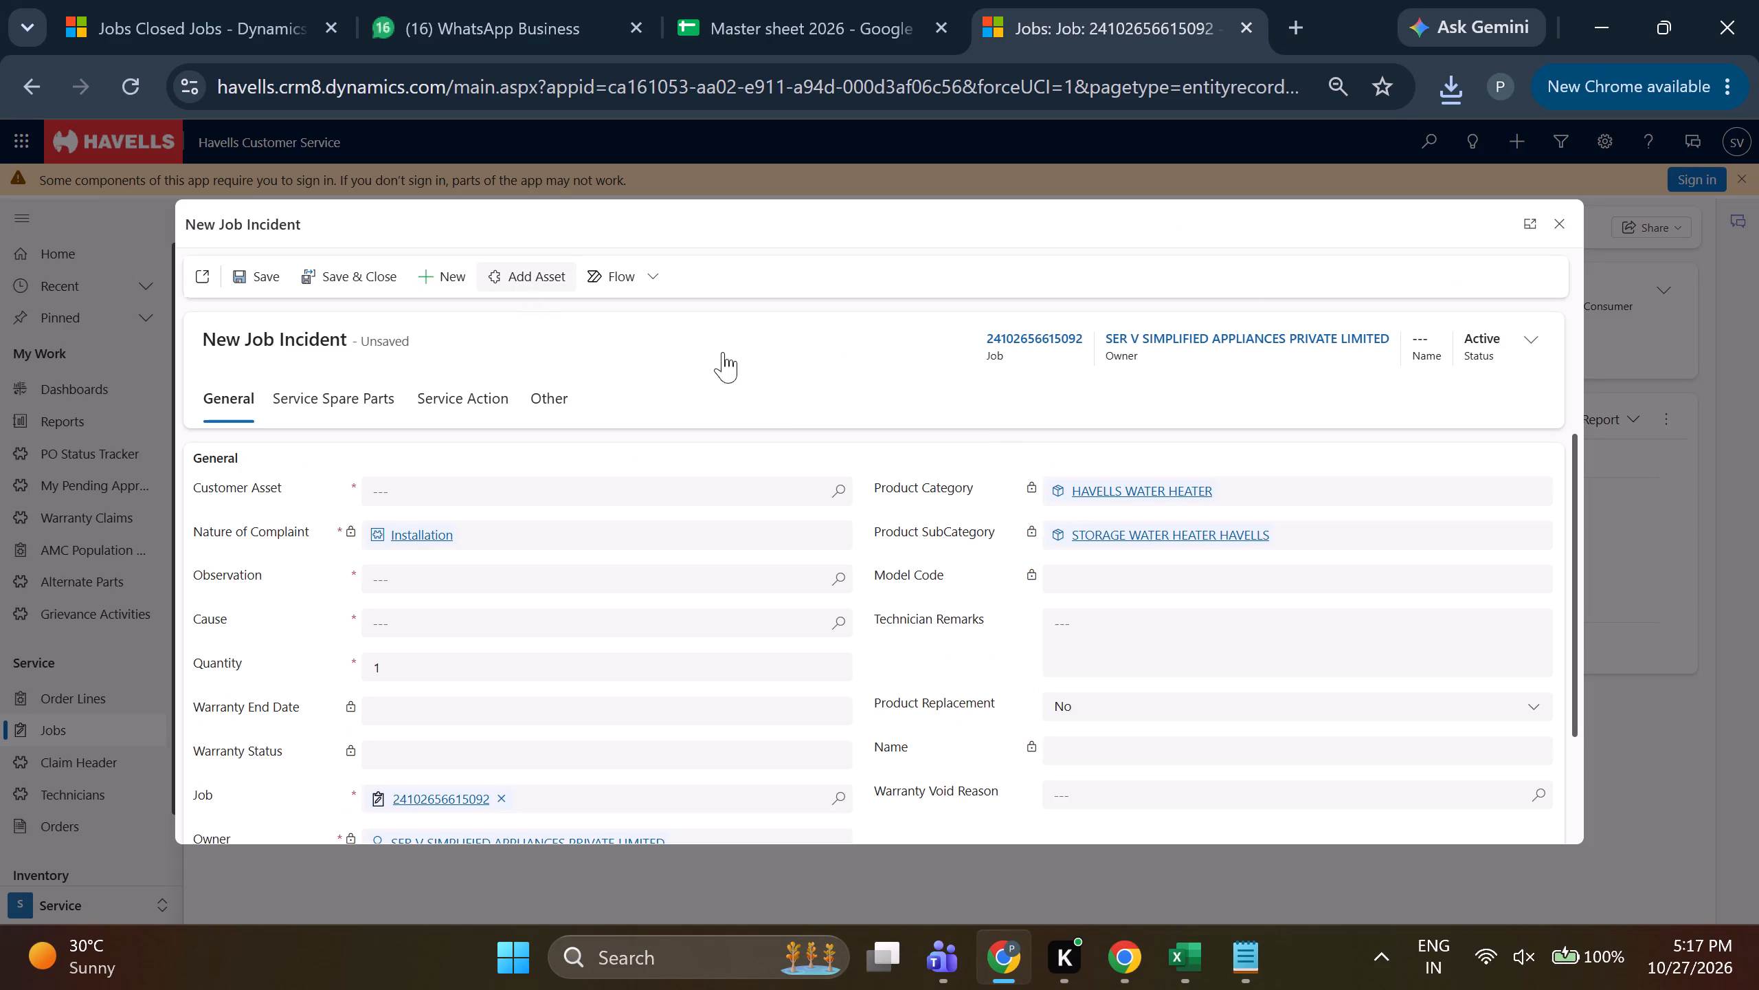
Start filling in the Serial Number (IDU) of the new customer asset for the job incident.
left_click(1540, 258)
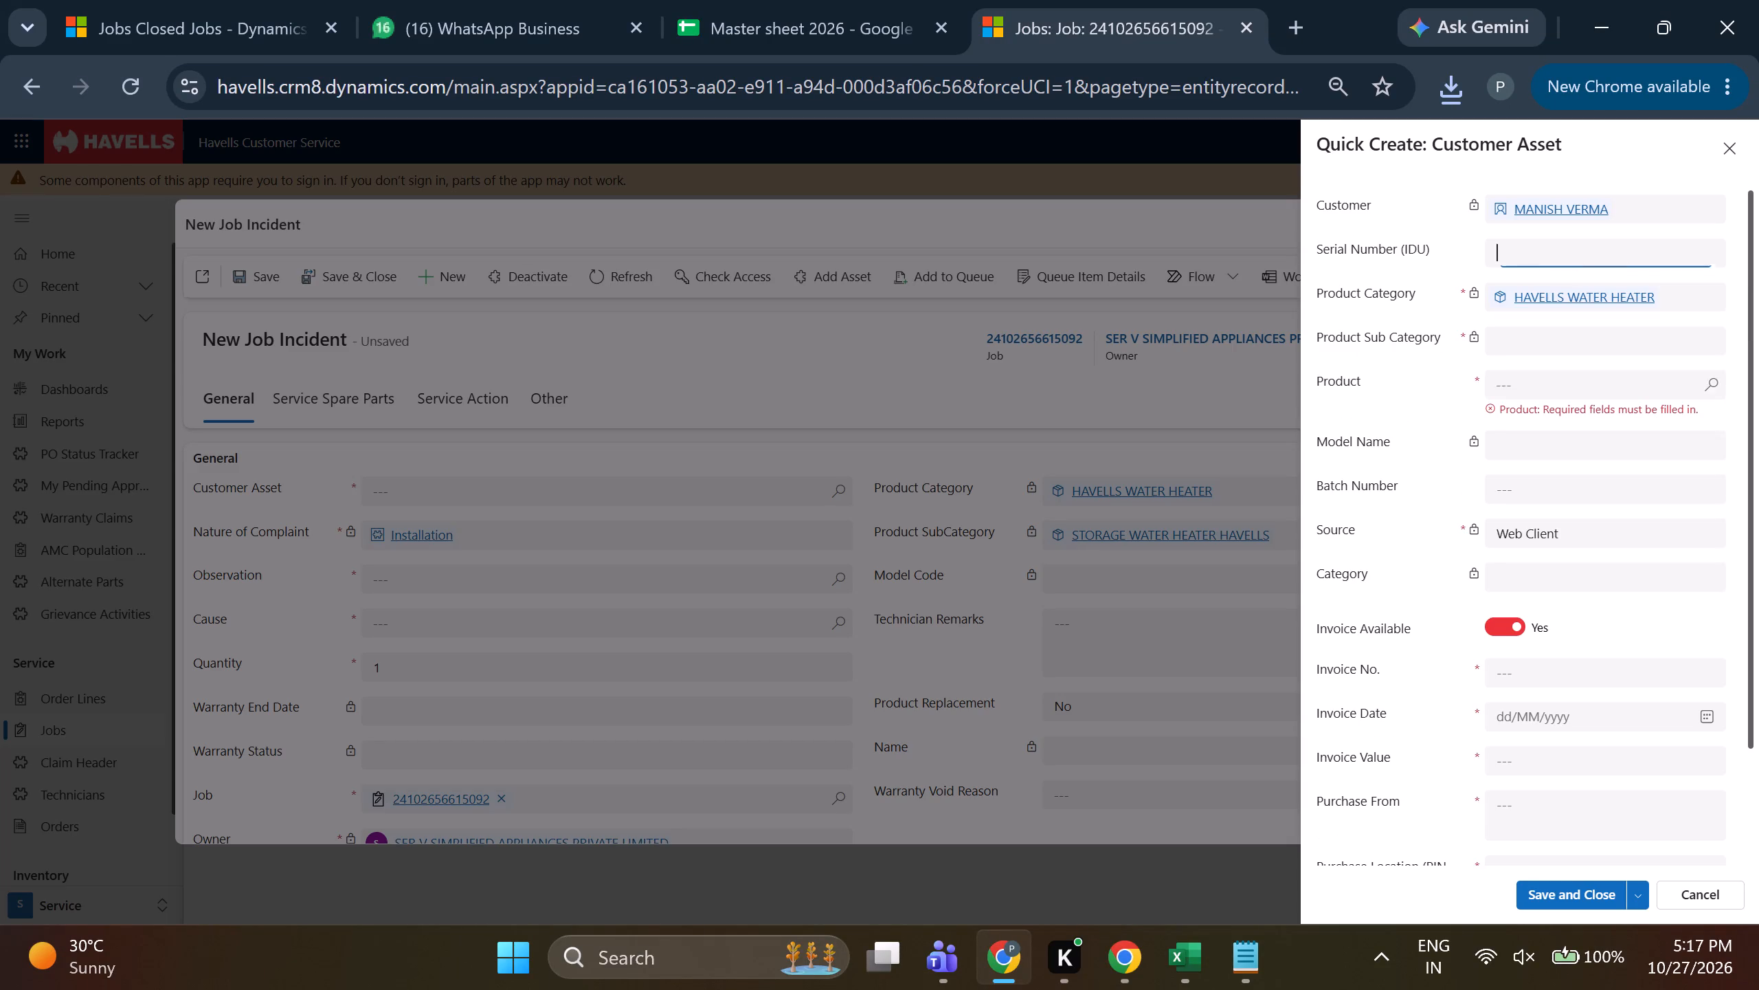
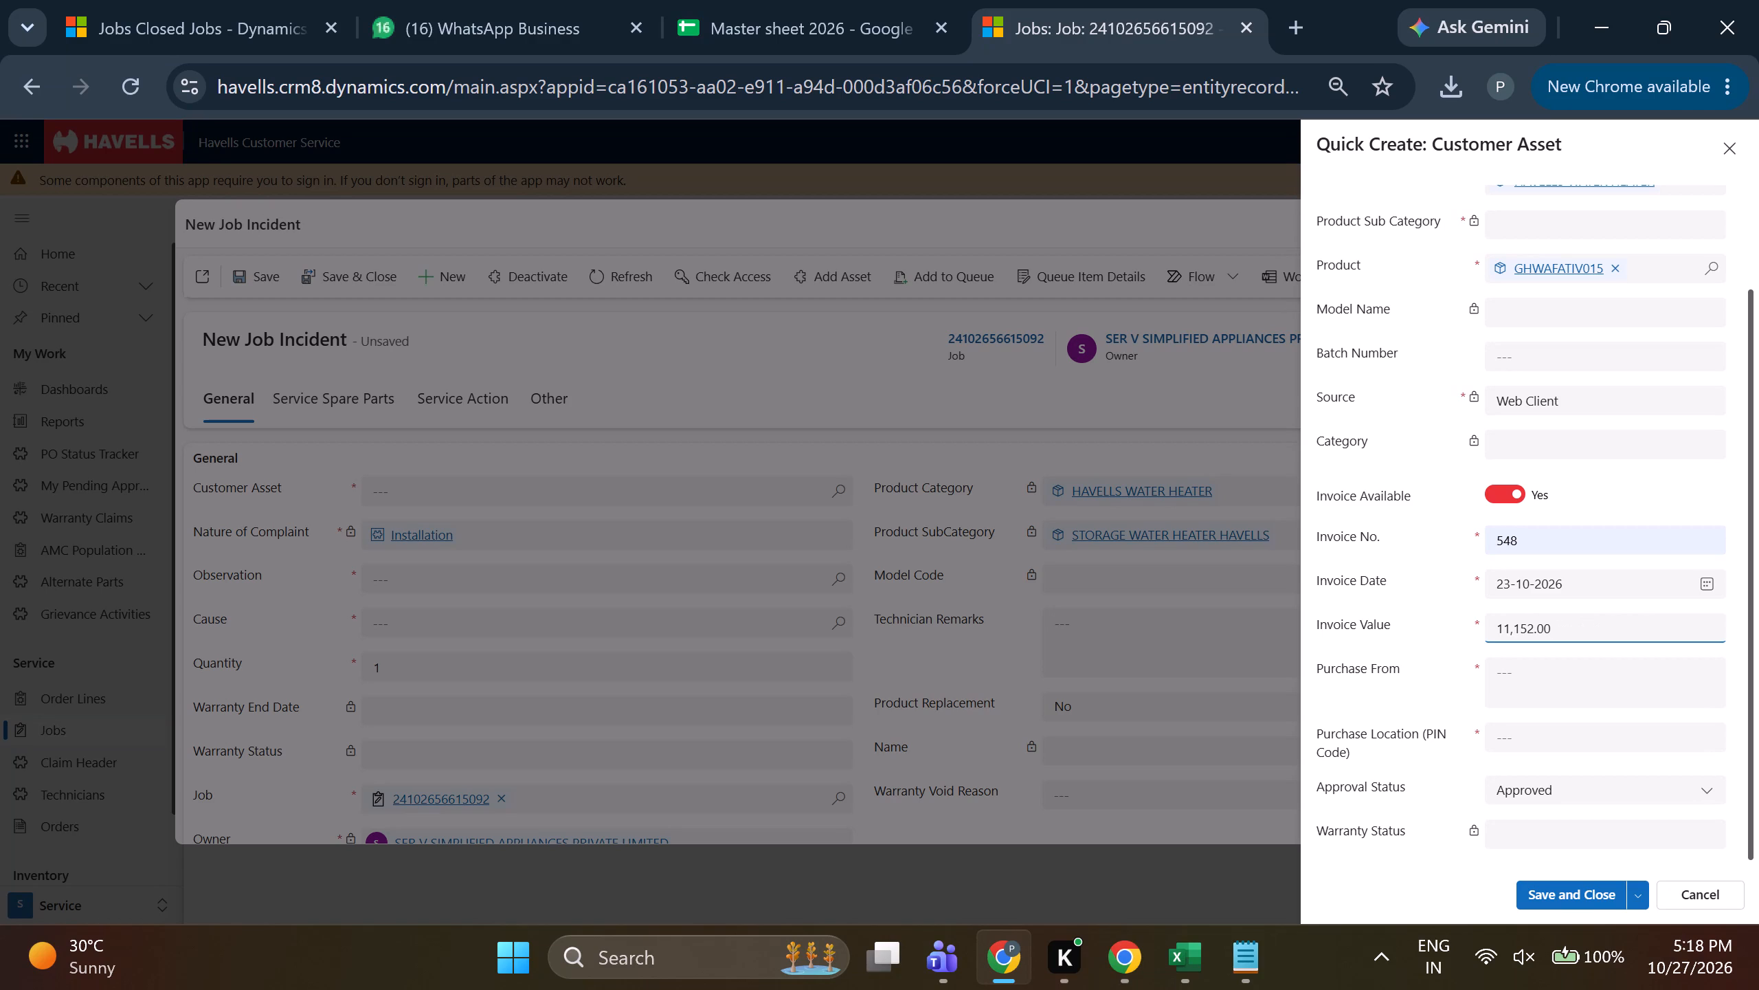
Complete the new customer asset's purchase details with Purchase From NOIDA and purchase location PIN code 201301, and save the asset.
key("Tab")
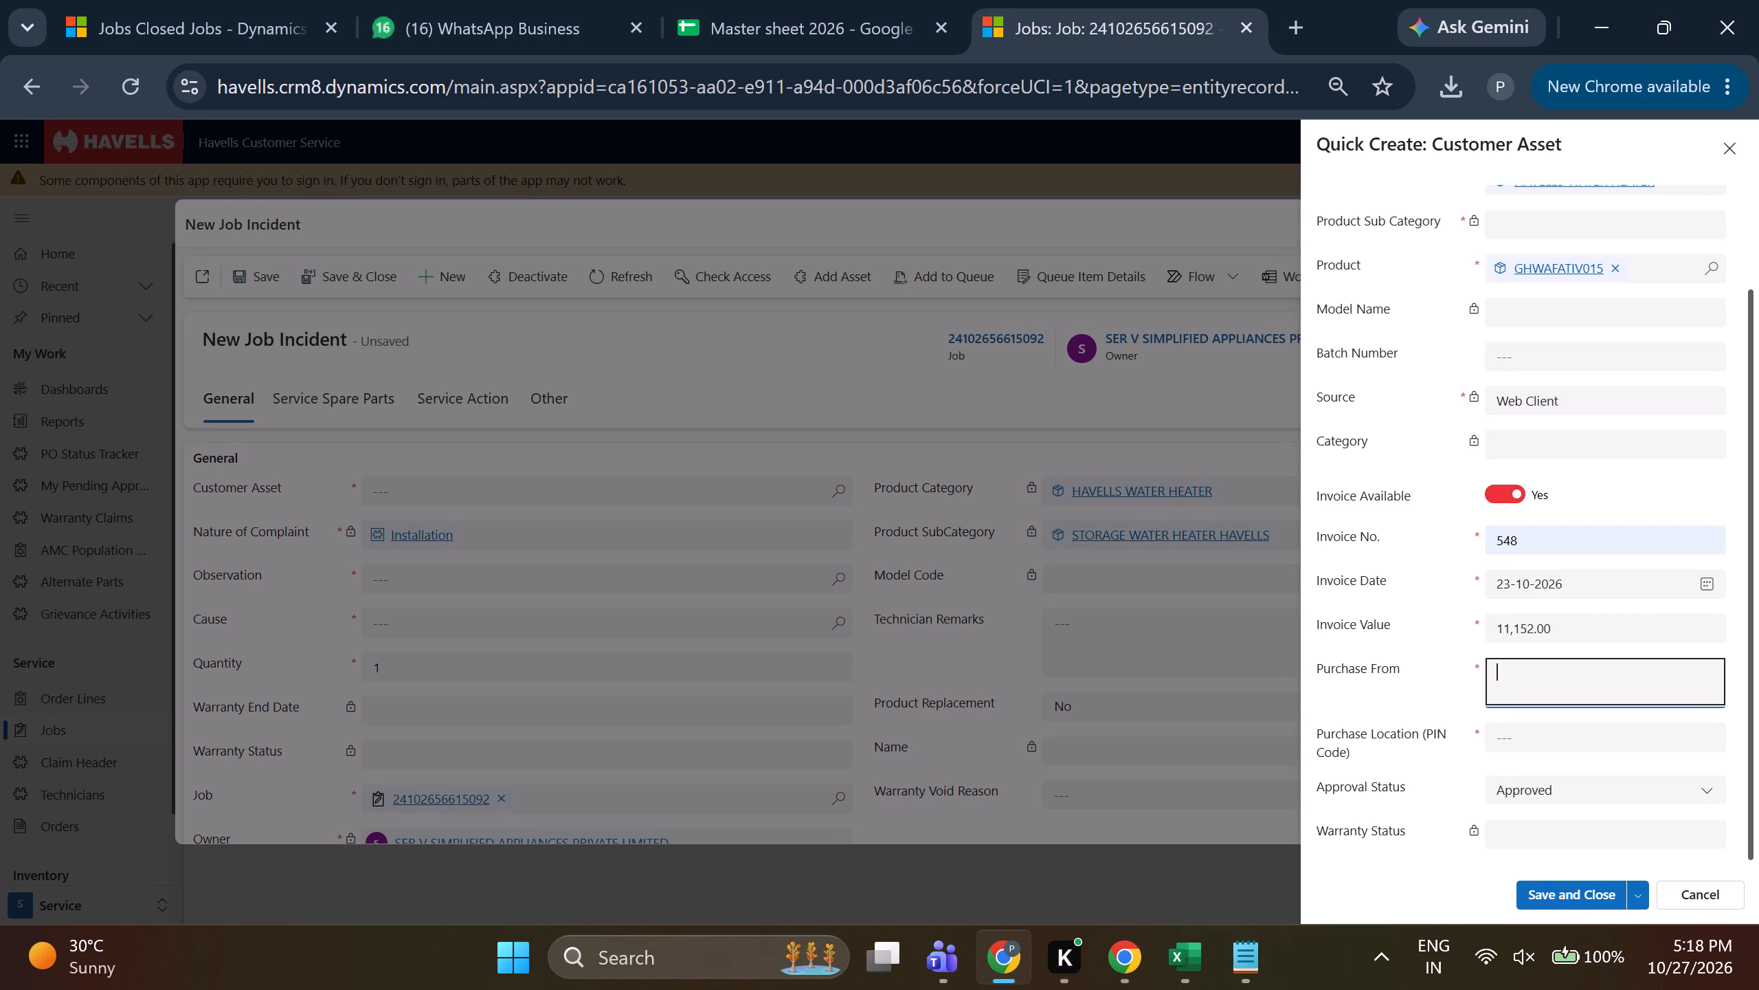
key("n")
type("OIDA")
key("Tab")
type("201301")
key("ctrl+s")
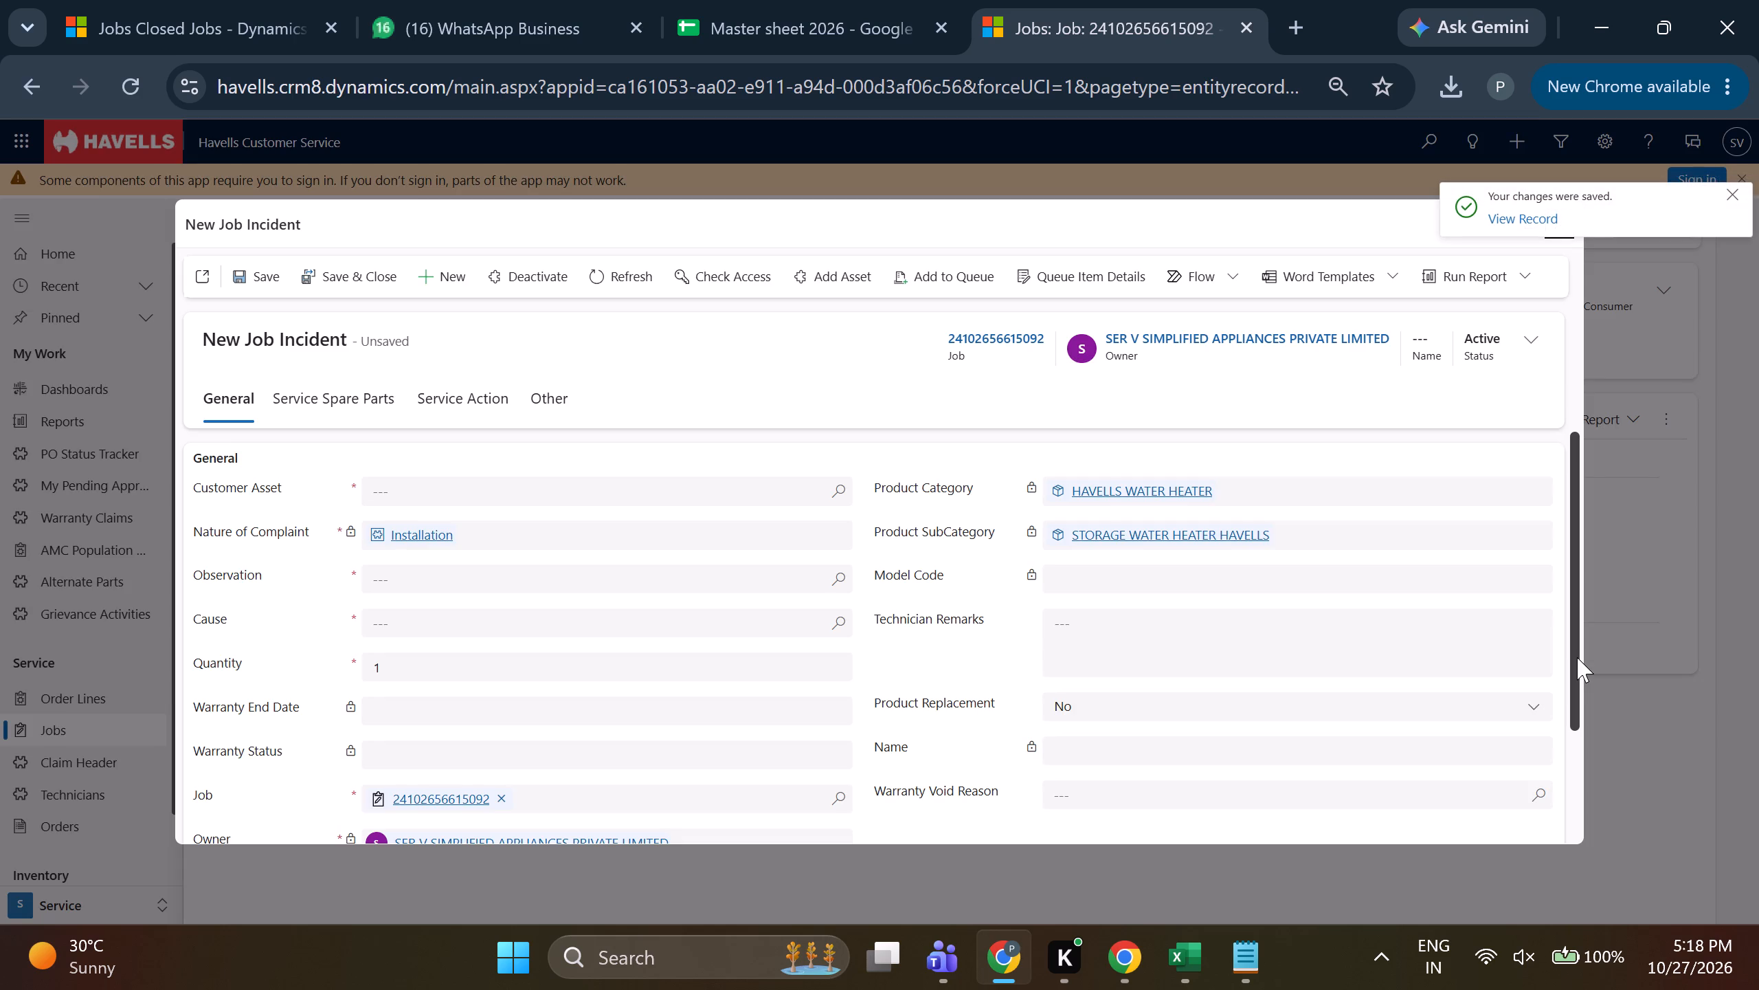
left_click(458, 401)
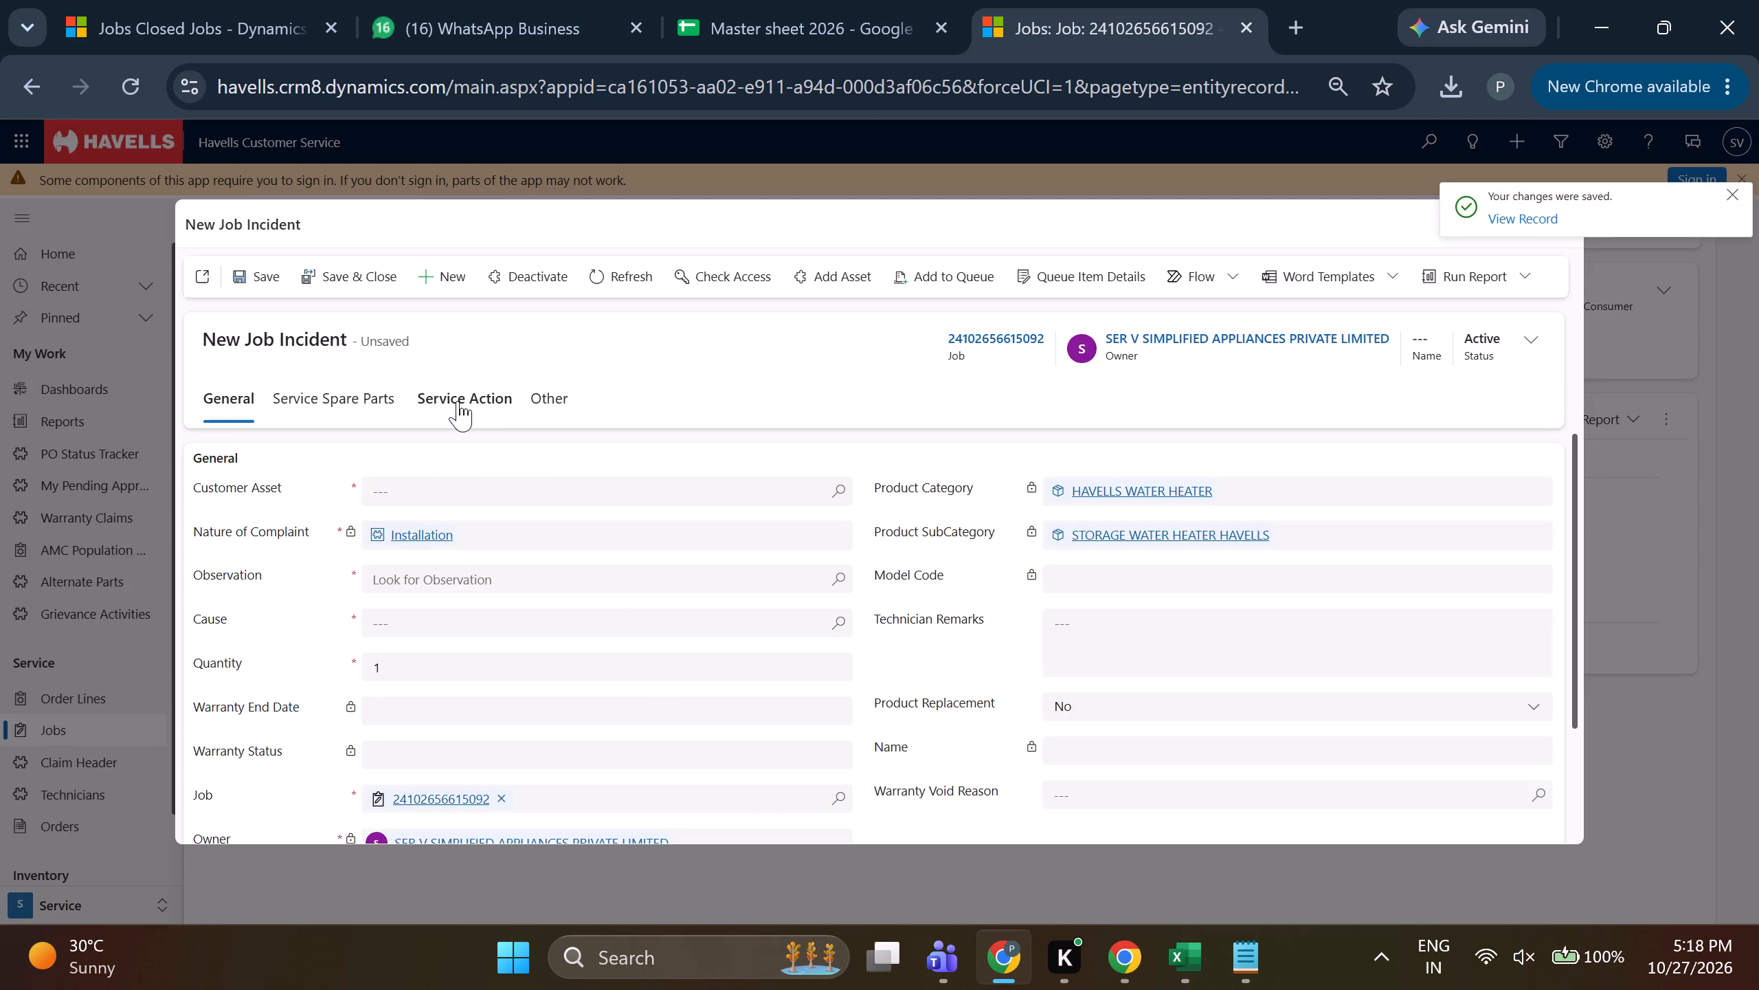
left_click(211, 406)
left_click(844, 488)
left_click(596, 556)
left_click(840, 580)
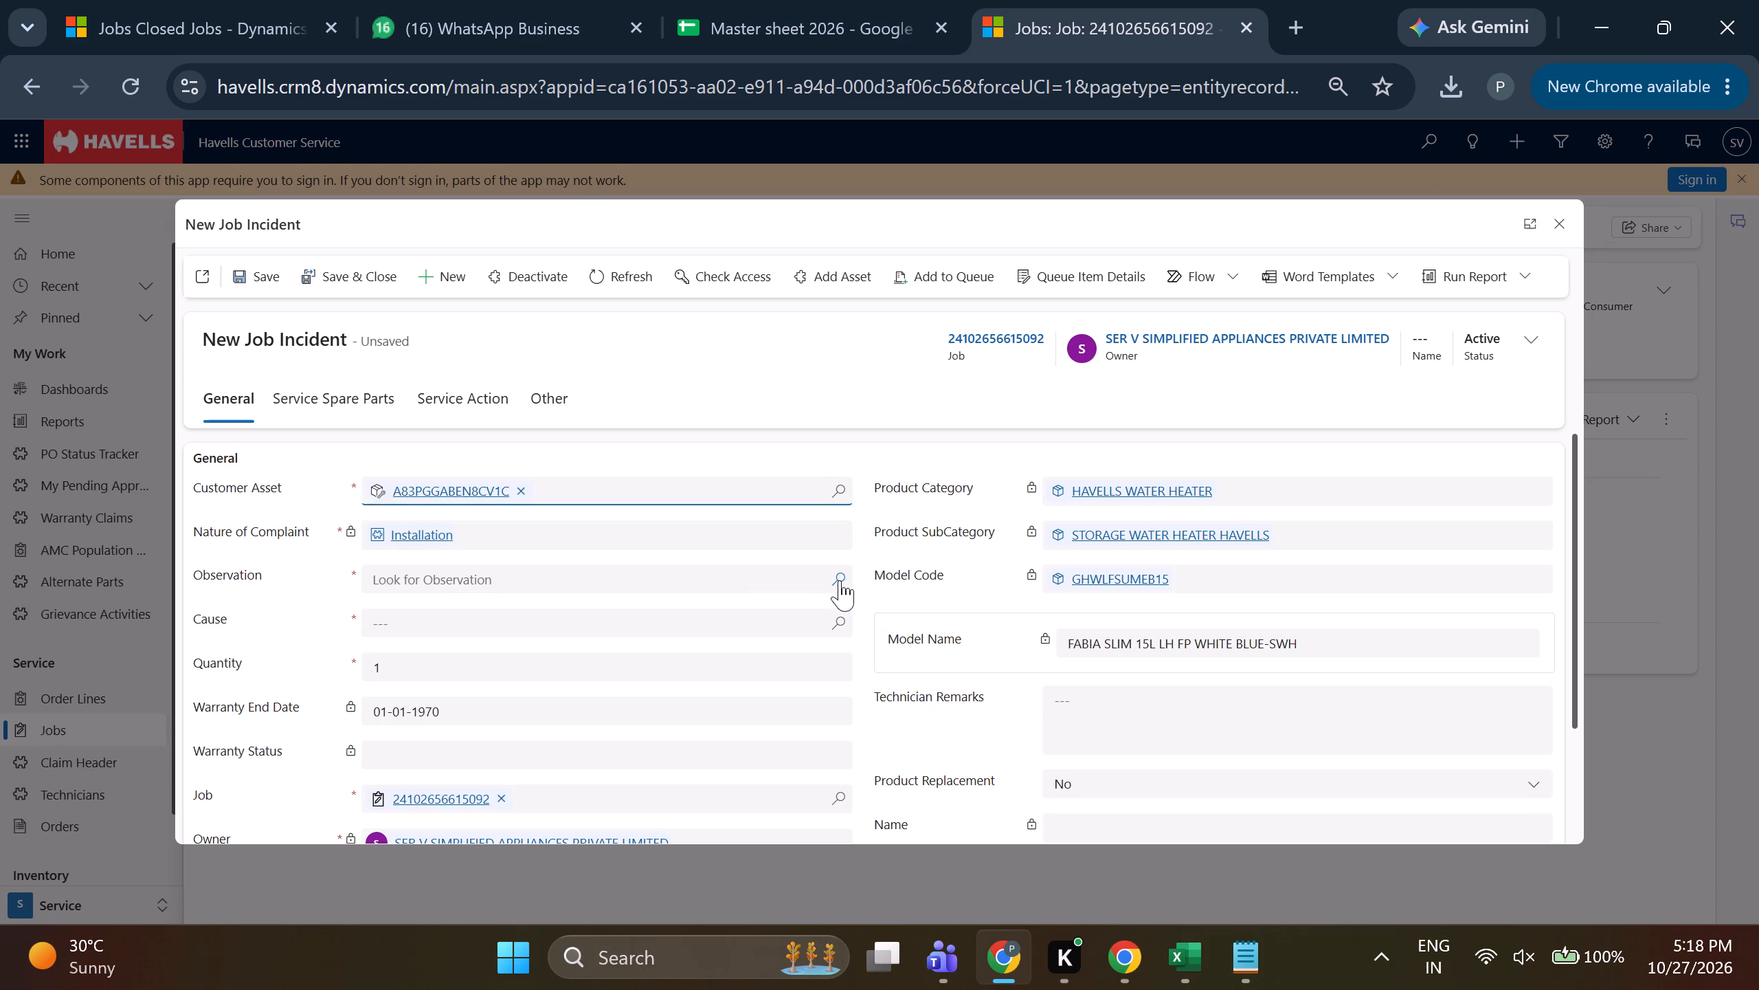
left_click(480, 437)
left_click(851, 621)
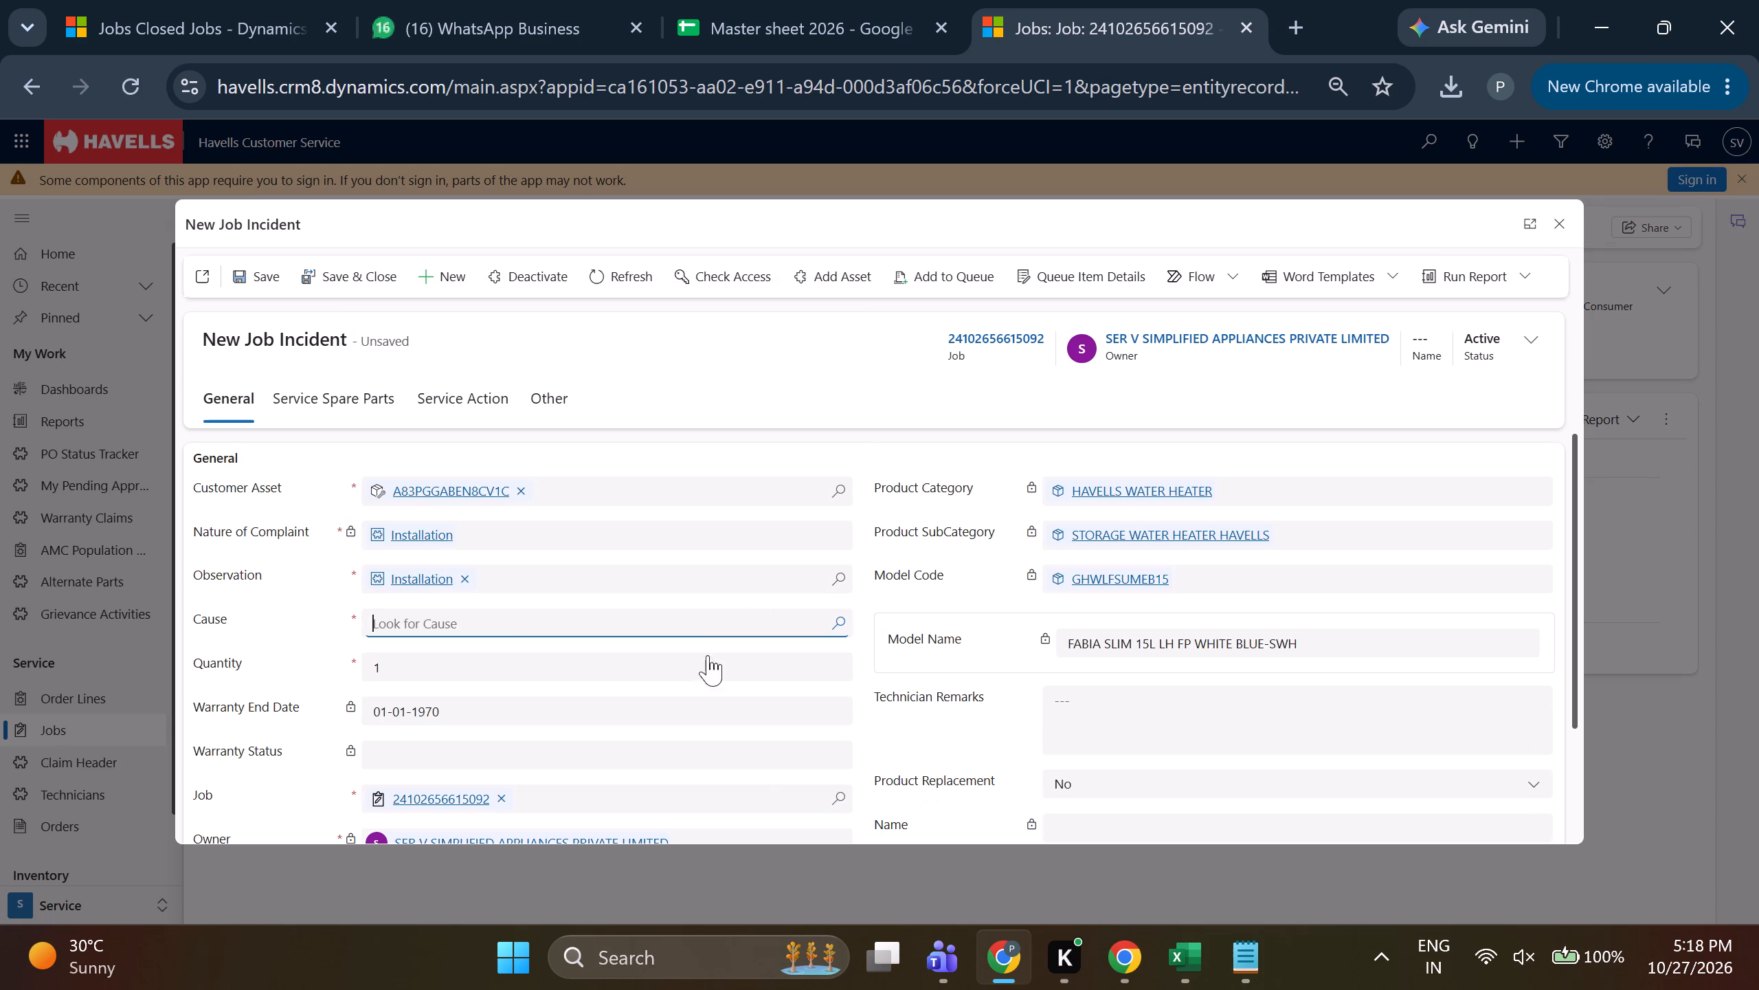
left_click(525, 562)
left_click(248, 274)
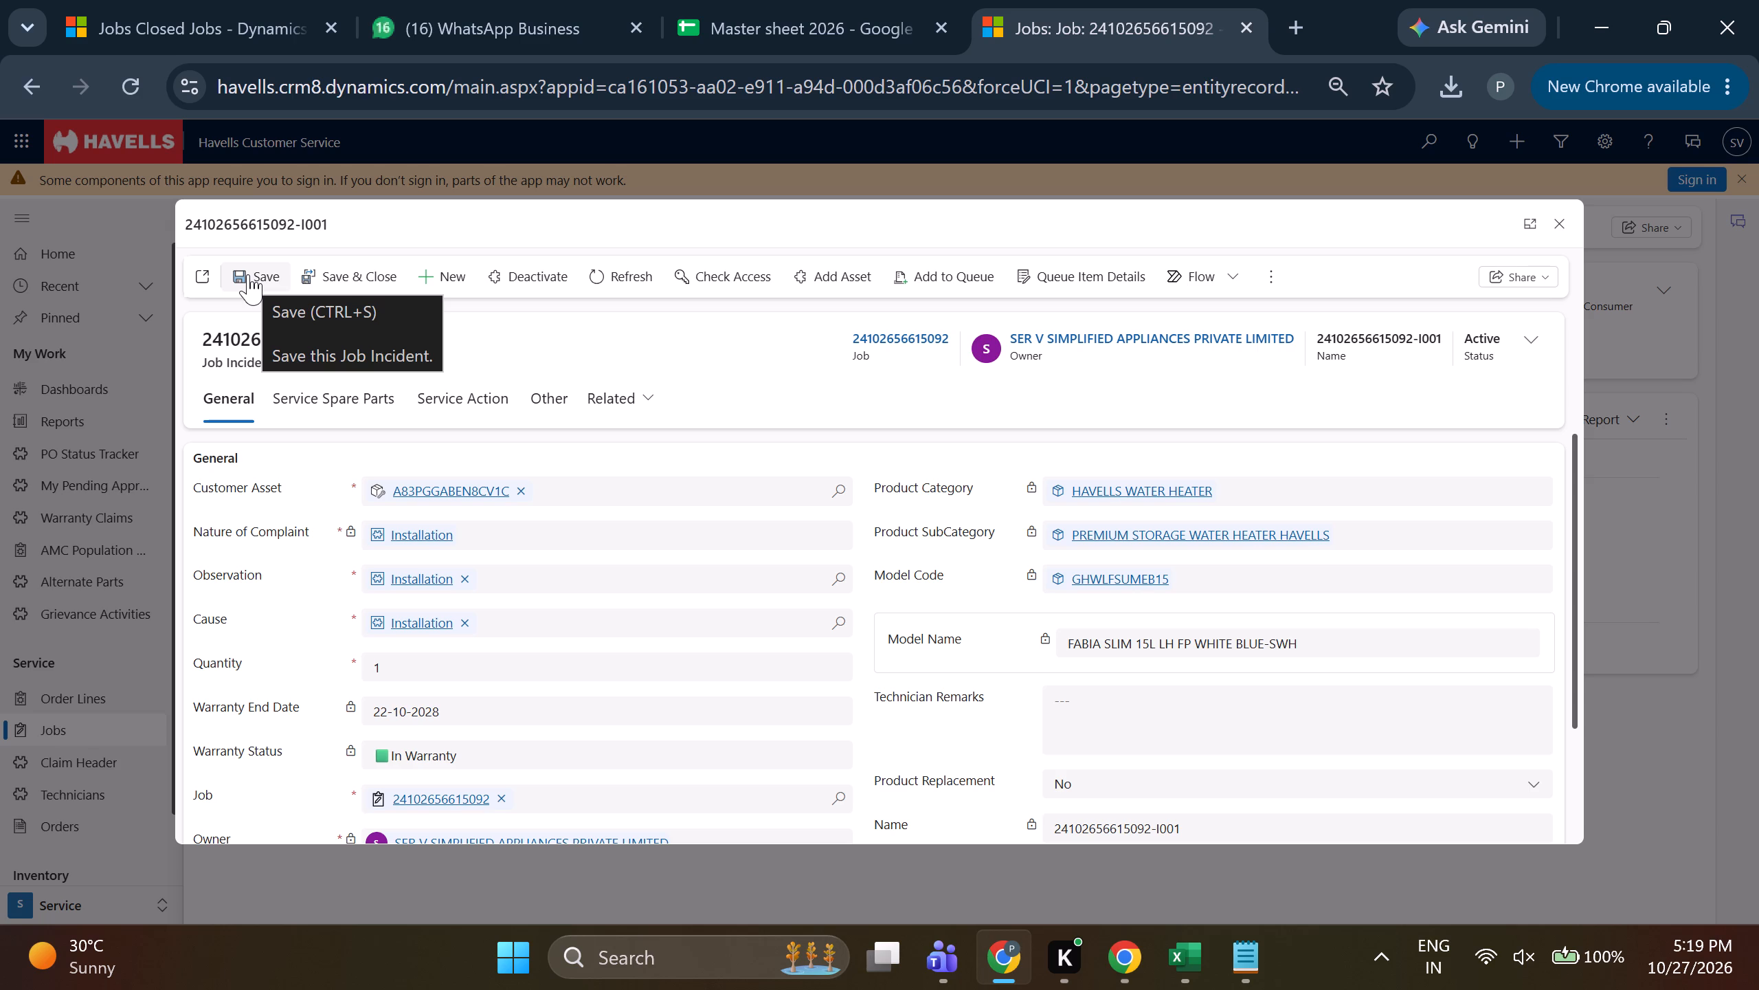
Mark the Installation Done service action as Used, then save and close it and return to the job.
left_click(470, 399)
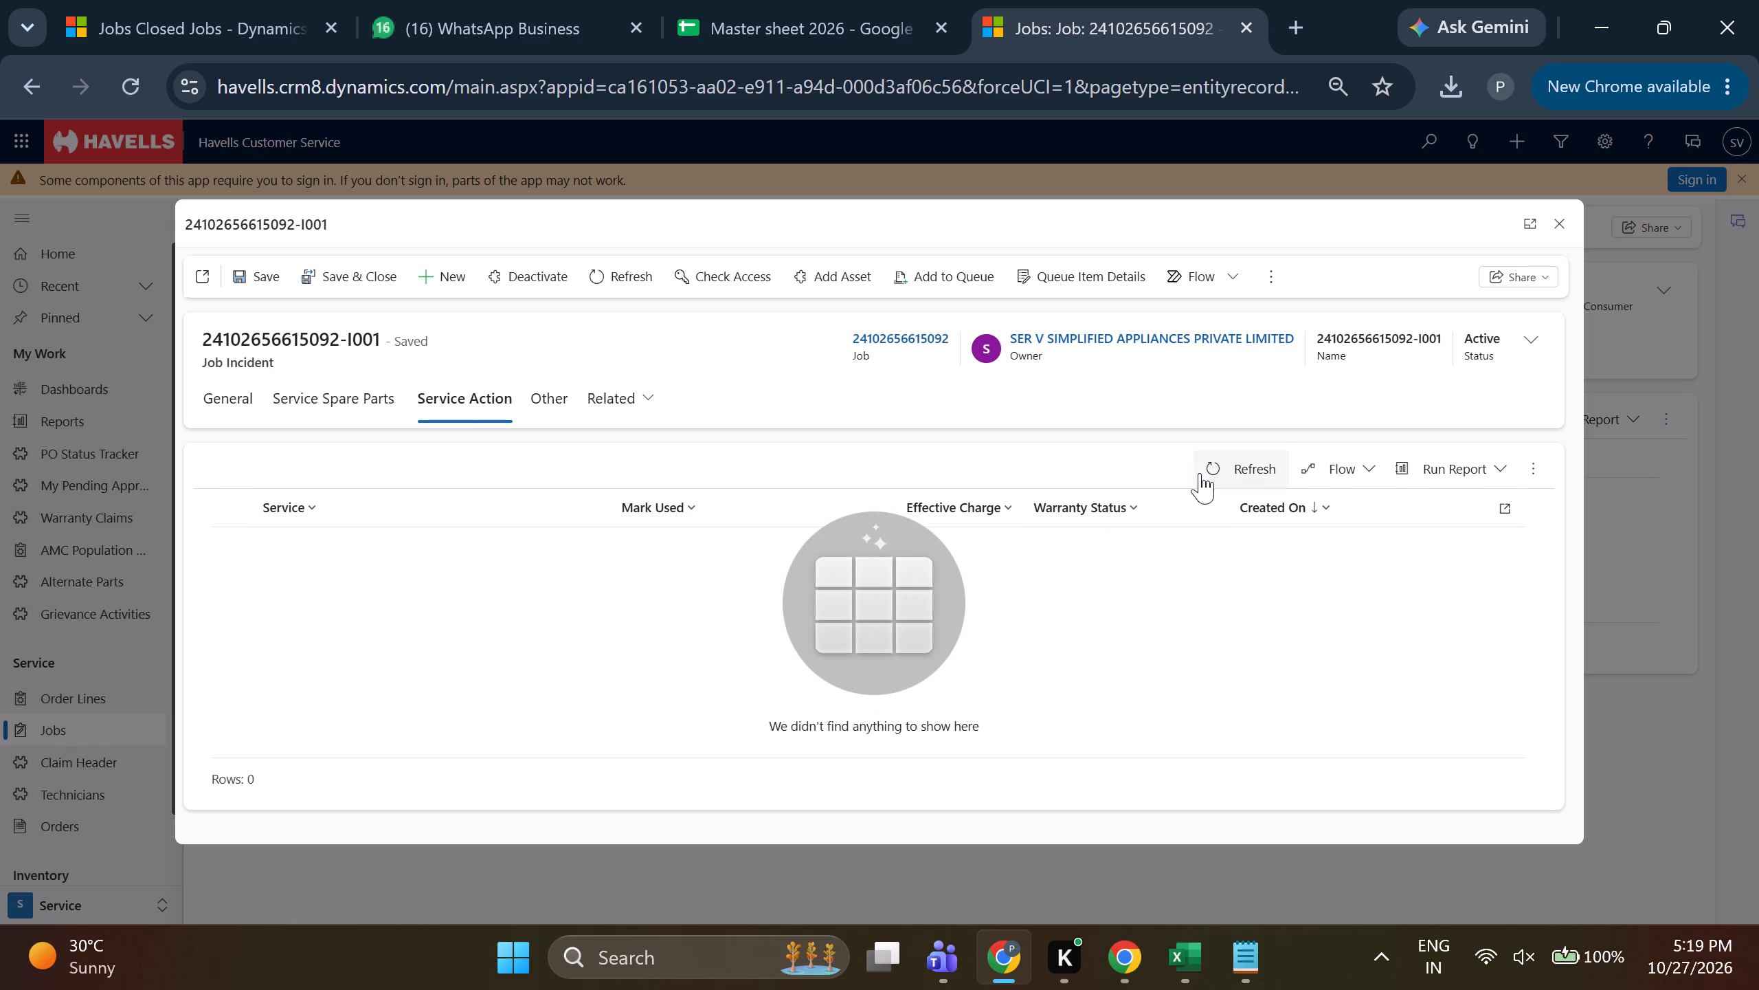
left_click(1210, 472)
triple_click(791, 588)
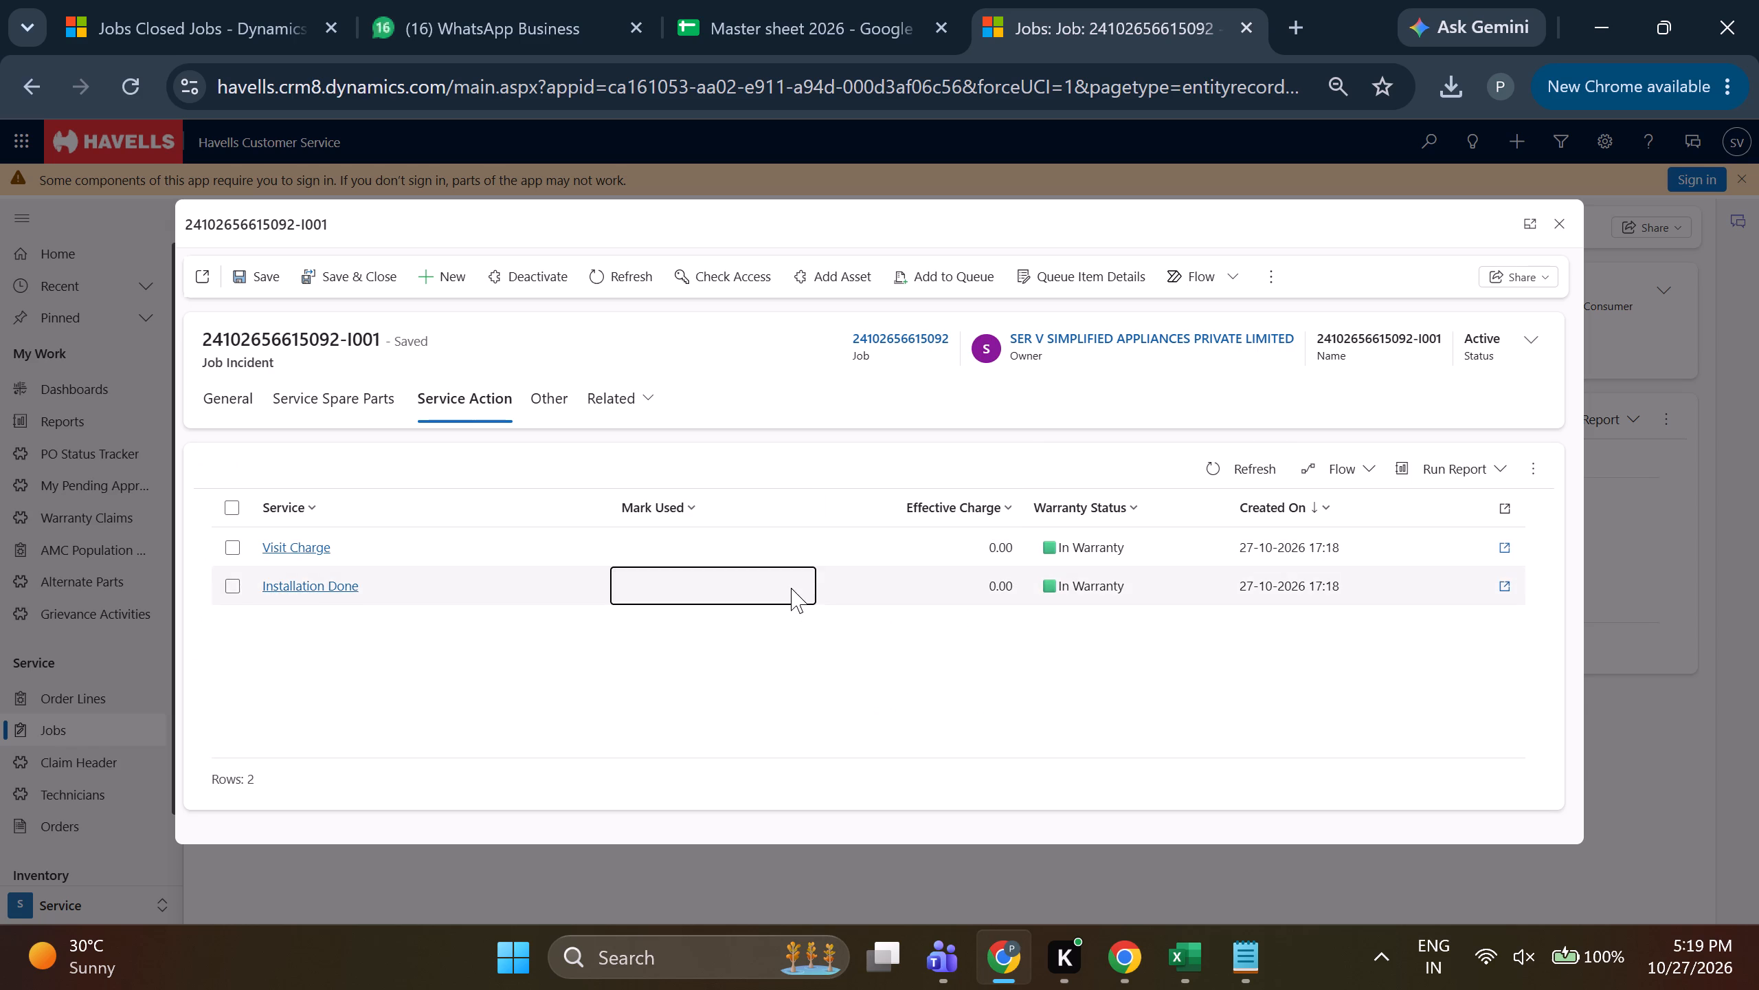
left_click(791, 588)
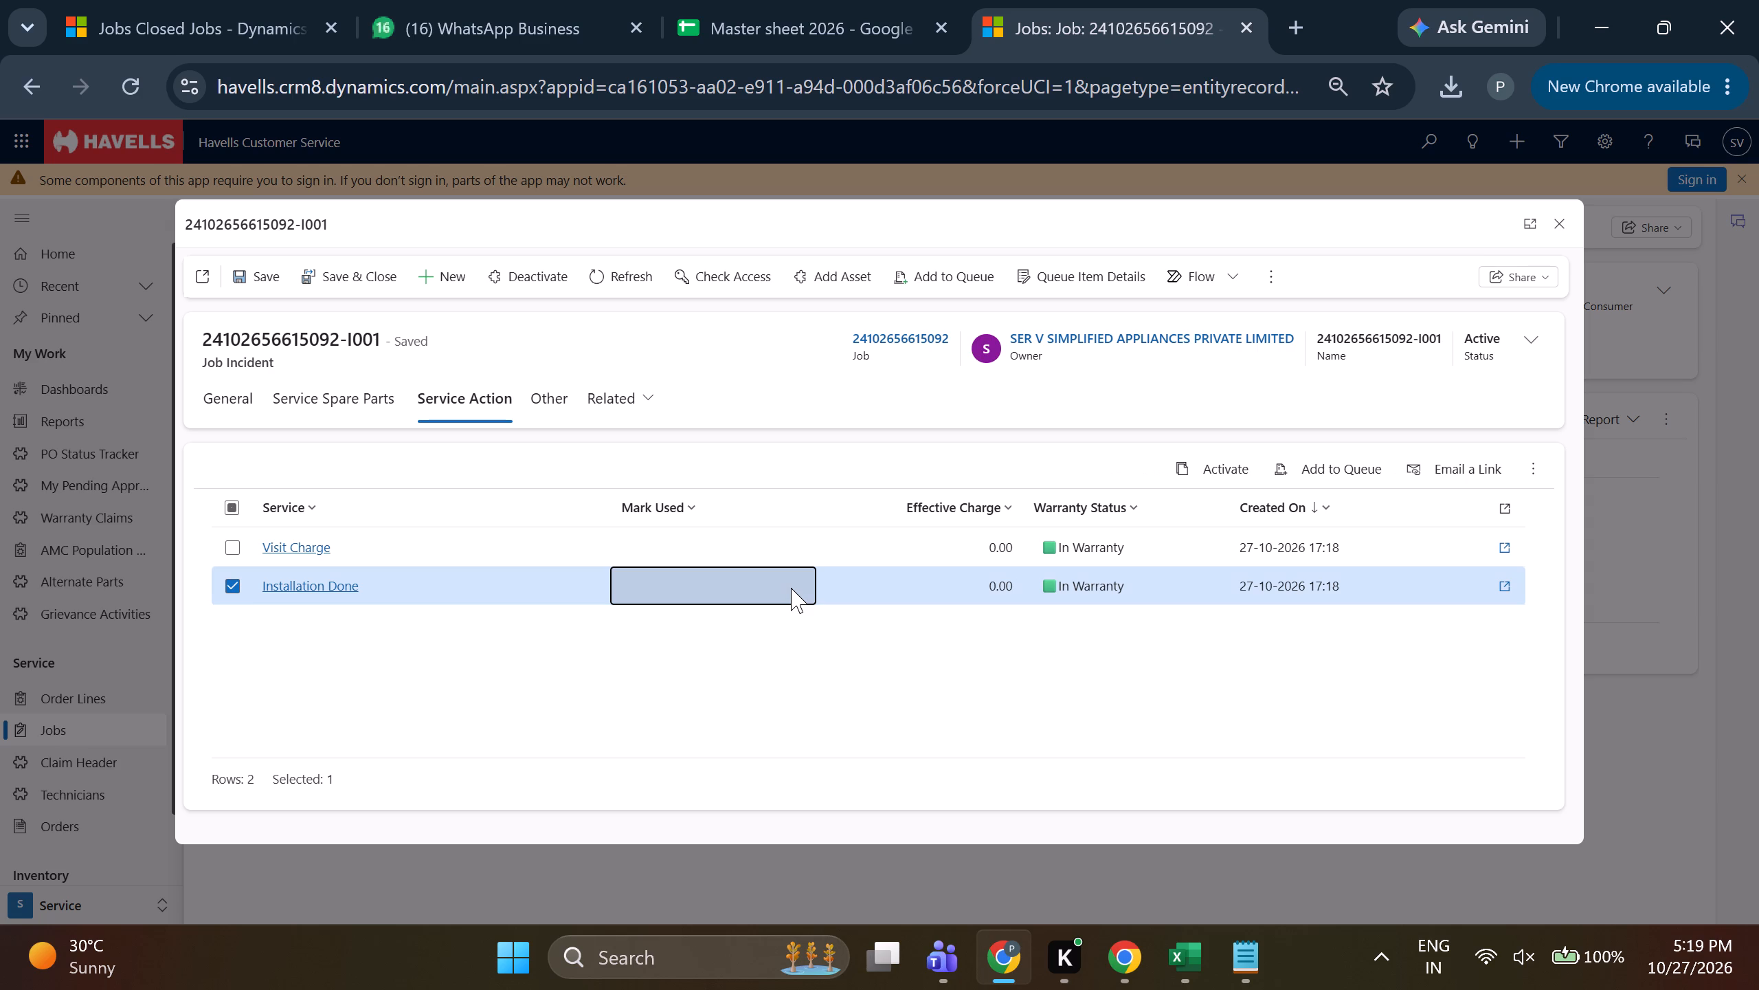
double_click(791, 588)
left_click(791, 588)
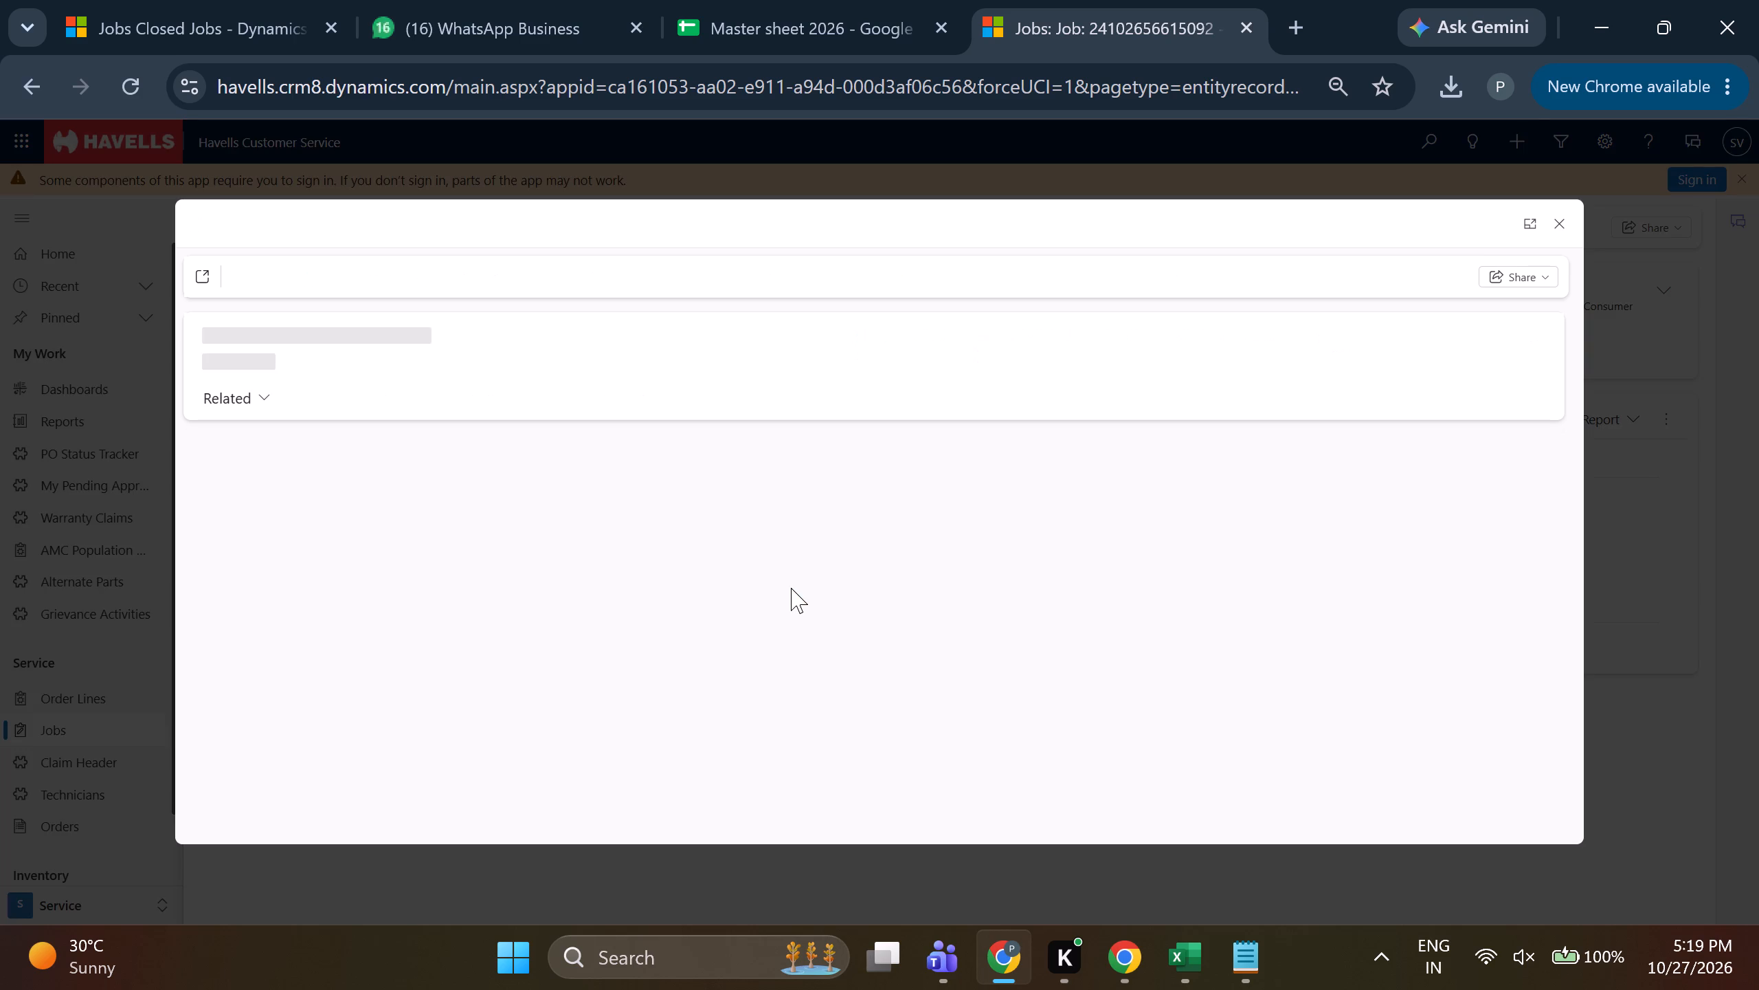
left_click(1044, 465)
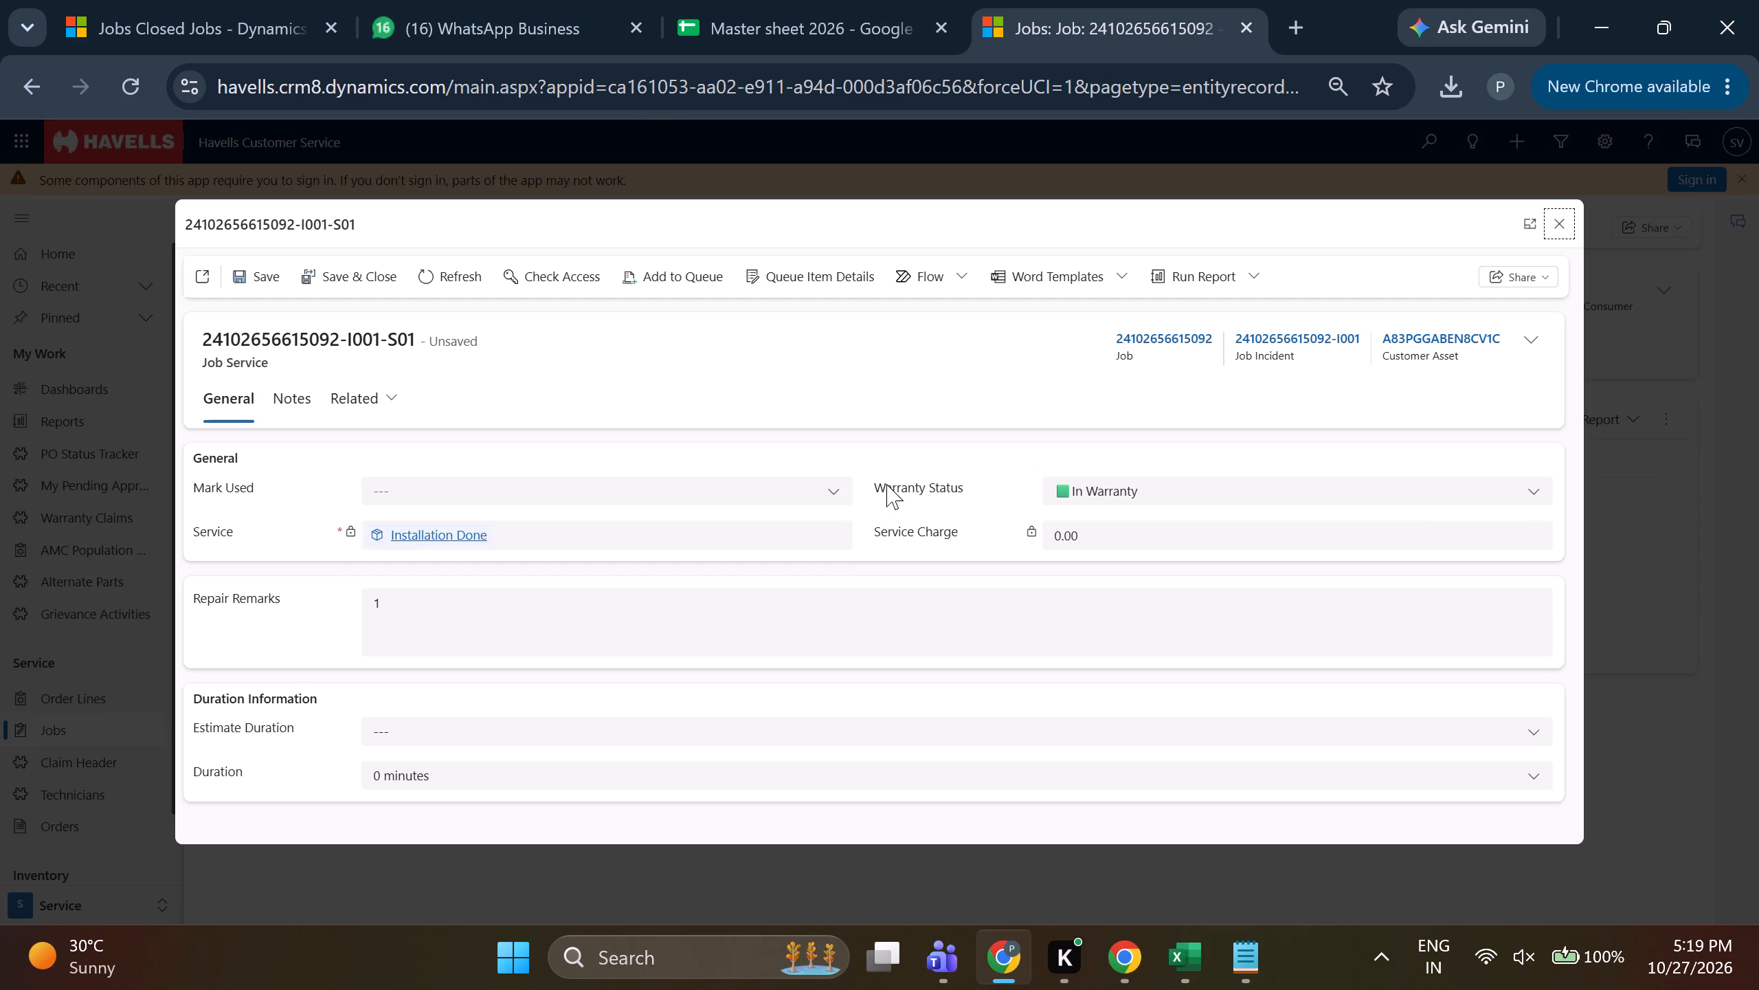
left_click(779, 486)
left_click(801, 589)
left_click(349, 283)
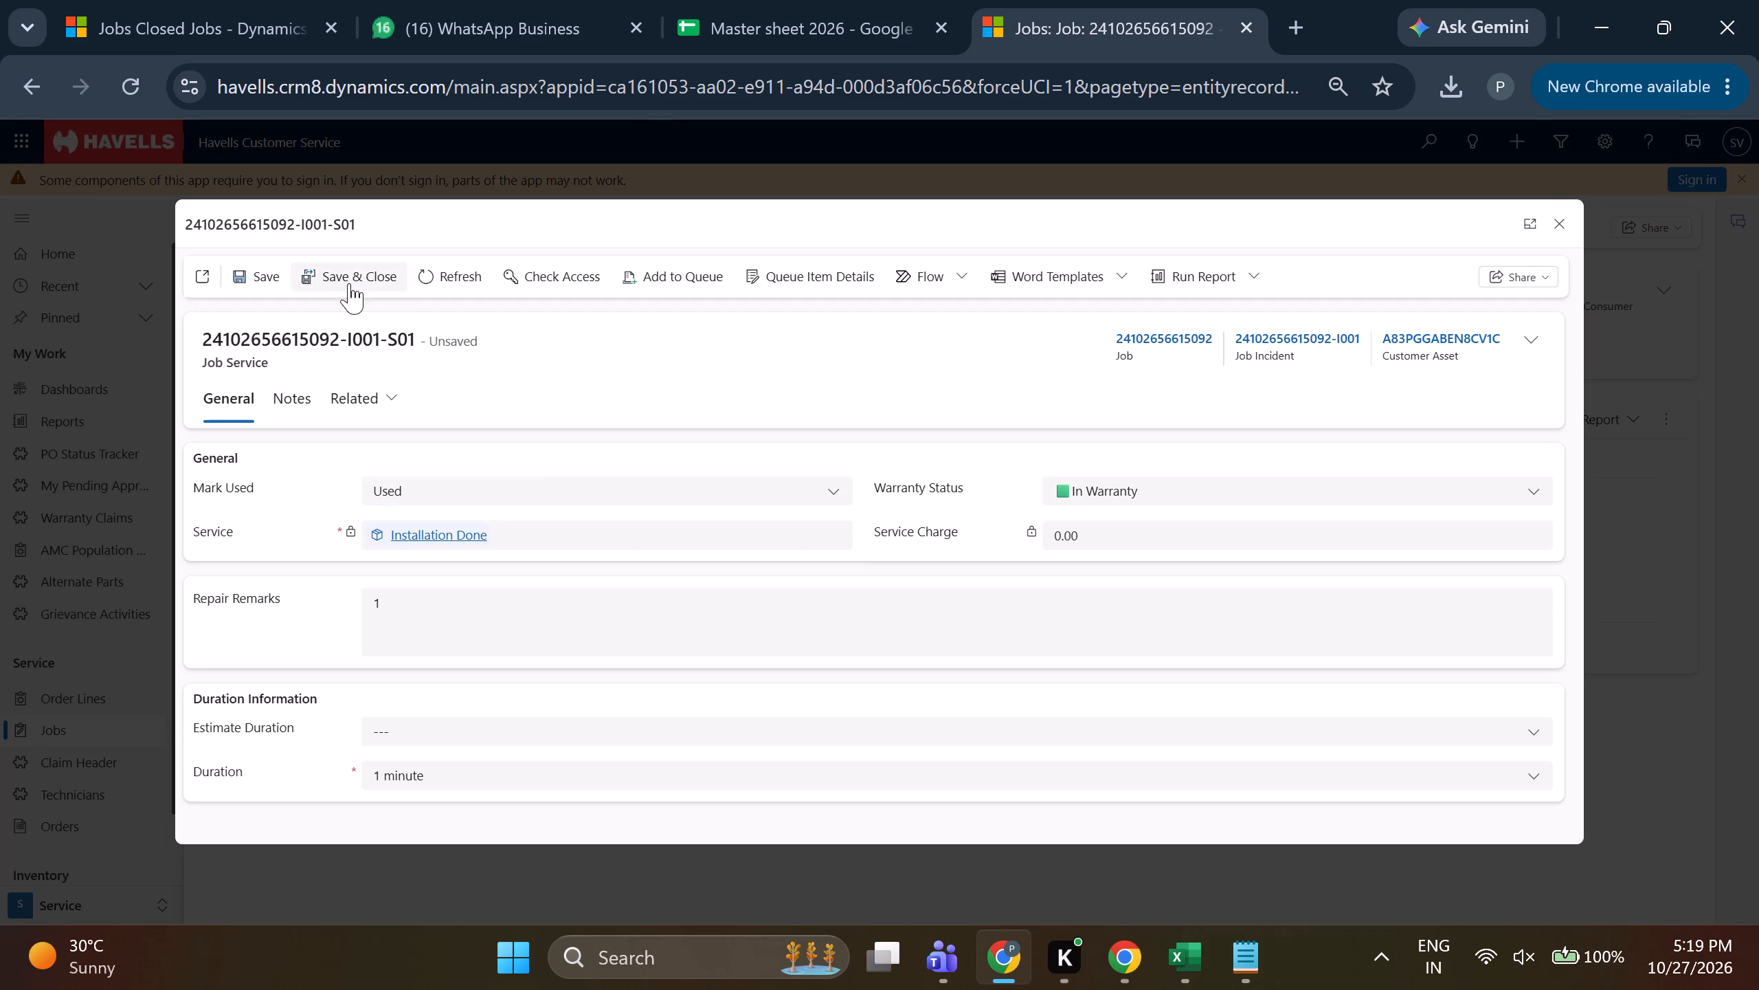
left_click(349, 283)
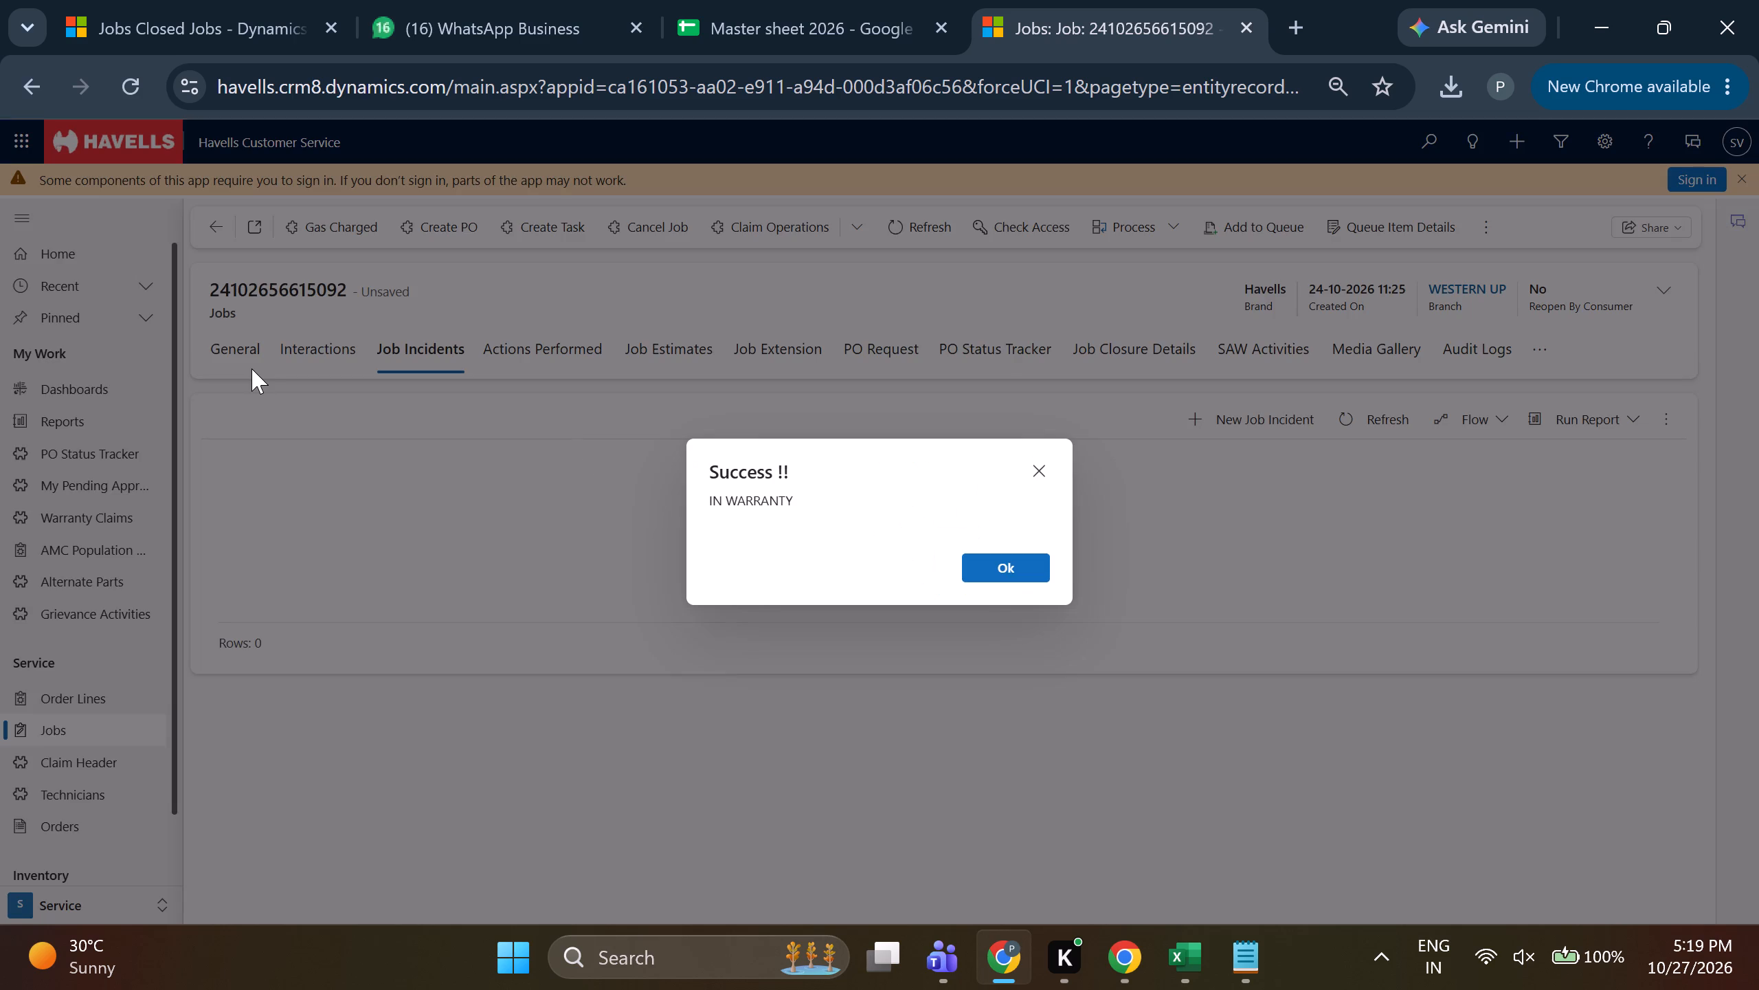
left_click(1018, 557)
Assign the job to the franchise technician Parkash in its general details and refresh the job record.
left_click(278, 354)
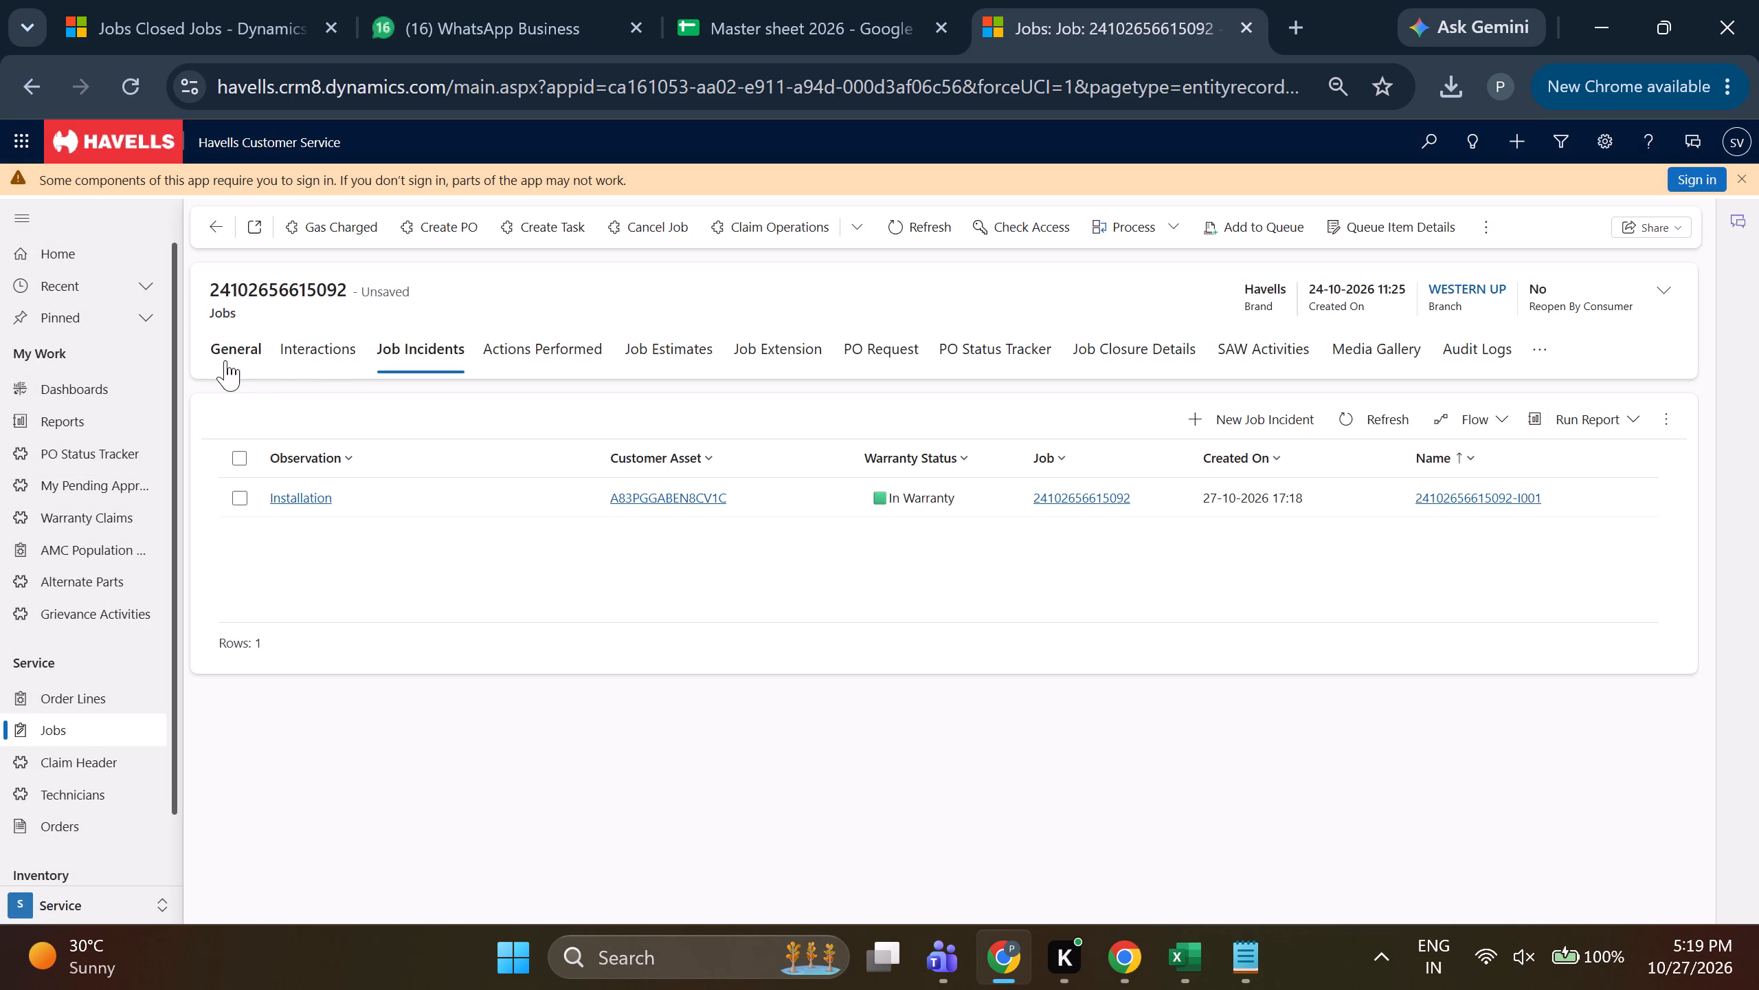
left_click(225, 360)
scroll(1031, 713, "down", 1)
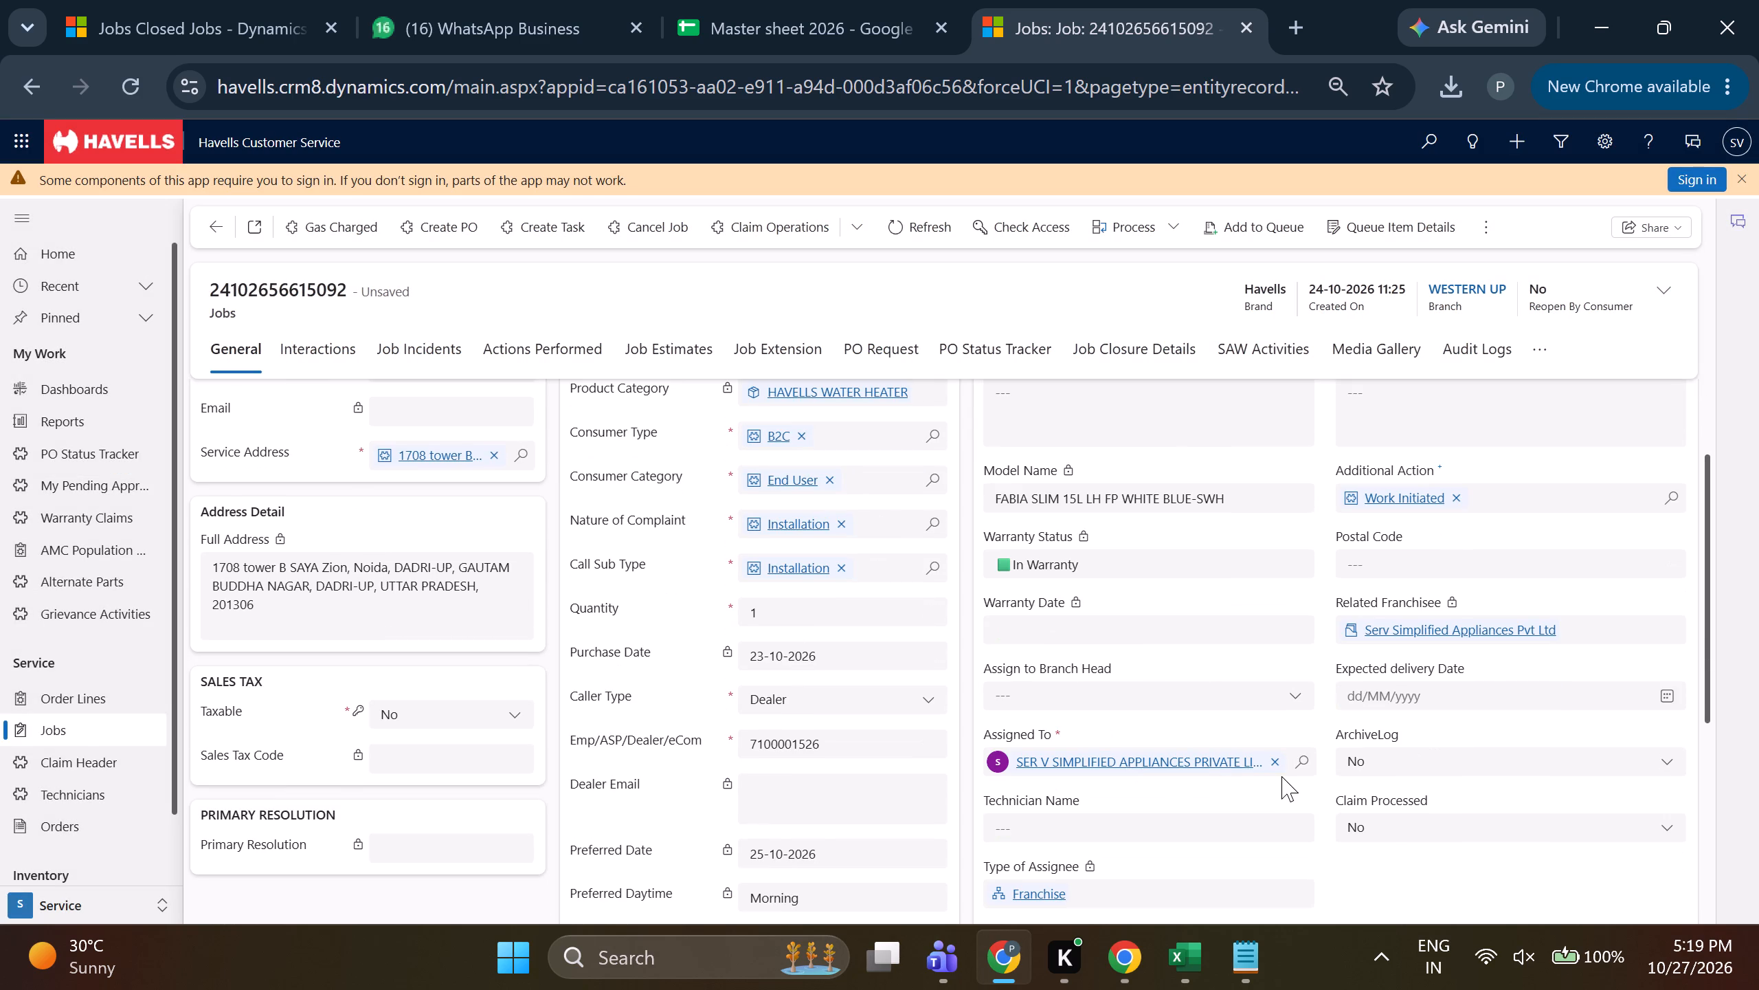
left_click(1284, 775)
left_click(1302, 764)
scroll(1189, 676, "down", 6)
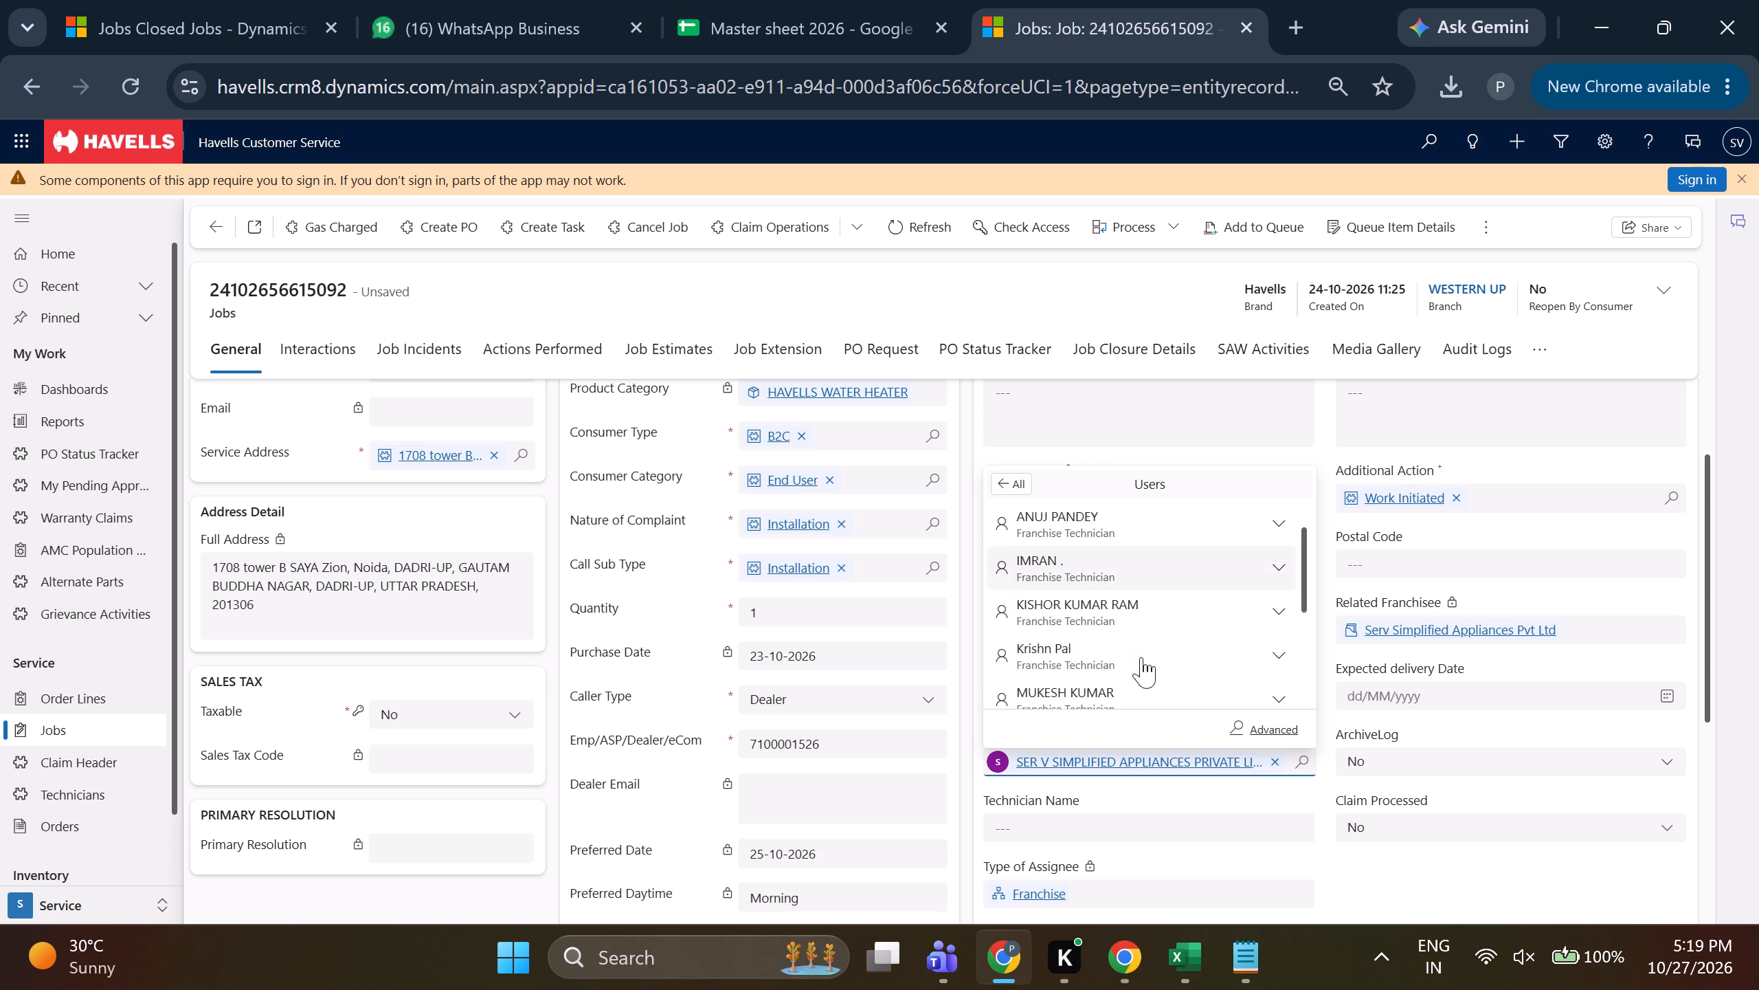
left_click(1105, 626)
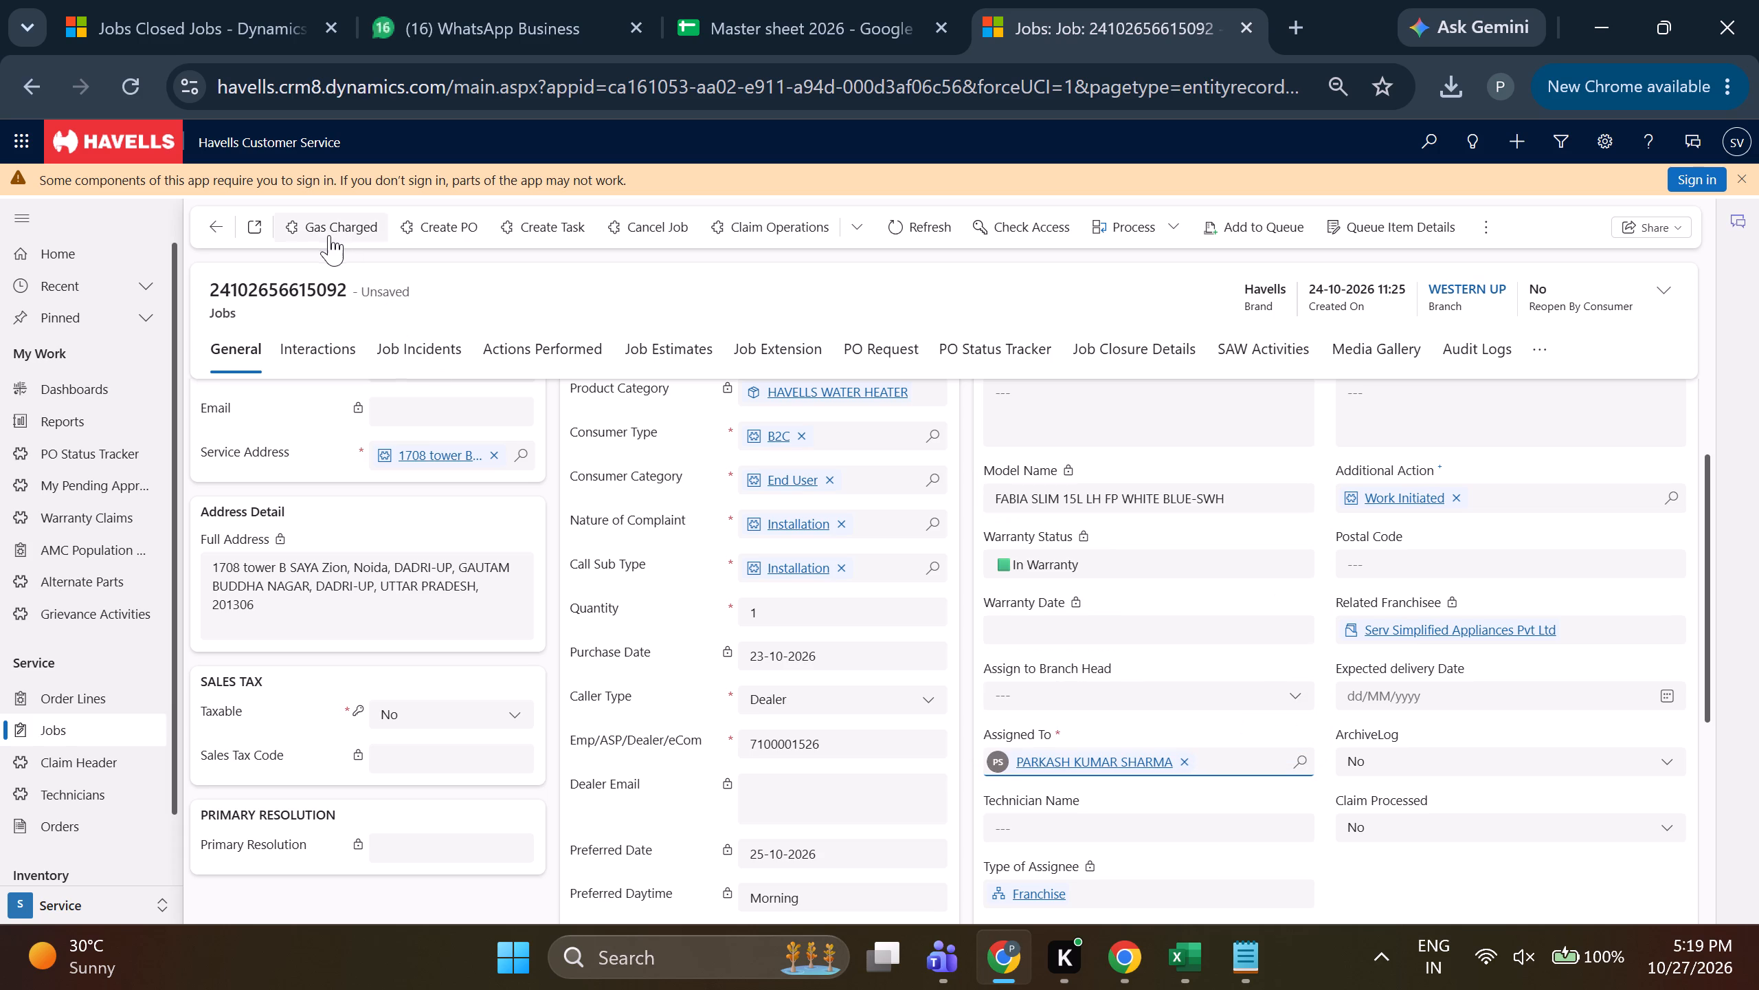
left_click(943, 223)
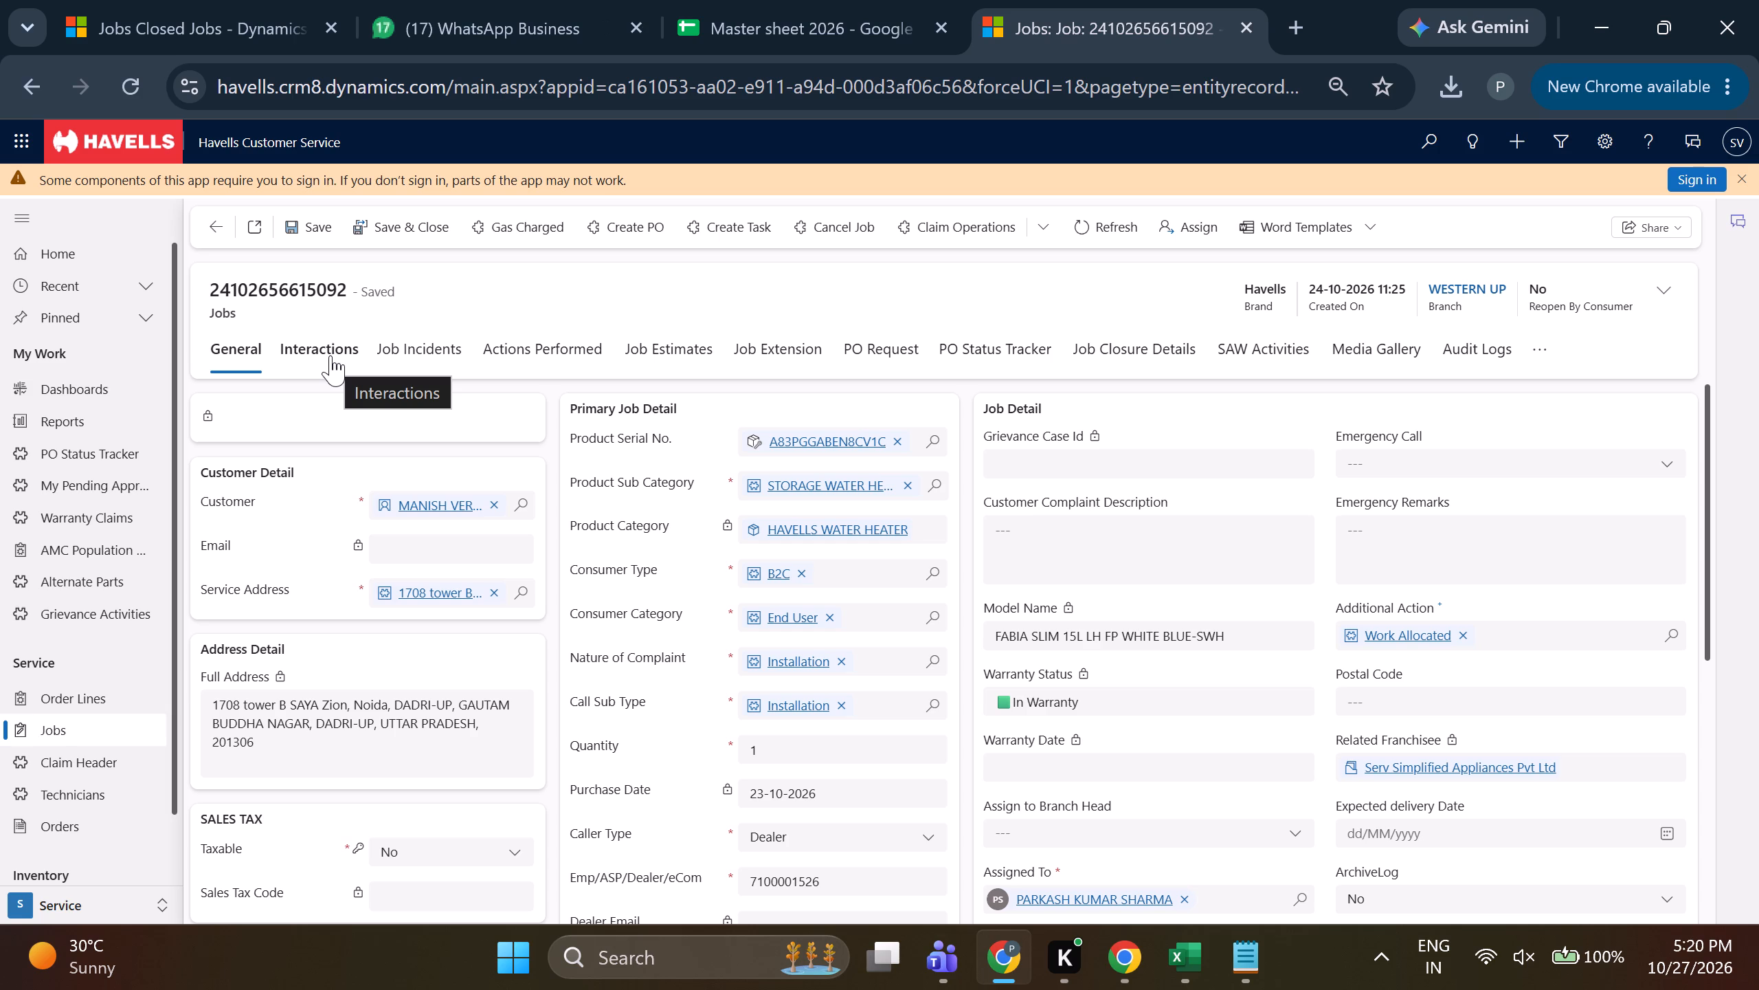
Open the customer asset from the job's incident and add an attachment note with WhatsApp Image 2026-10-25 at 4.31.54 PM.
left_click(330, 355)
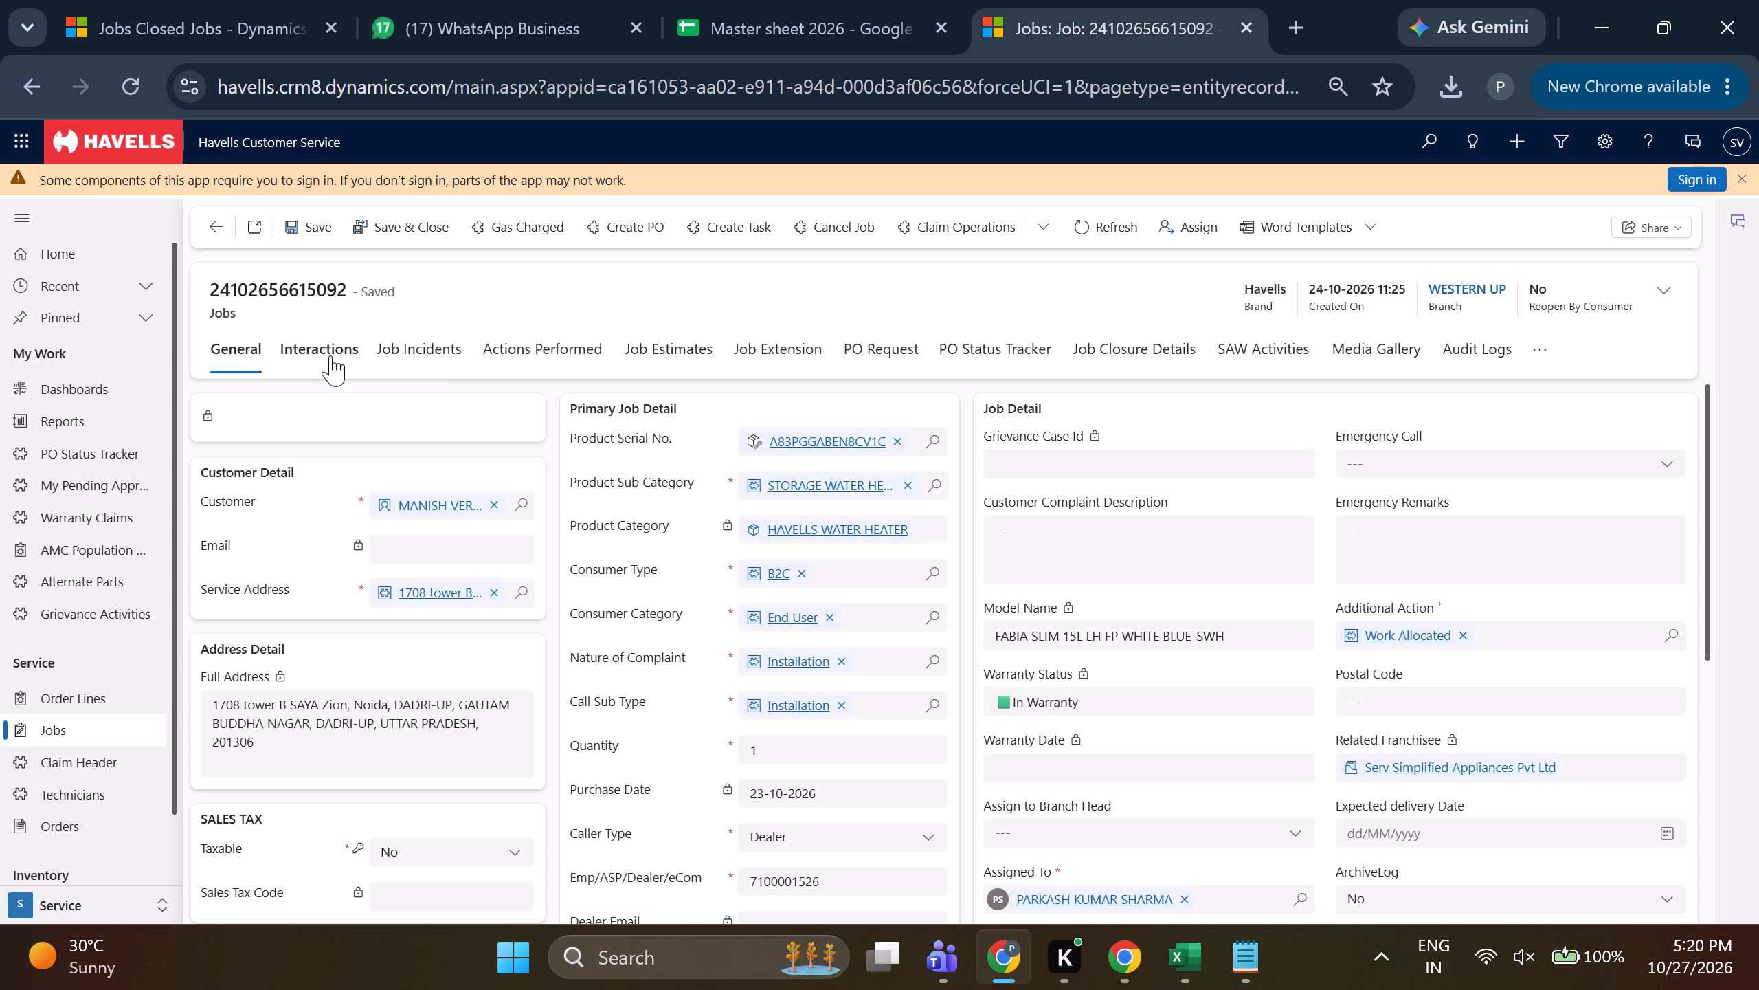
left_click(460, 362)
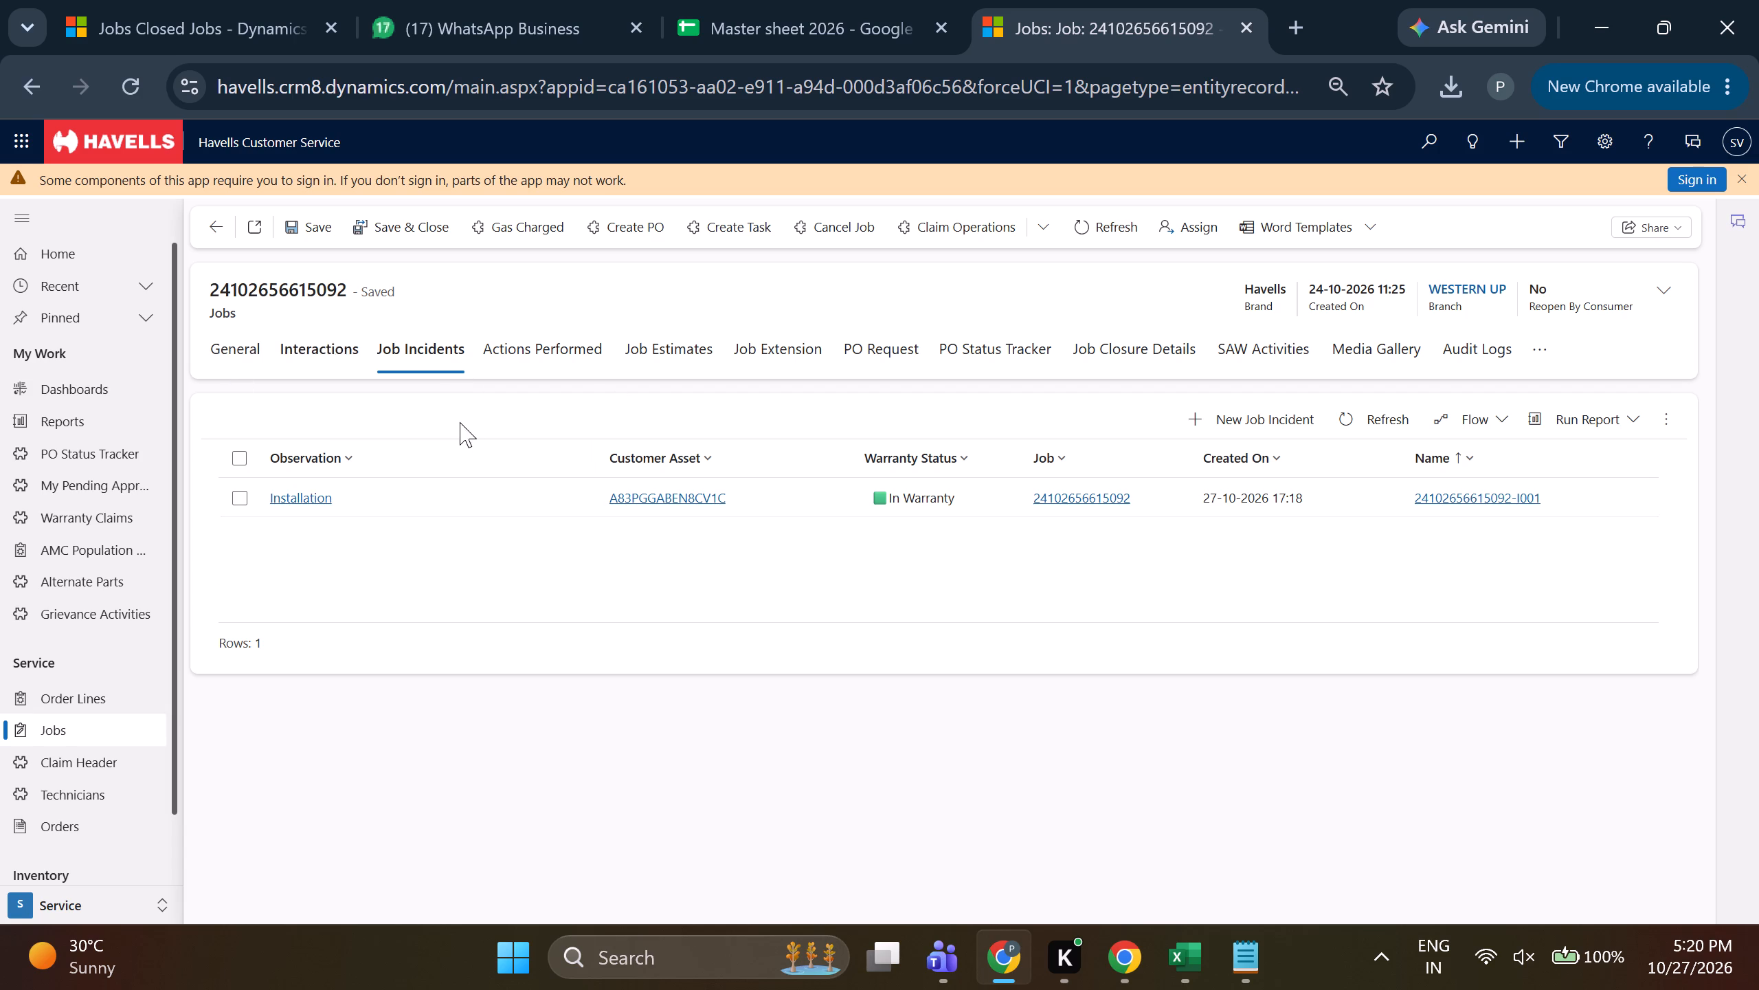
left_click(680, 496)
left_click(350, 357)
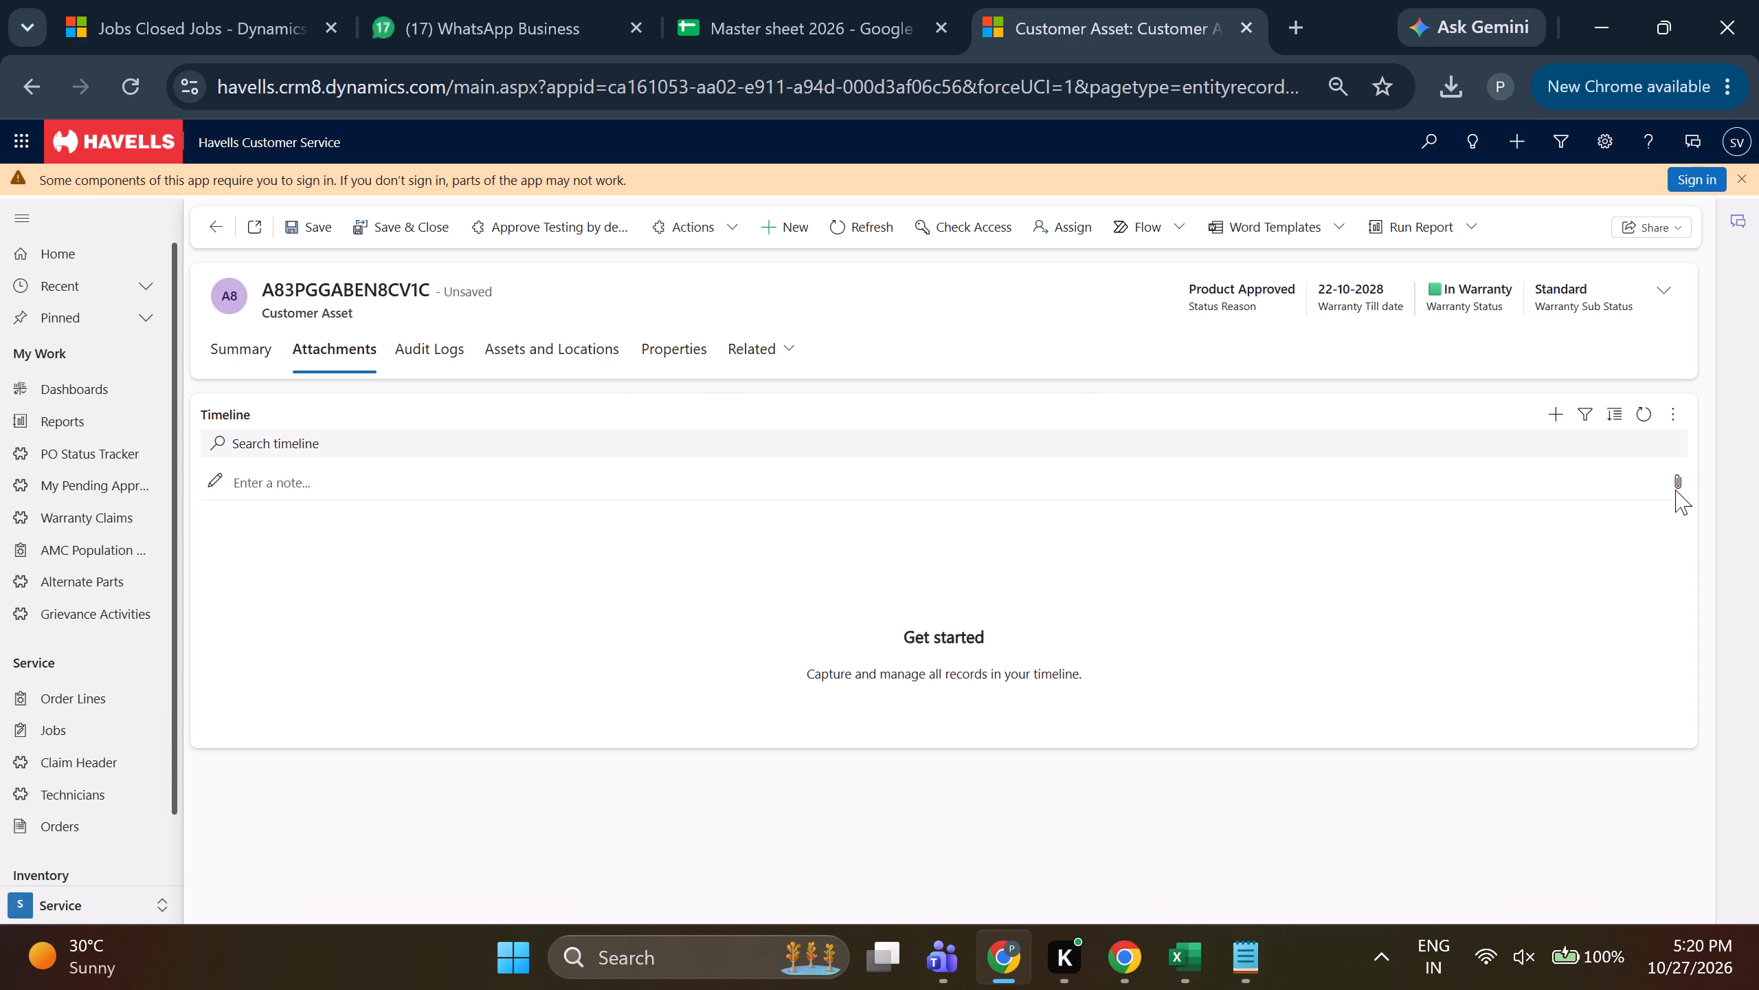
left_click(1688, 479)
left_click(1676, 483)
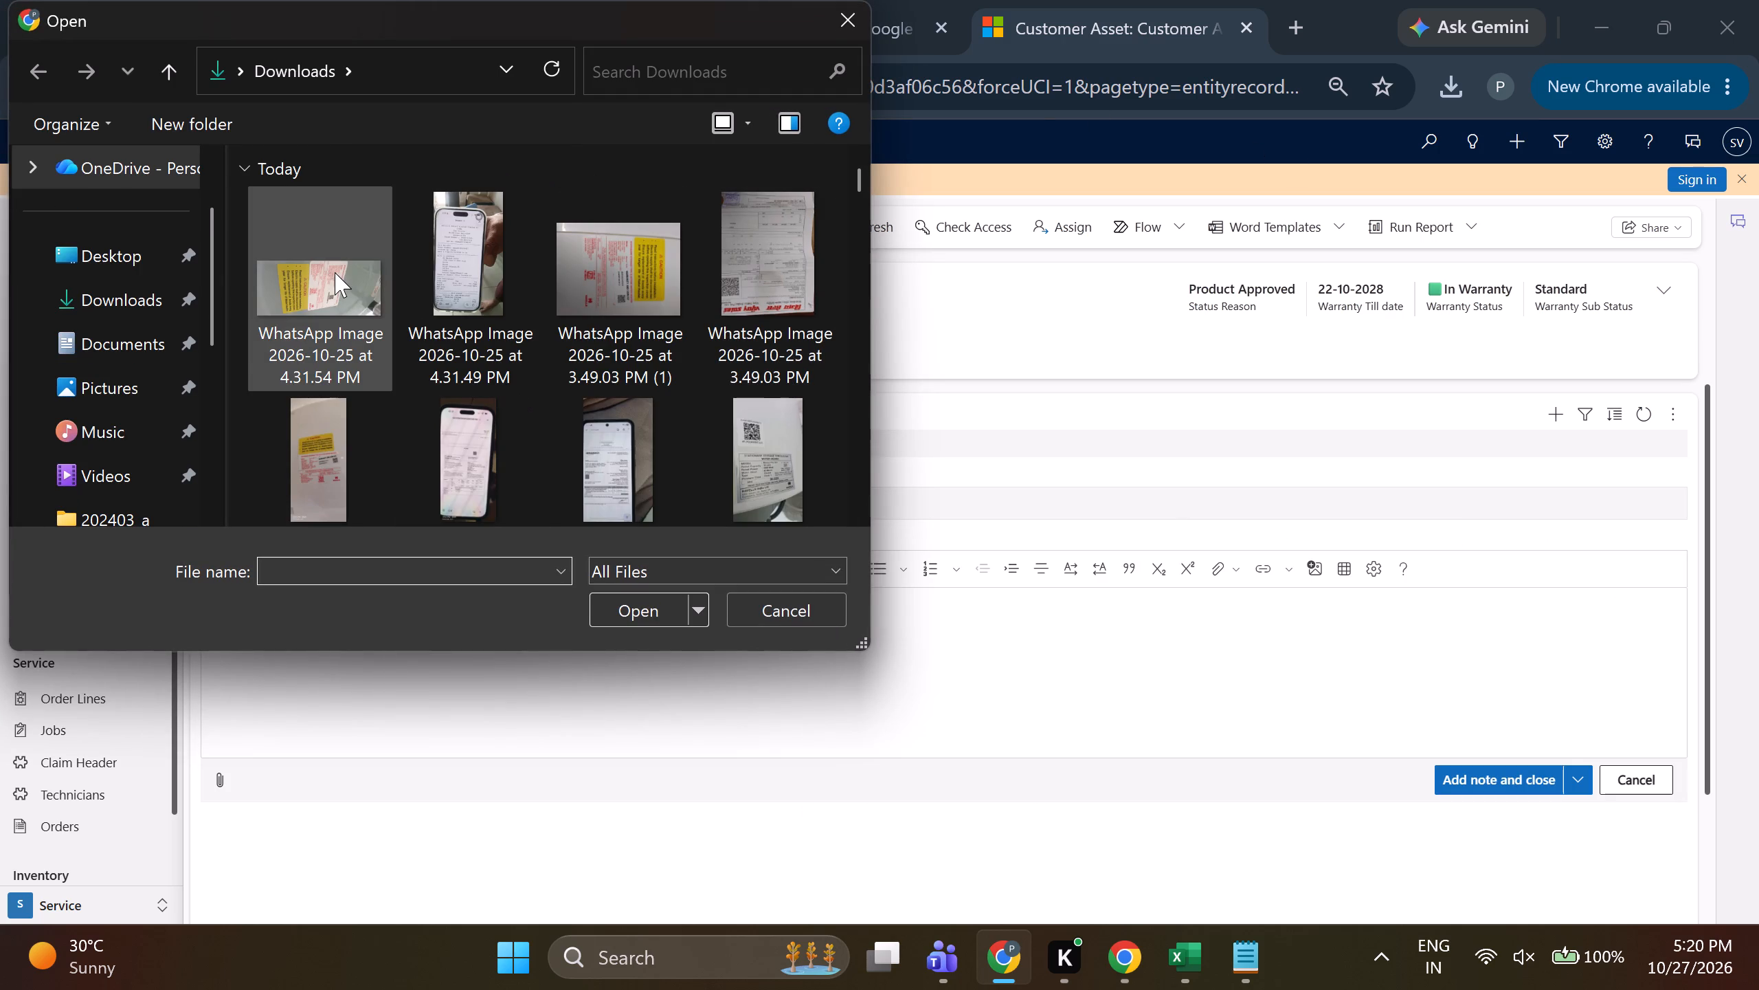
double_click(335, 272)
left_click(1464, 808)
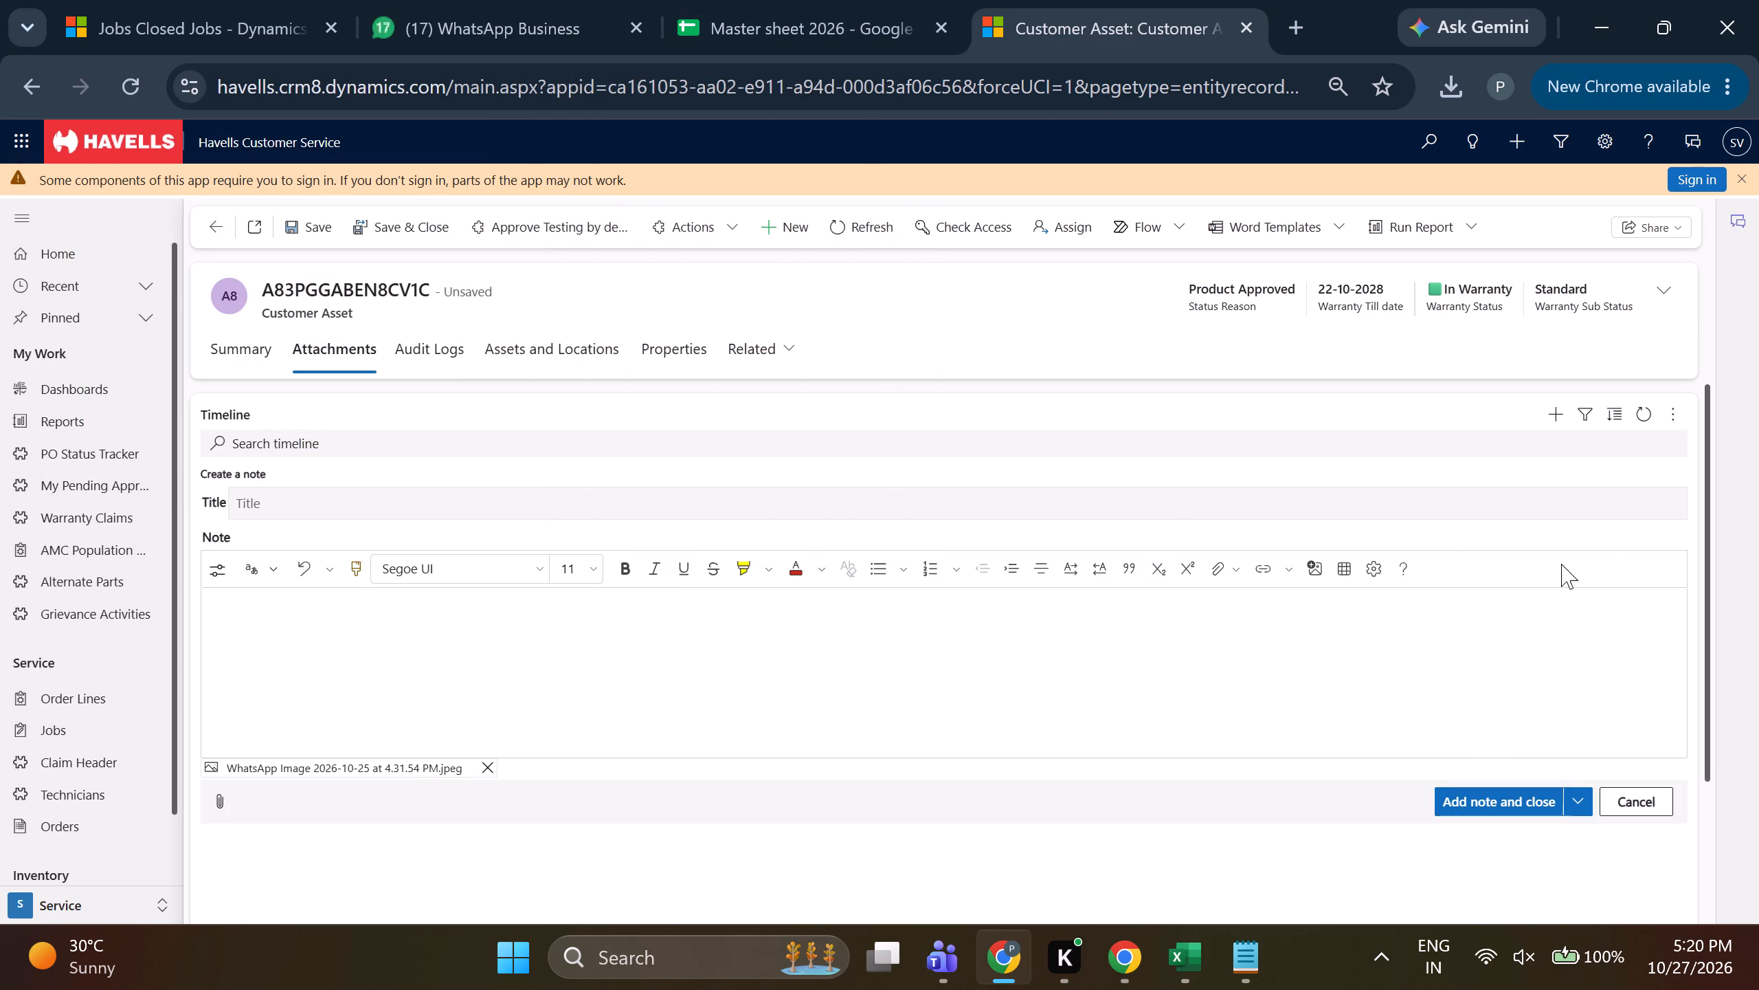
Attach WhatsApp Image 2026-10-25 at 4.31.49 PM to a second note on the asset, then save and close the asset.
left_click(1685, 478)
left_click(1674, 485)
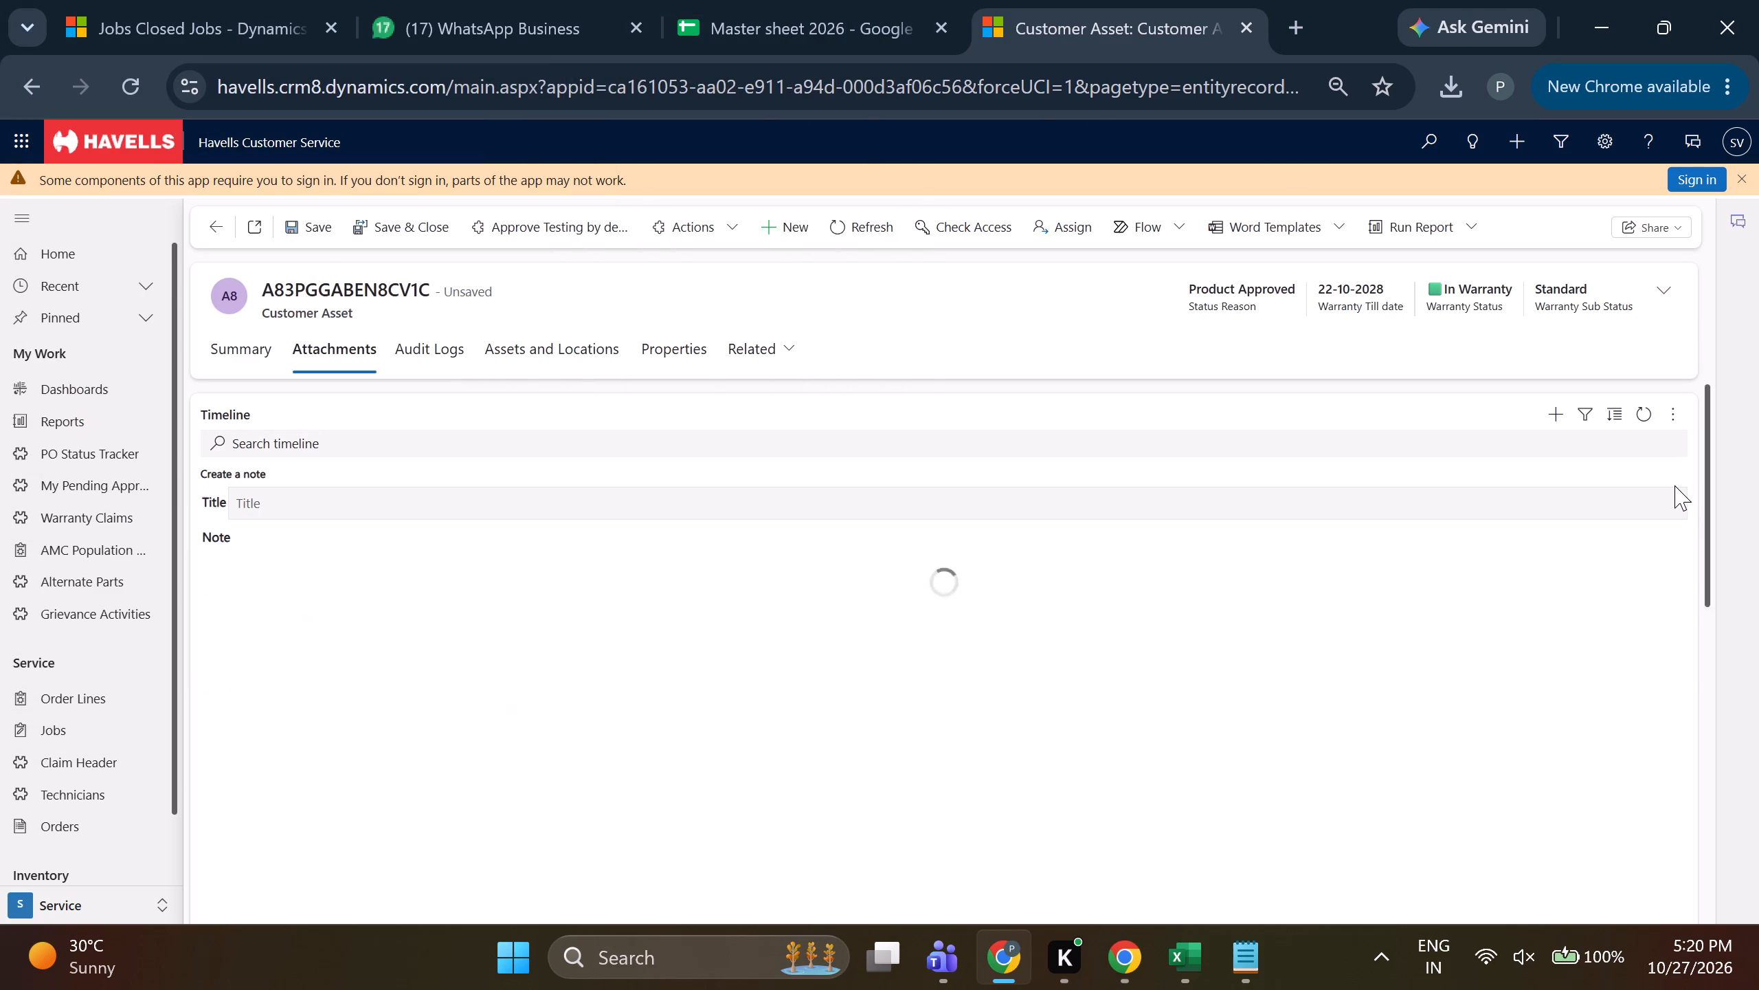
double_click(466, 273)
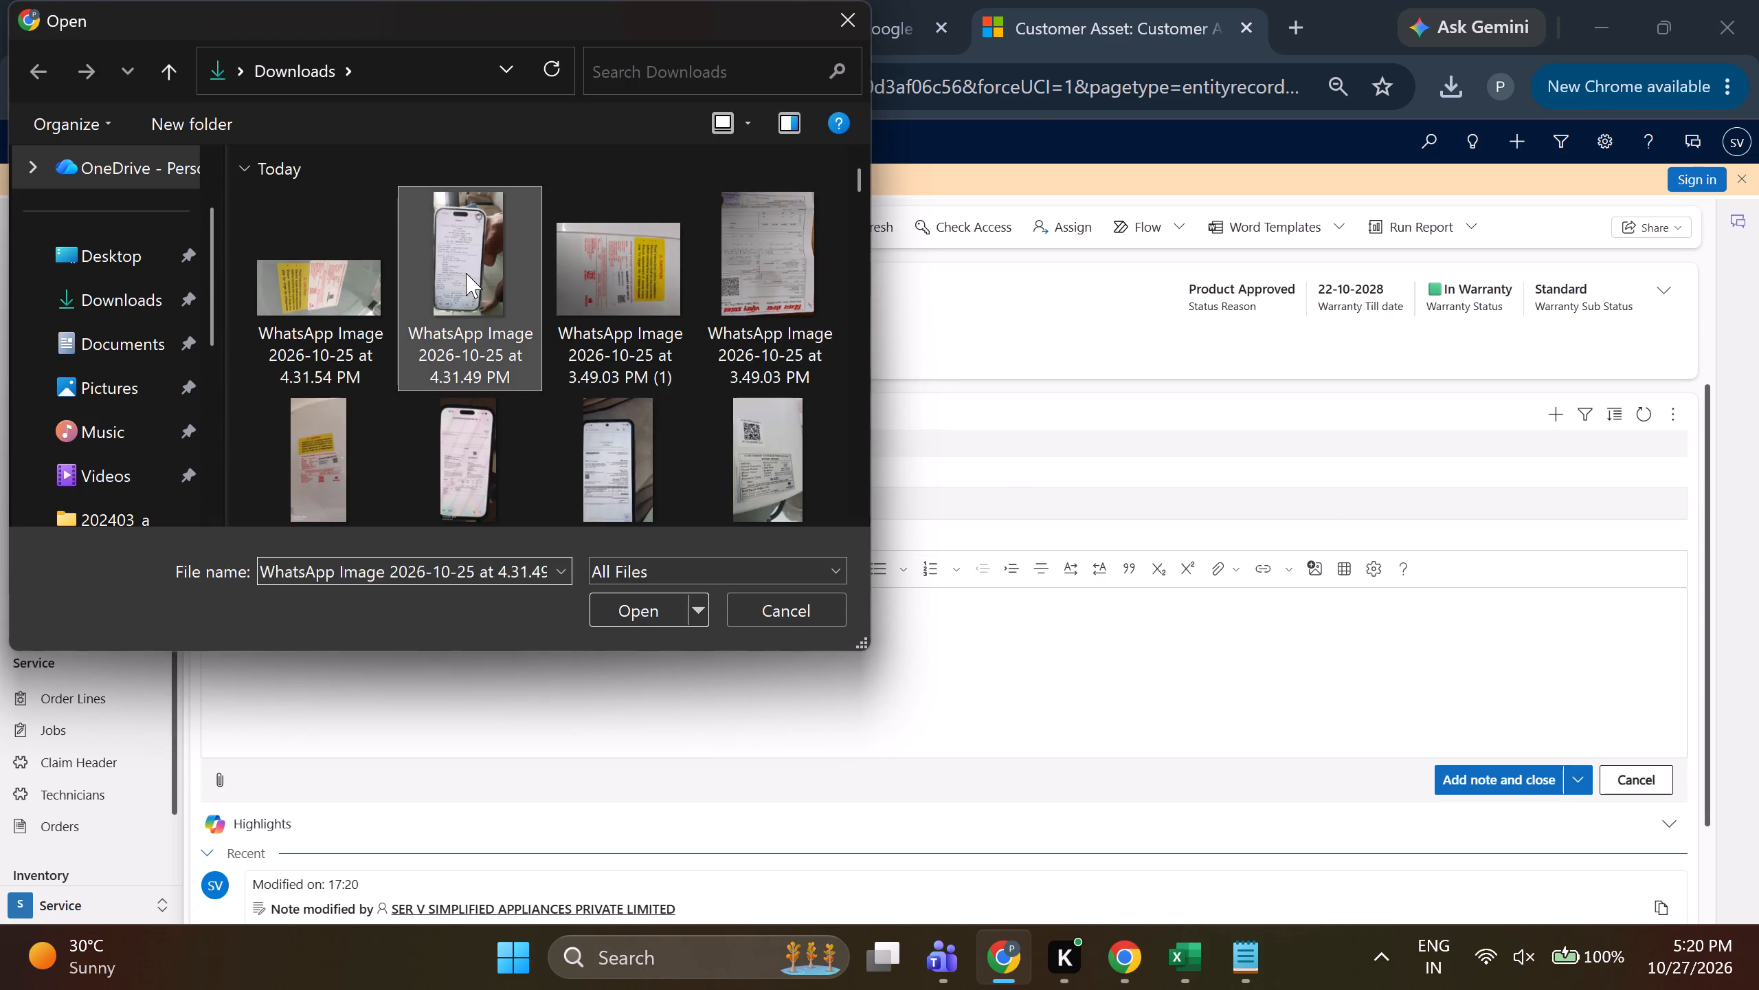
left_click(396, 221)
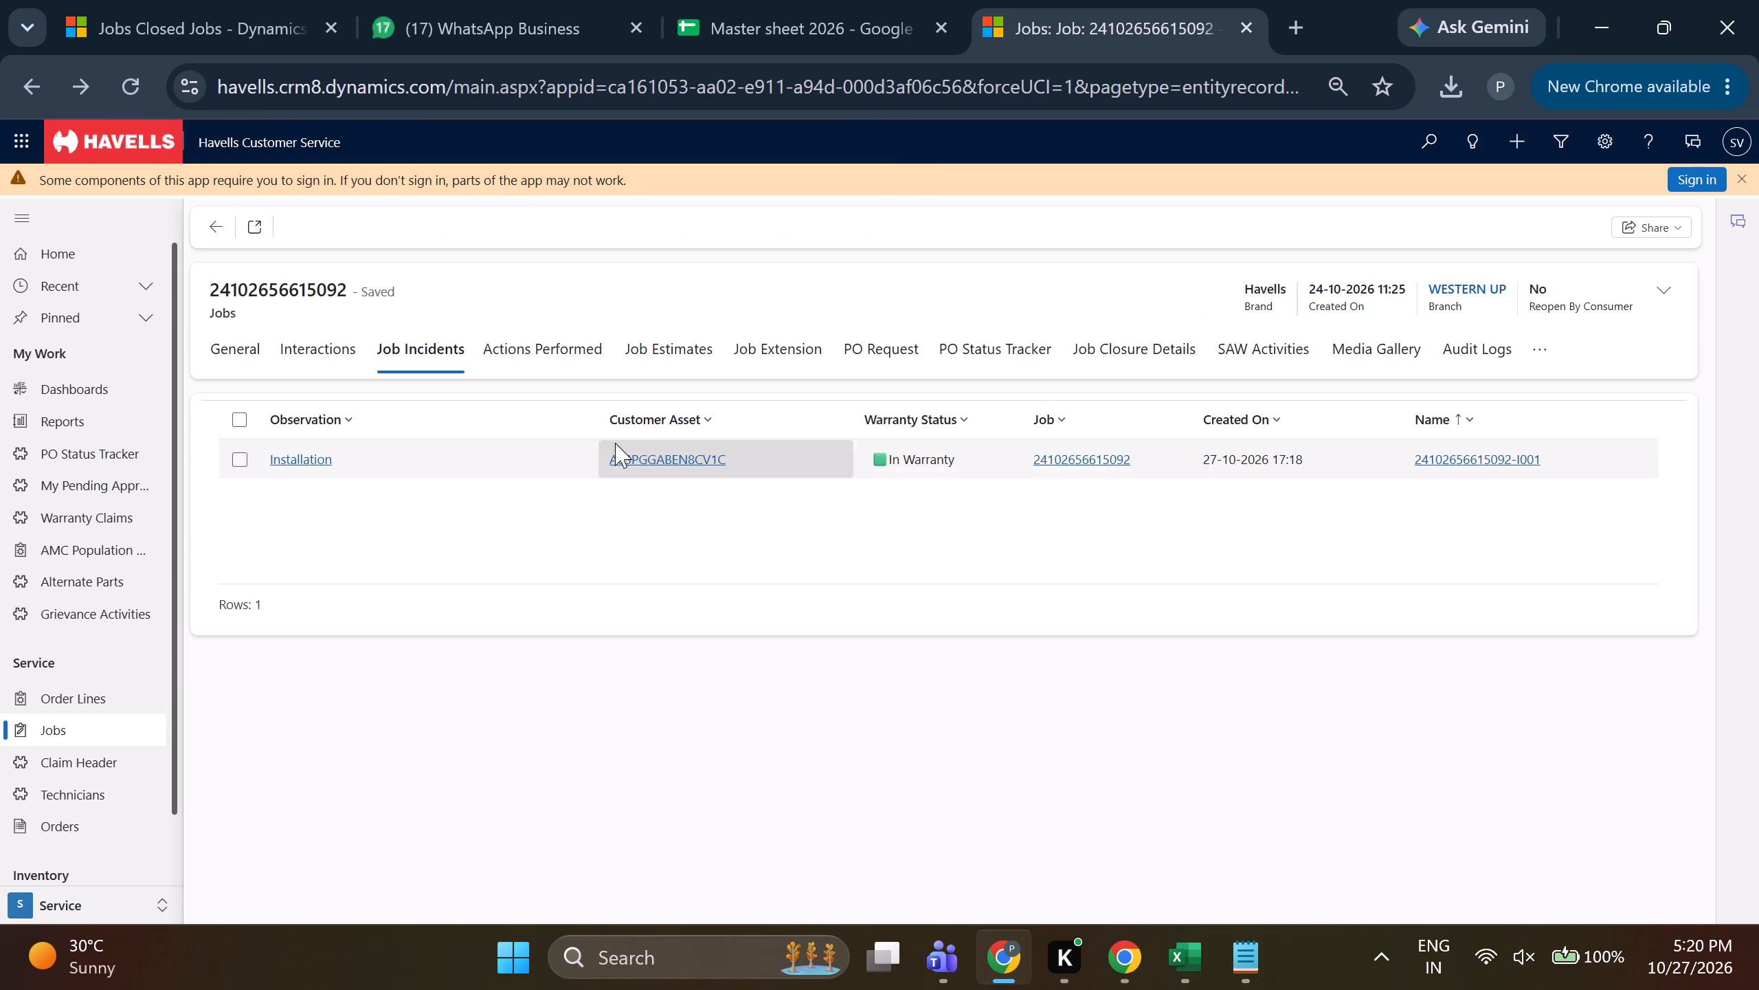
Replace both the Consumer Remark and the Repair Description in the job closure details with INSTALLATION DONE.
left_click(1178, 349)
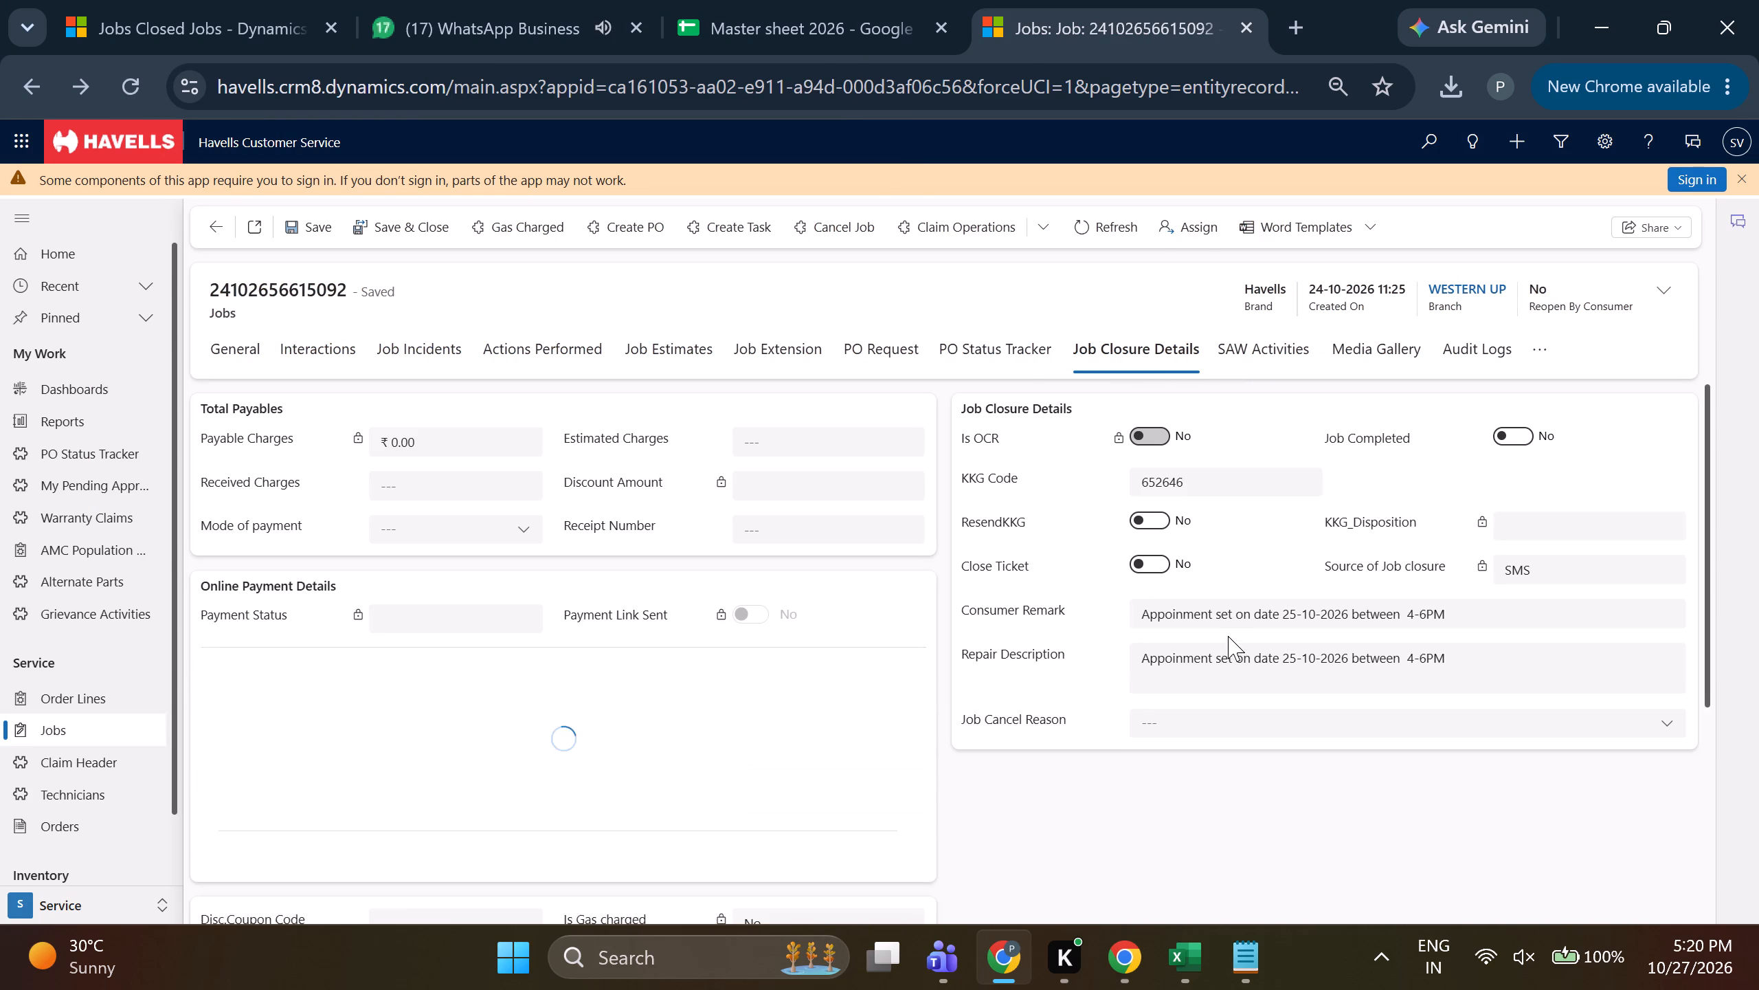
triple_click(1252, 619)
key("BackSpace")
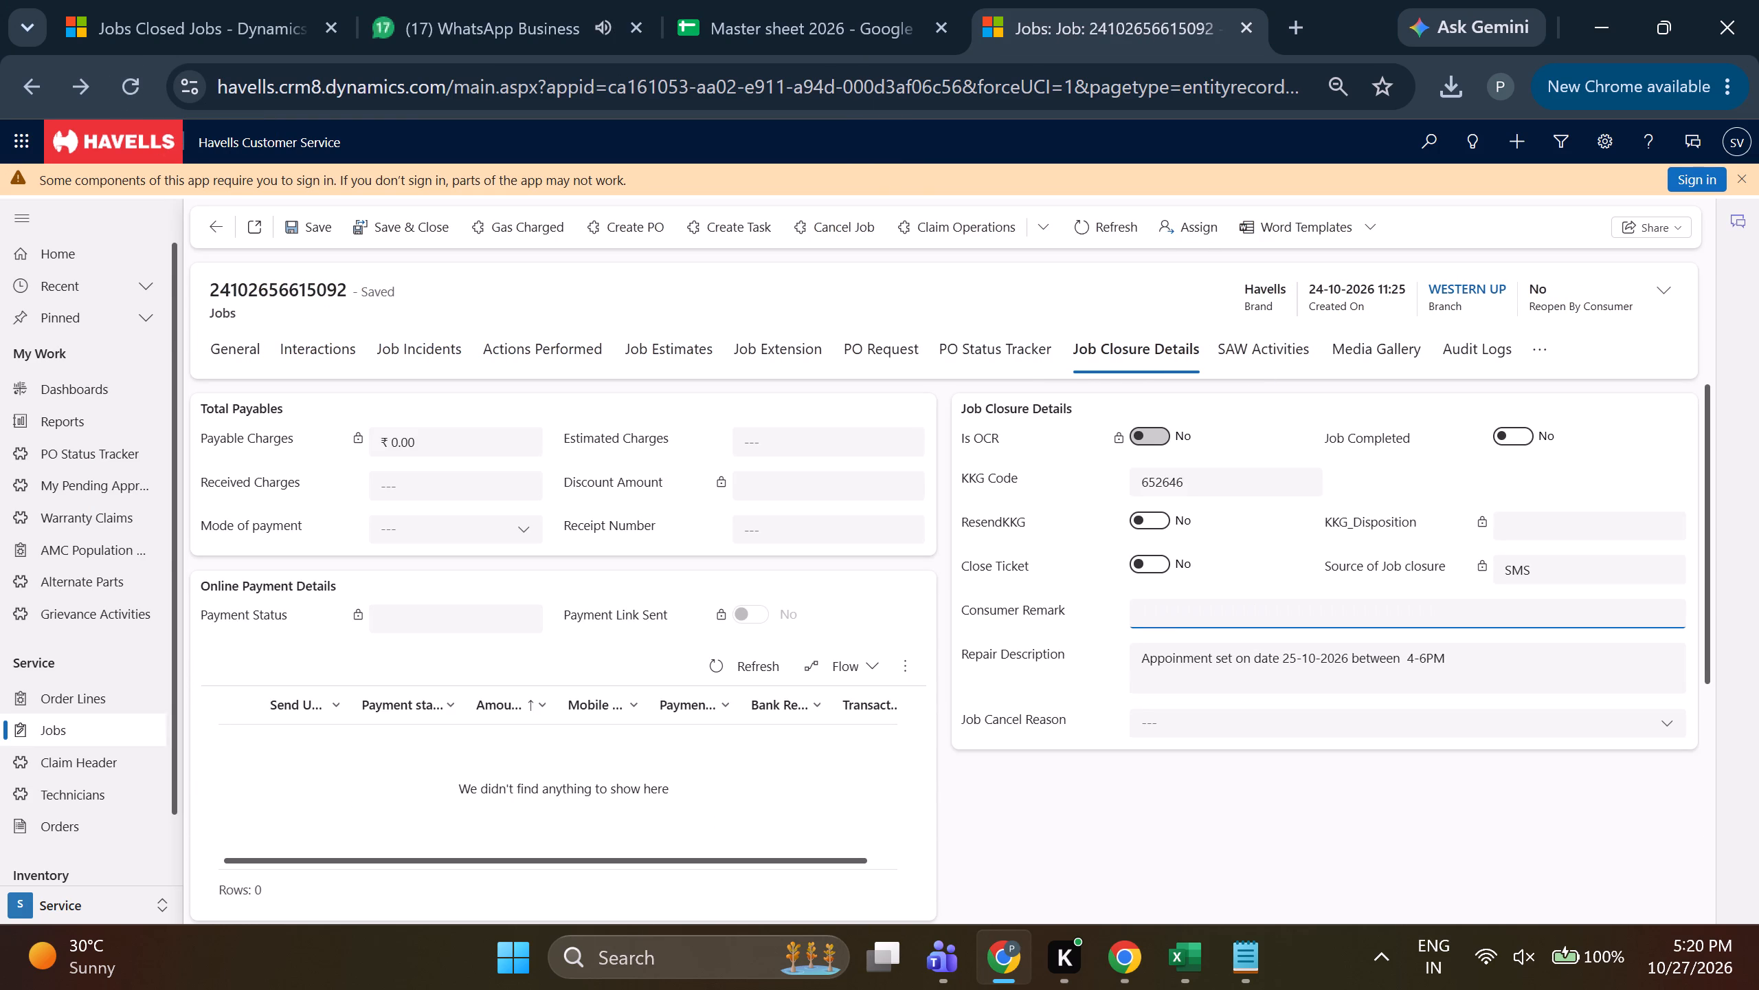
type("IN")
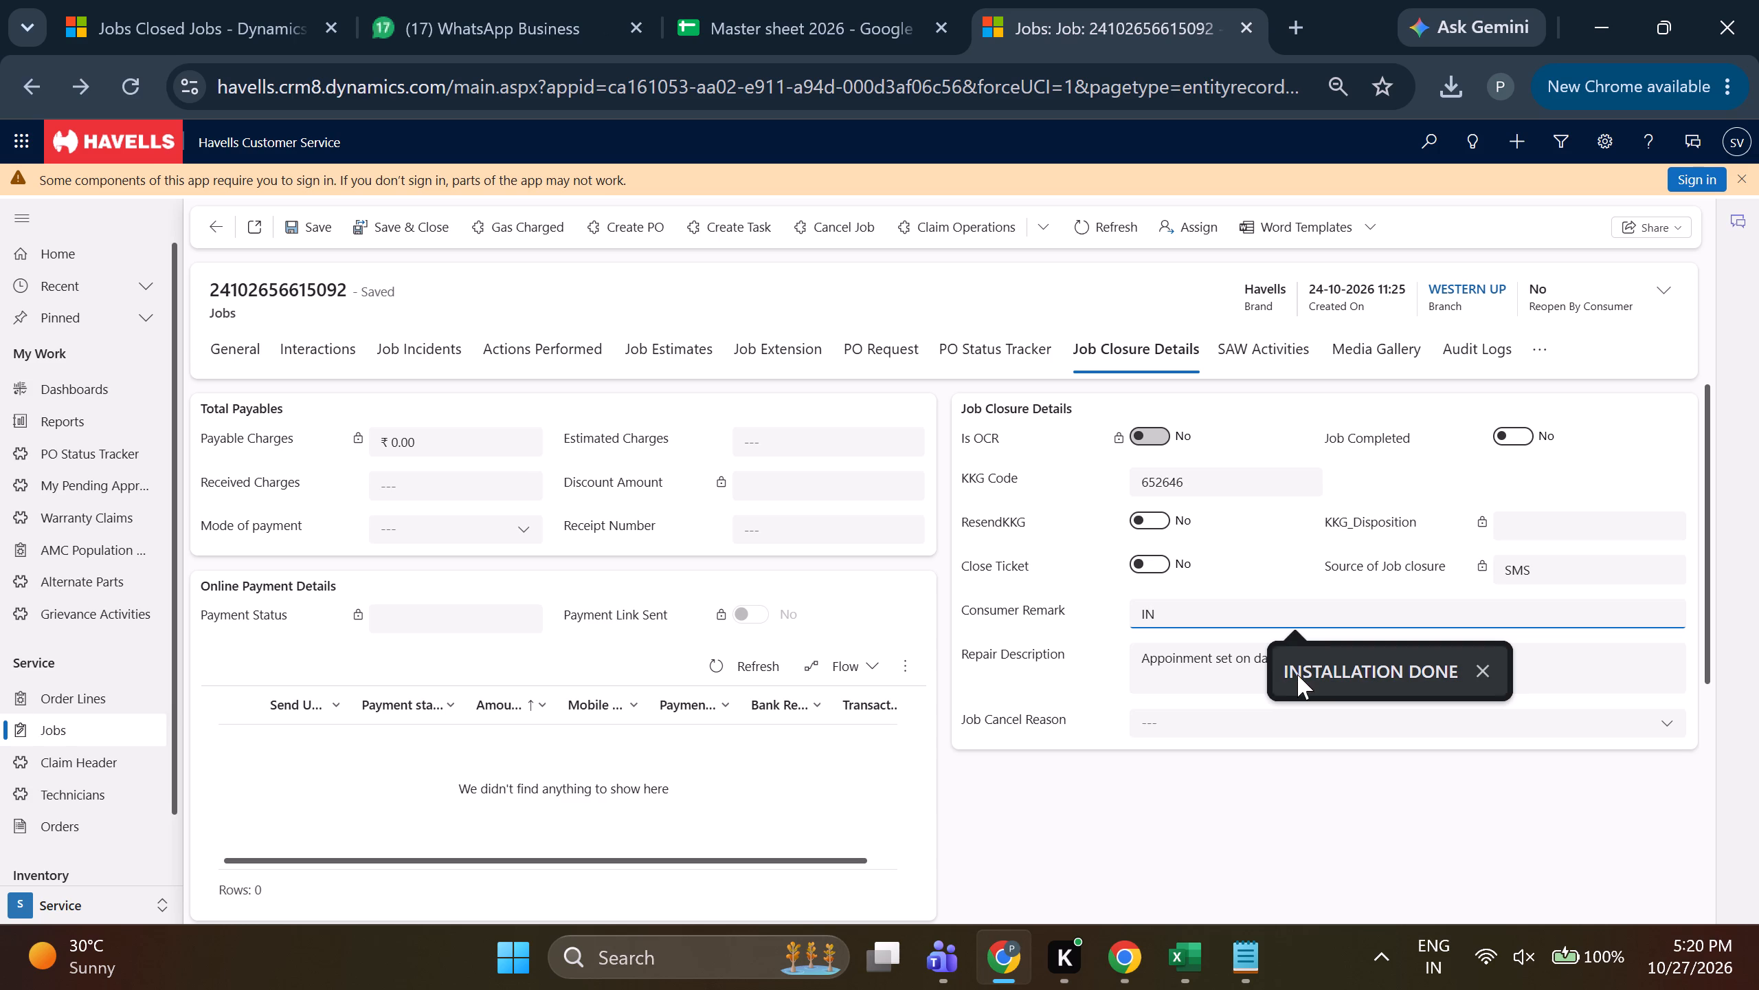
left_click(1297, 674)
triple_click(1363, 620)
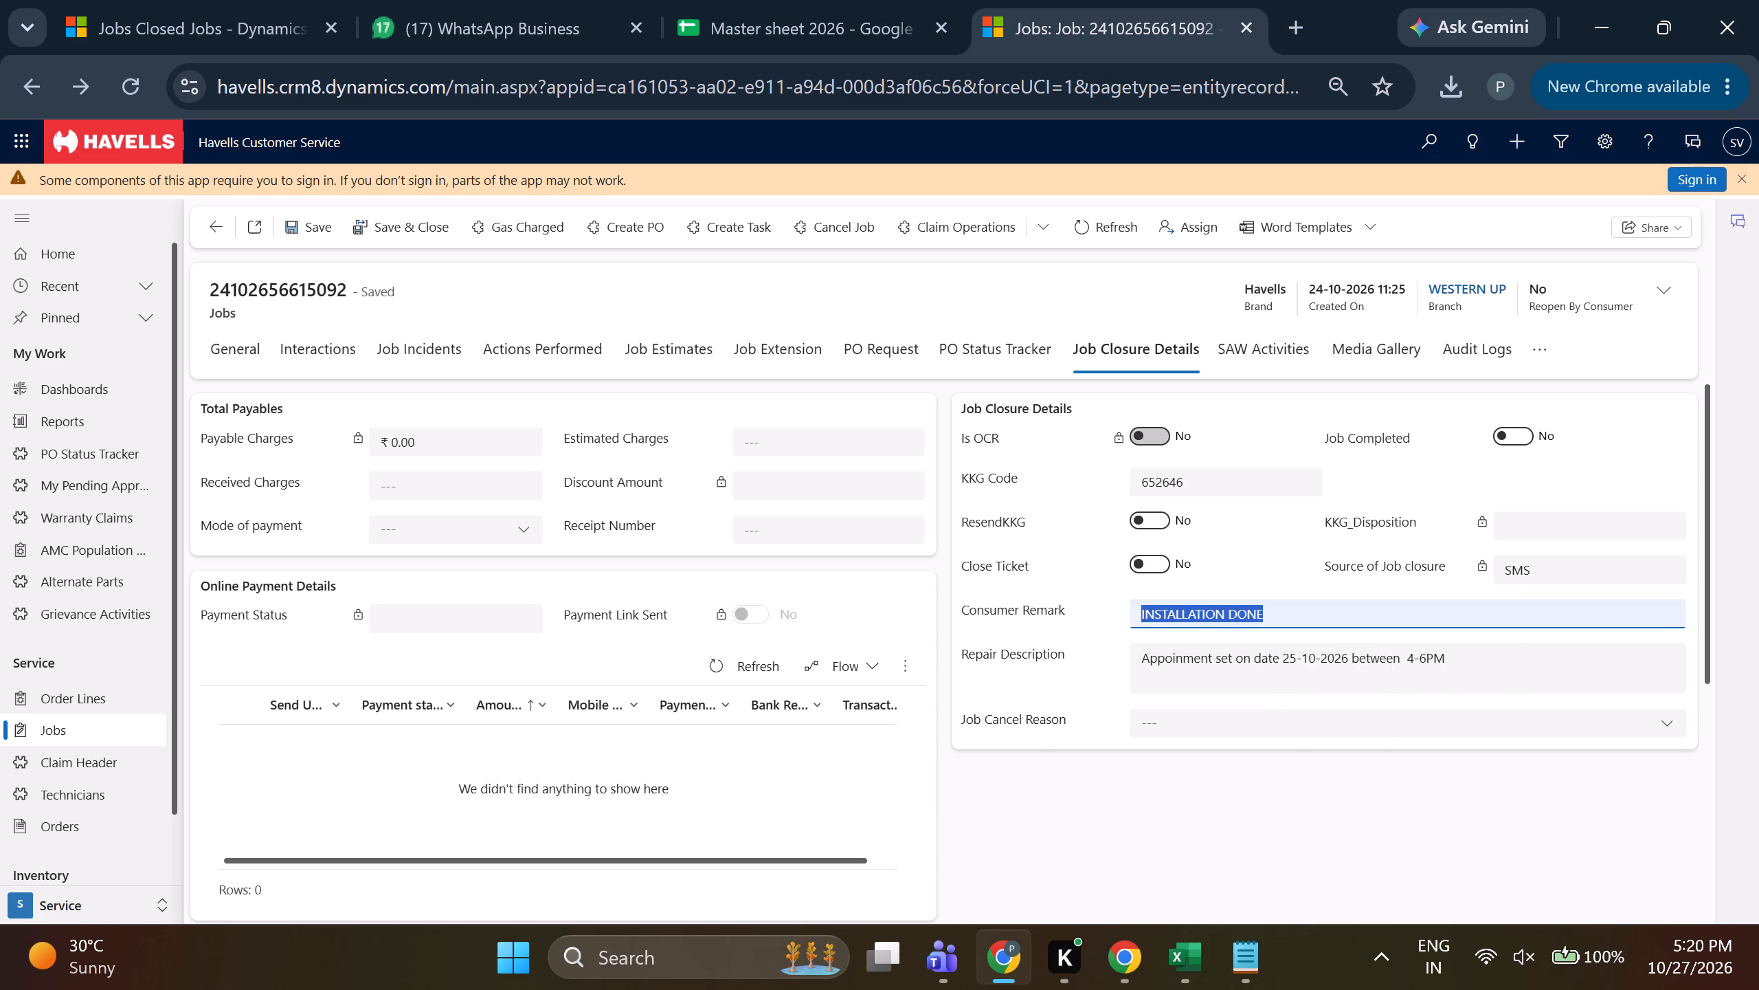
key("ctrl+c")
triple_click(1380, 653)
key("ctrl+v")
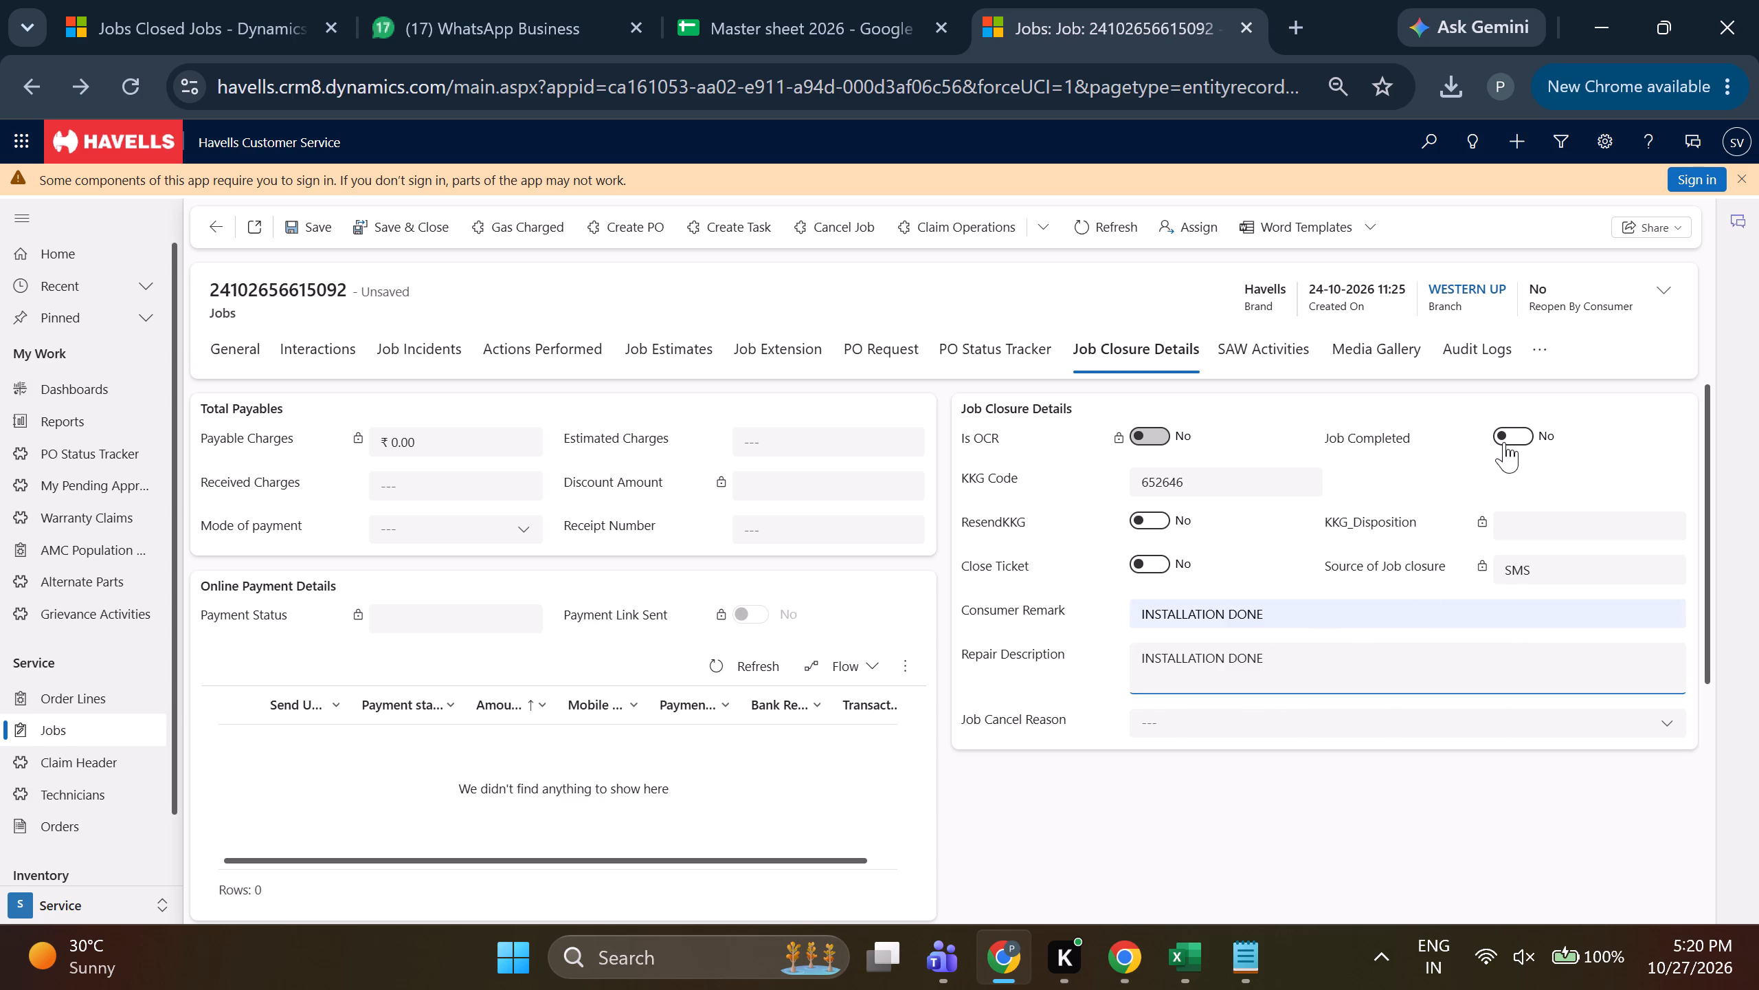
Switch on Job Completed in the closure details, then save and close the job.
left_click(1508, 441)
left_click(290, 215)
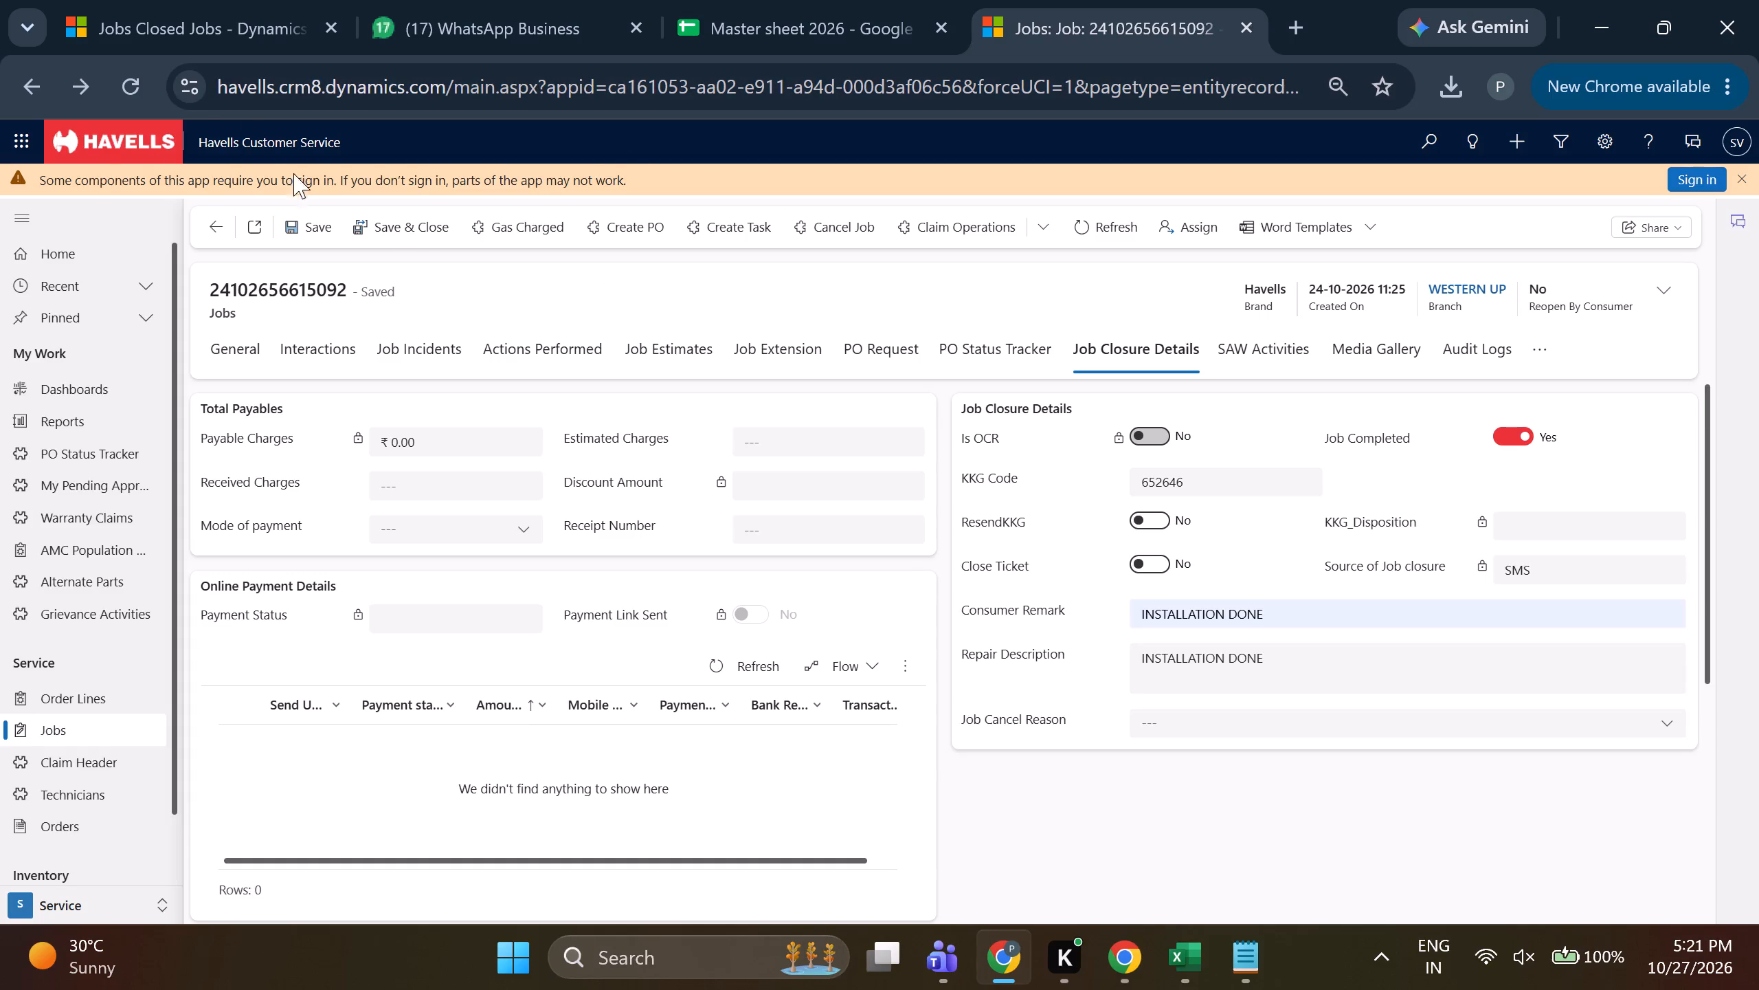
left_click(415, 221)
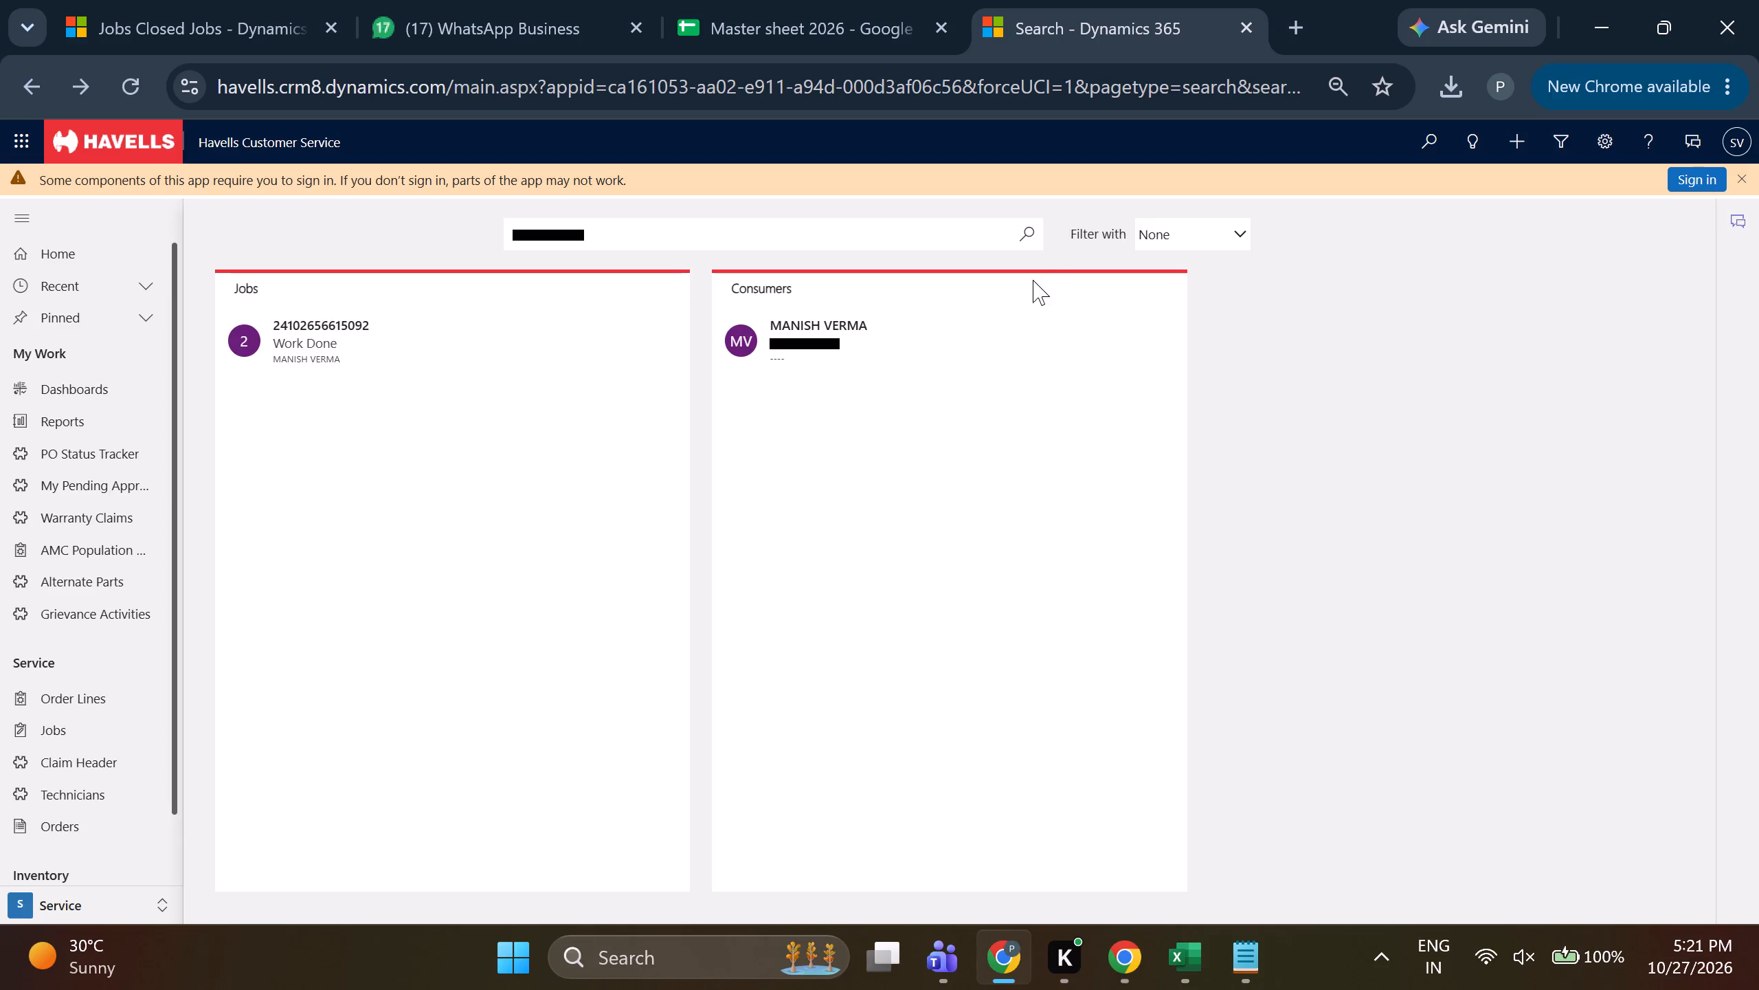
Rerun the existing customer search to refresh the job's listed status.
left_click(1036, 250)
left_click(1024, 238)
left_click(1024, 238)
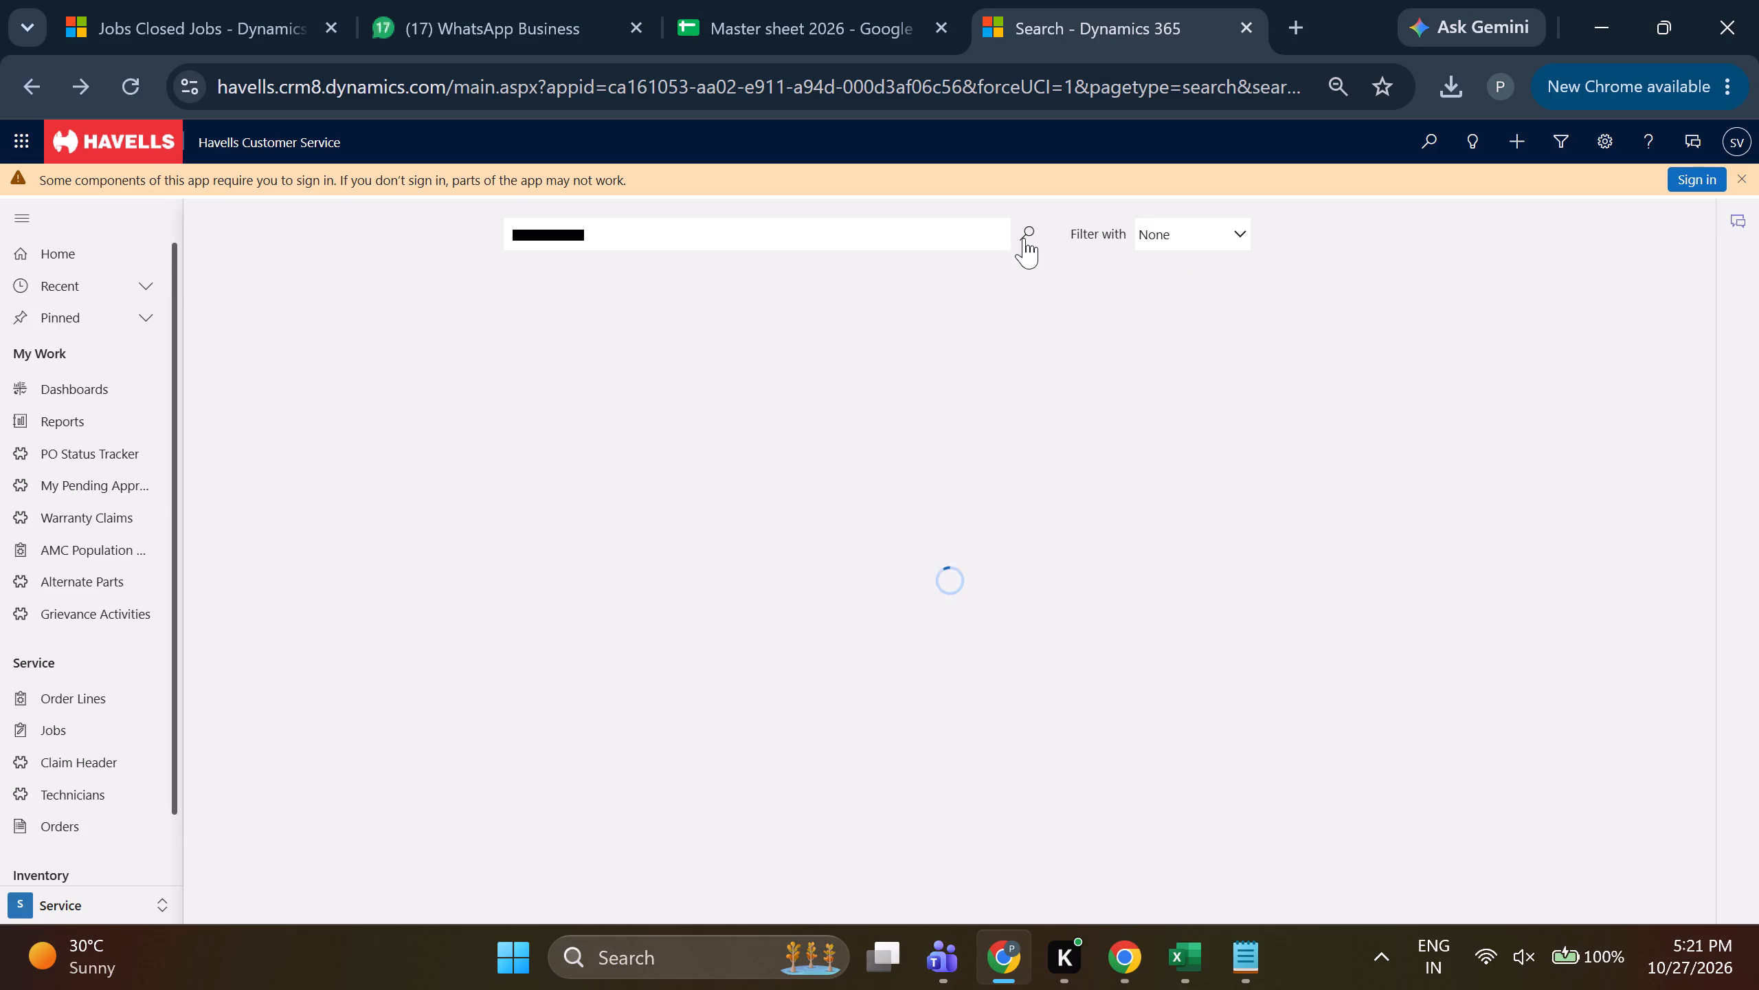
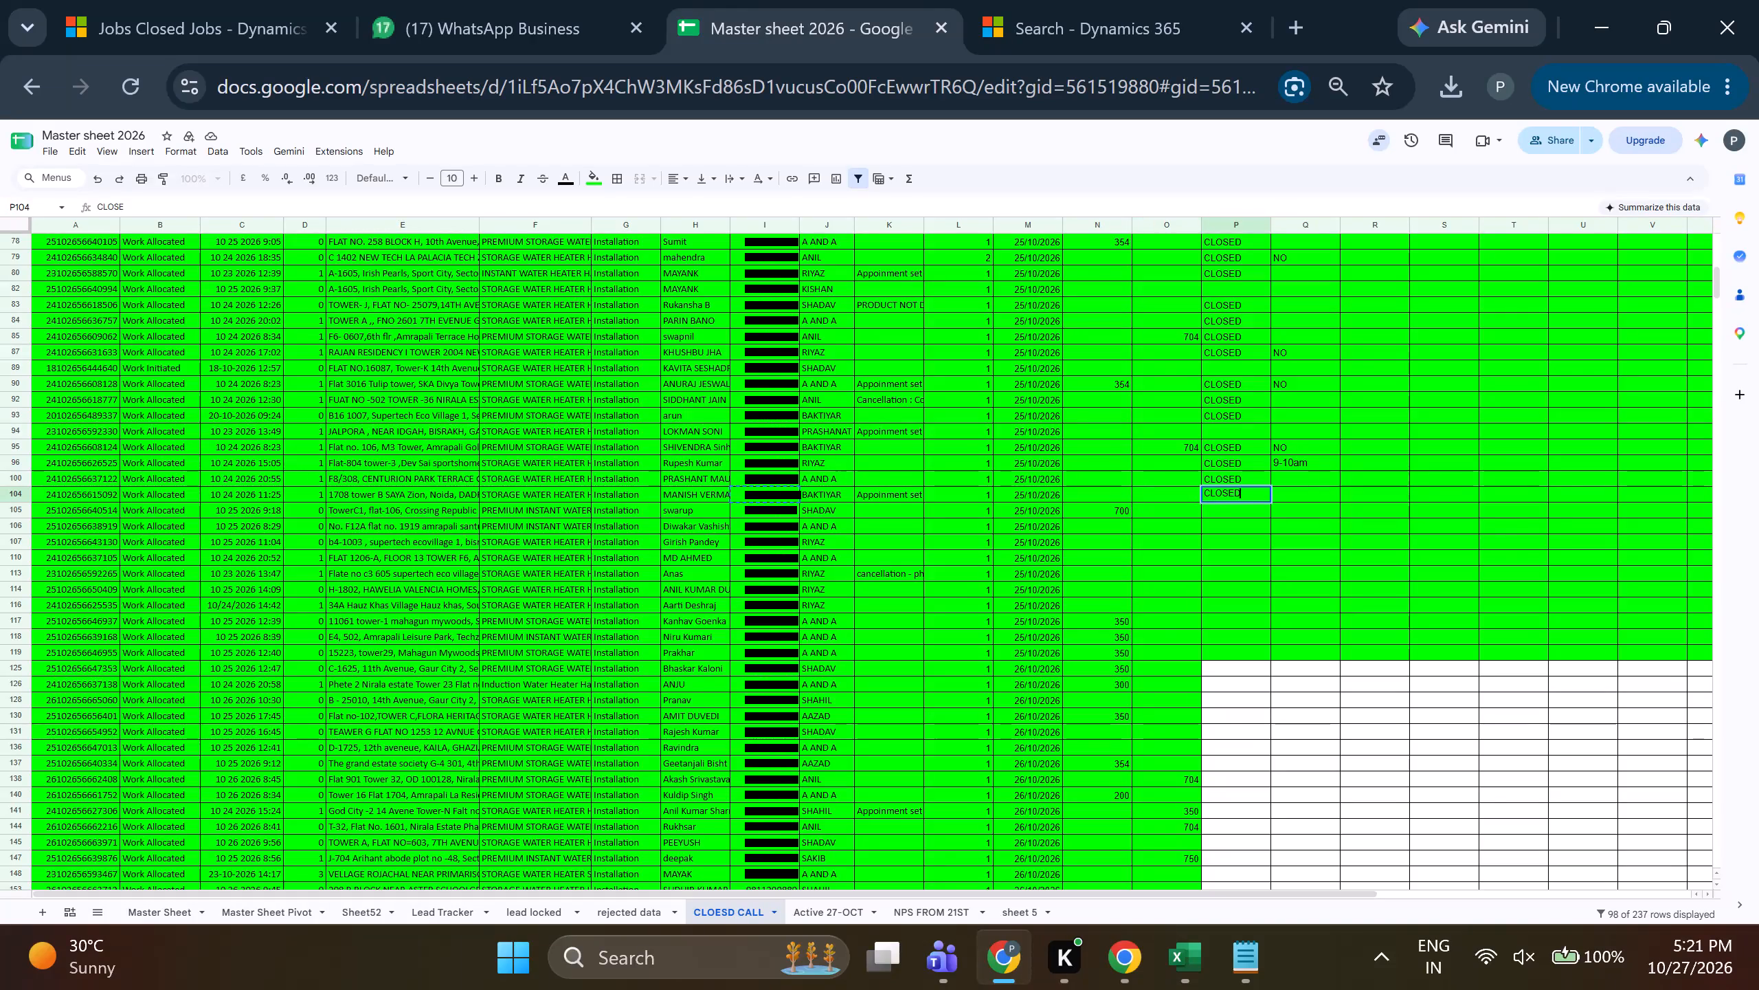
Finish the CLOSED entry in column P of row 104 in the master sheet and go to column N of row 105.
key("Down")
key("Left")
key("Left")
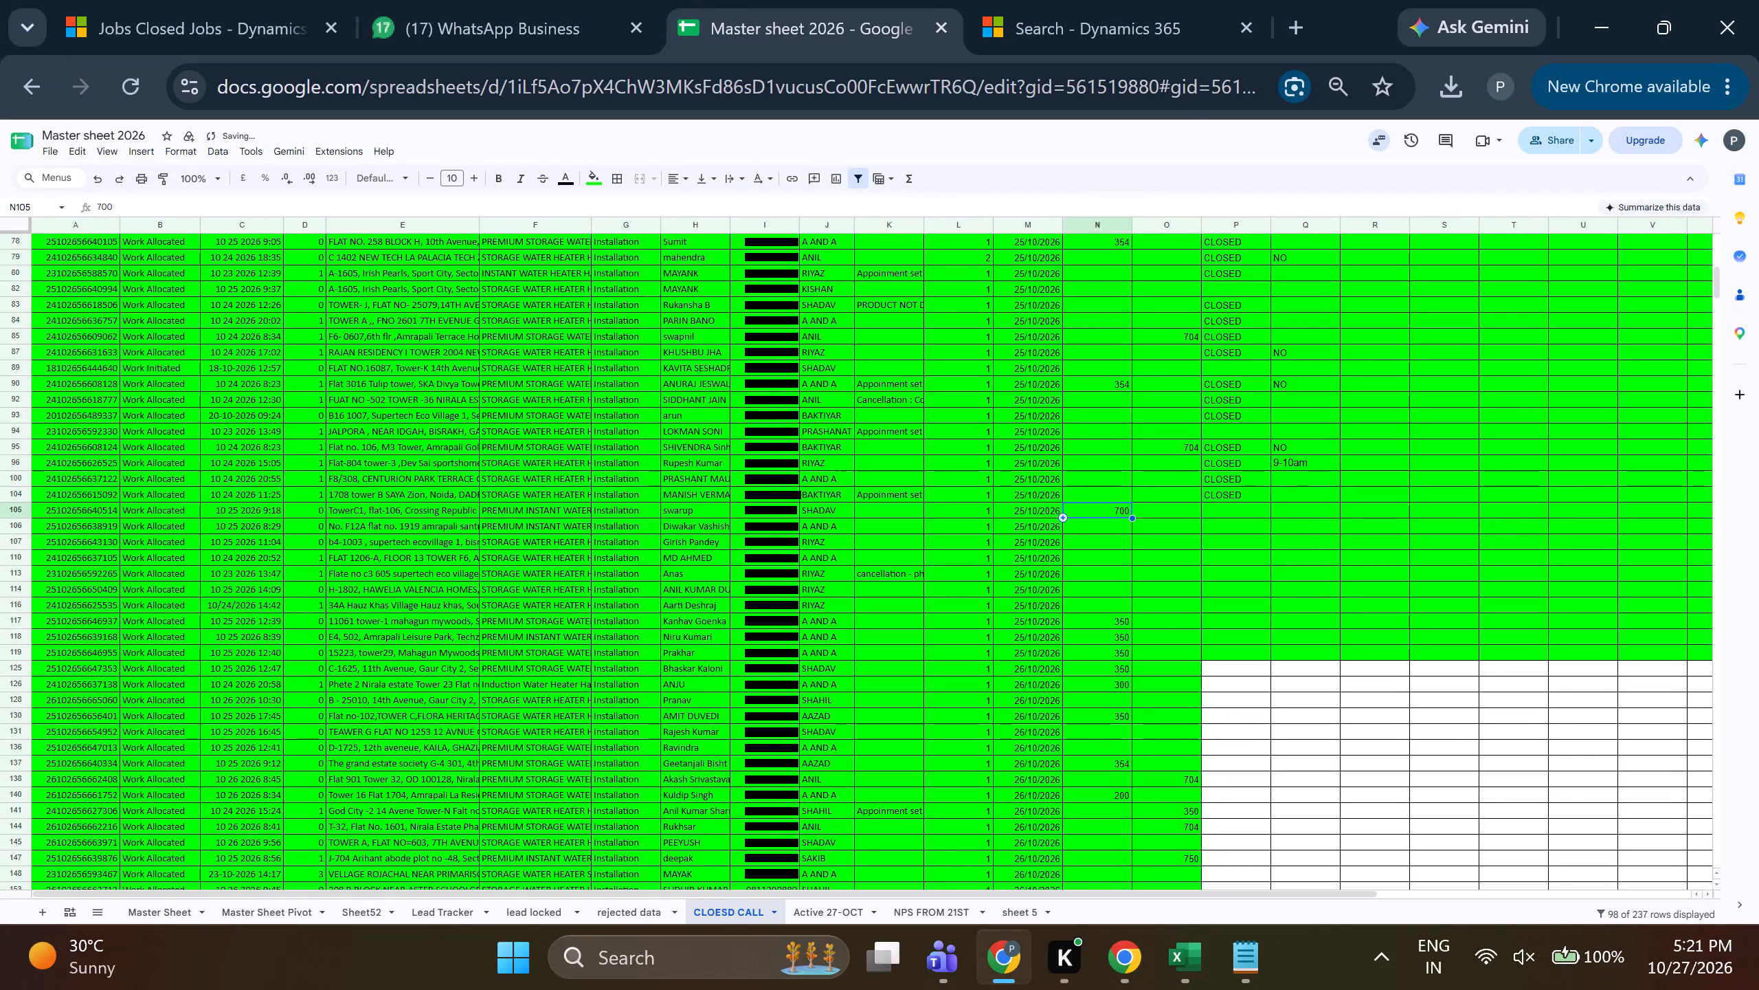
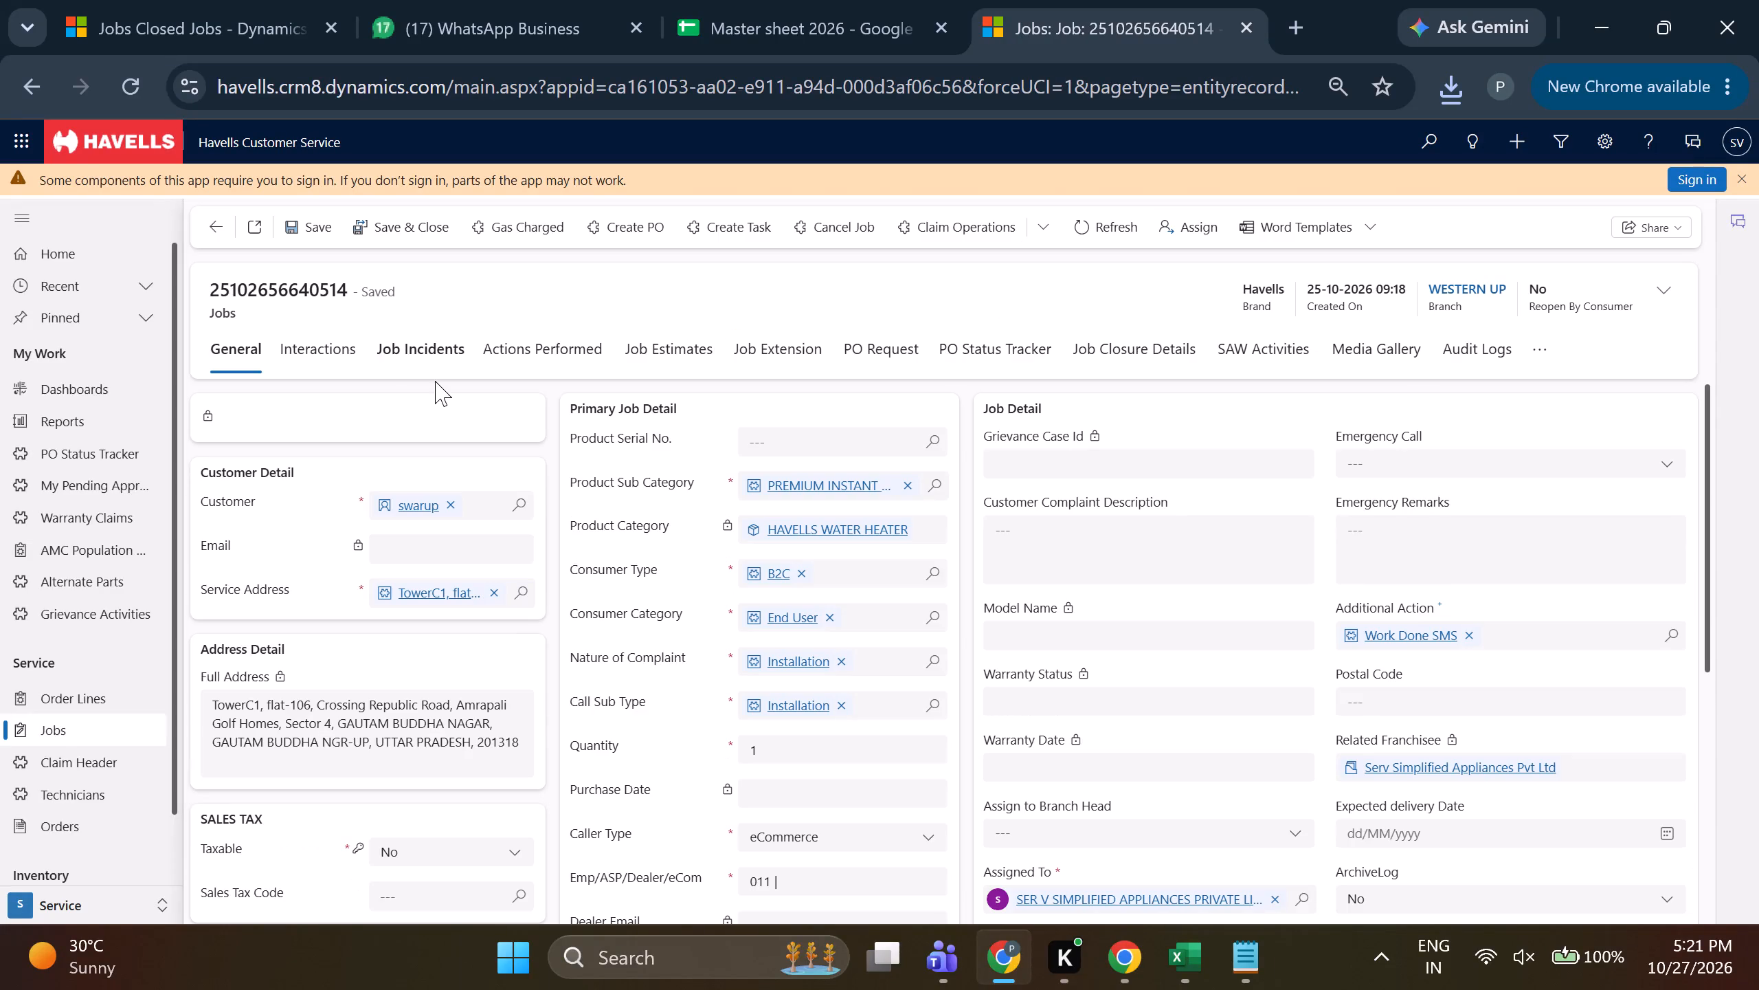
left_click(938, 451)
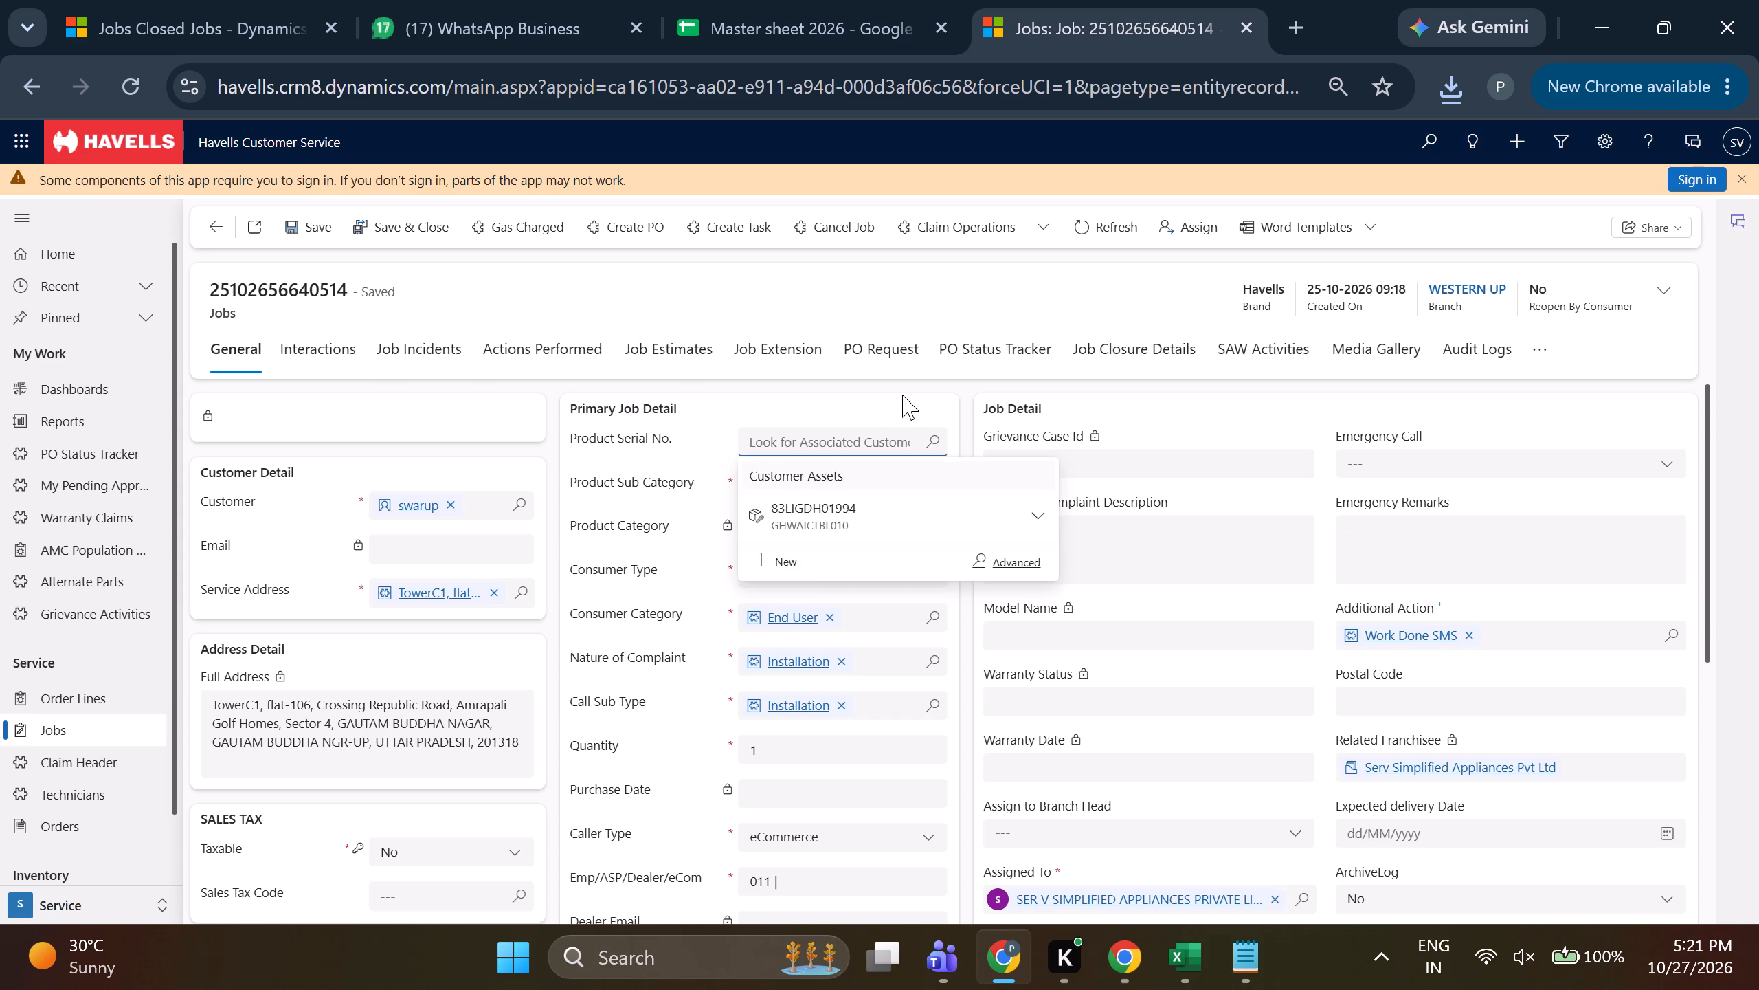
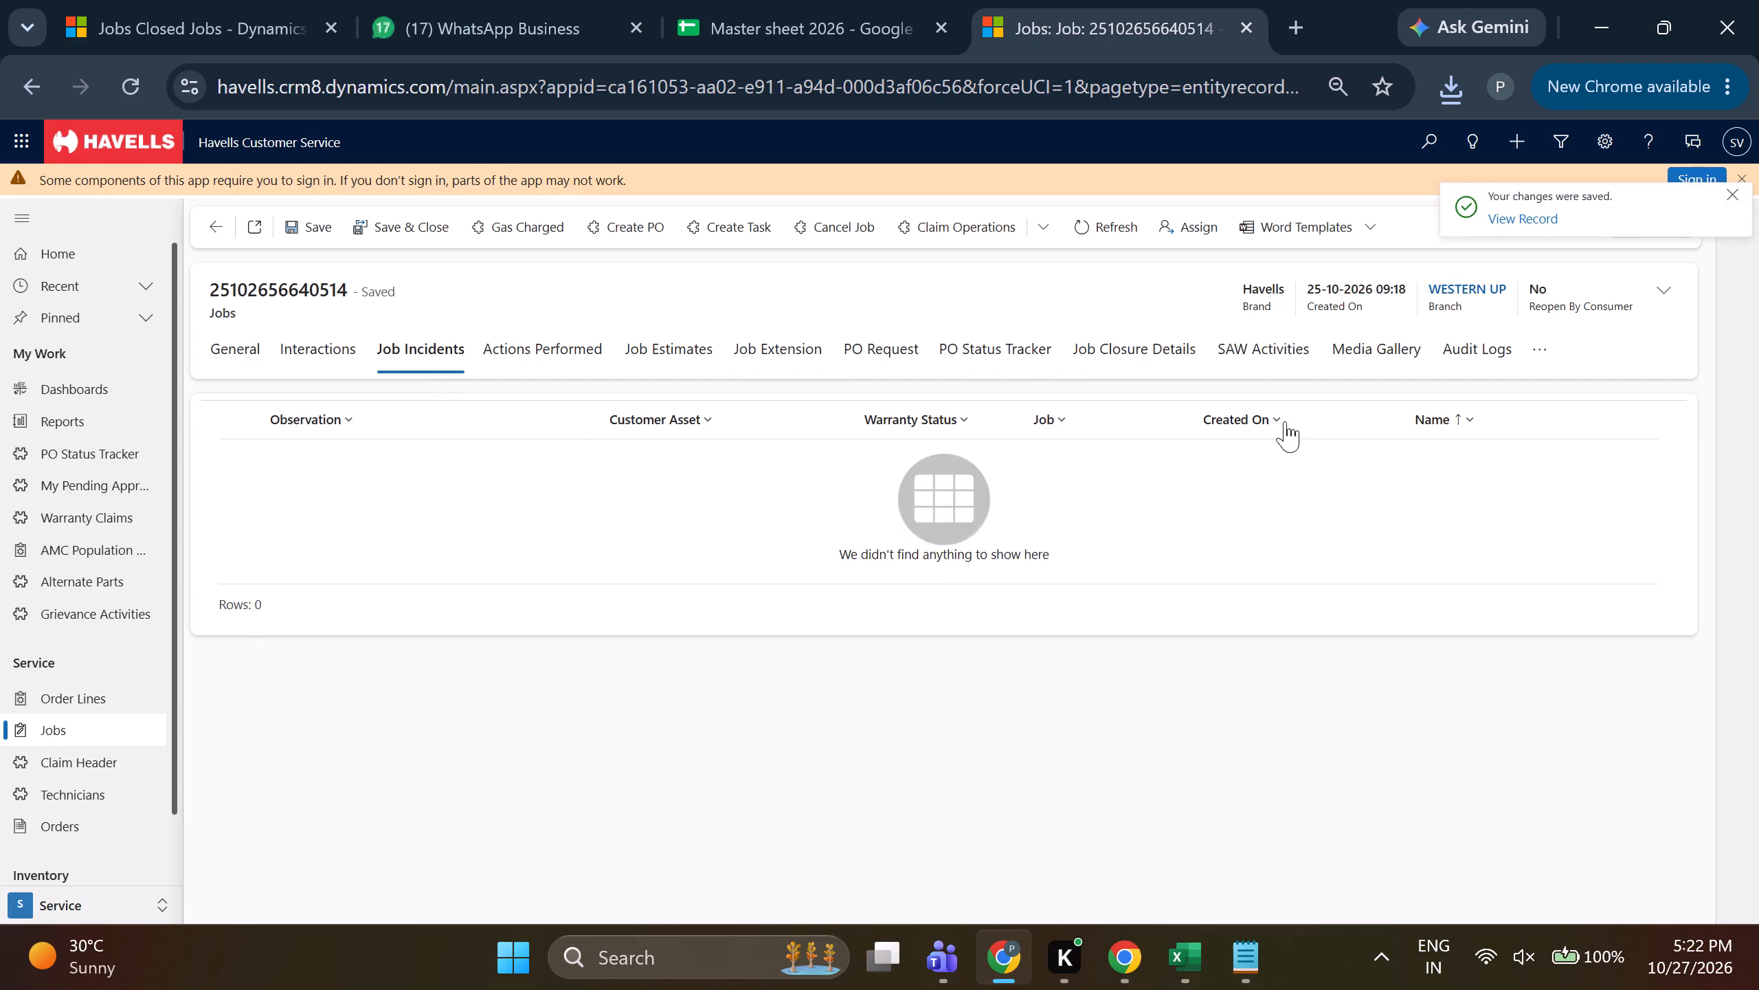
left_click(1284, 413)
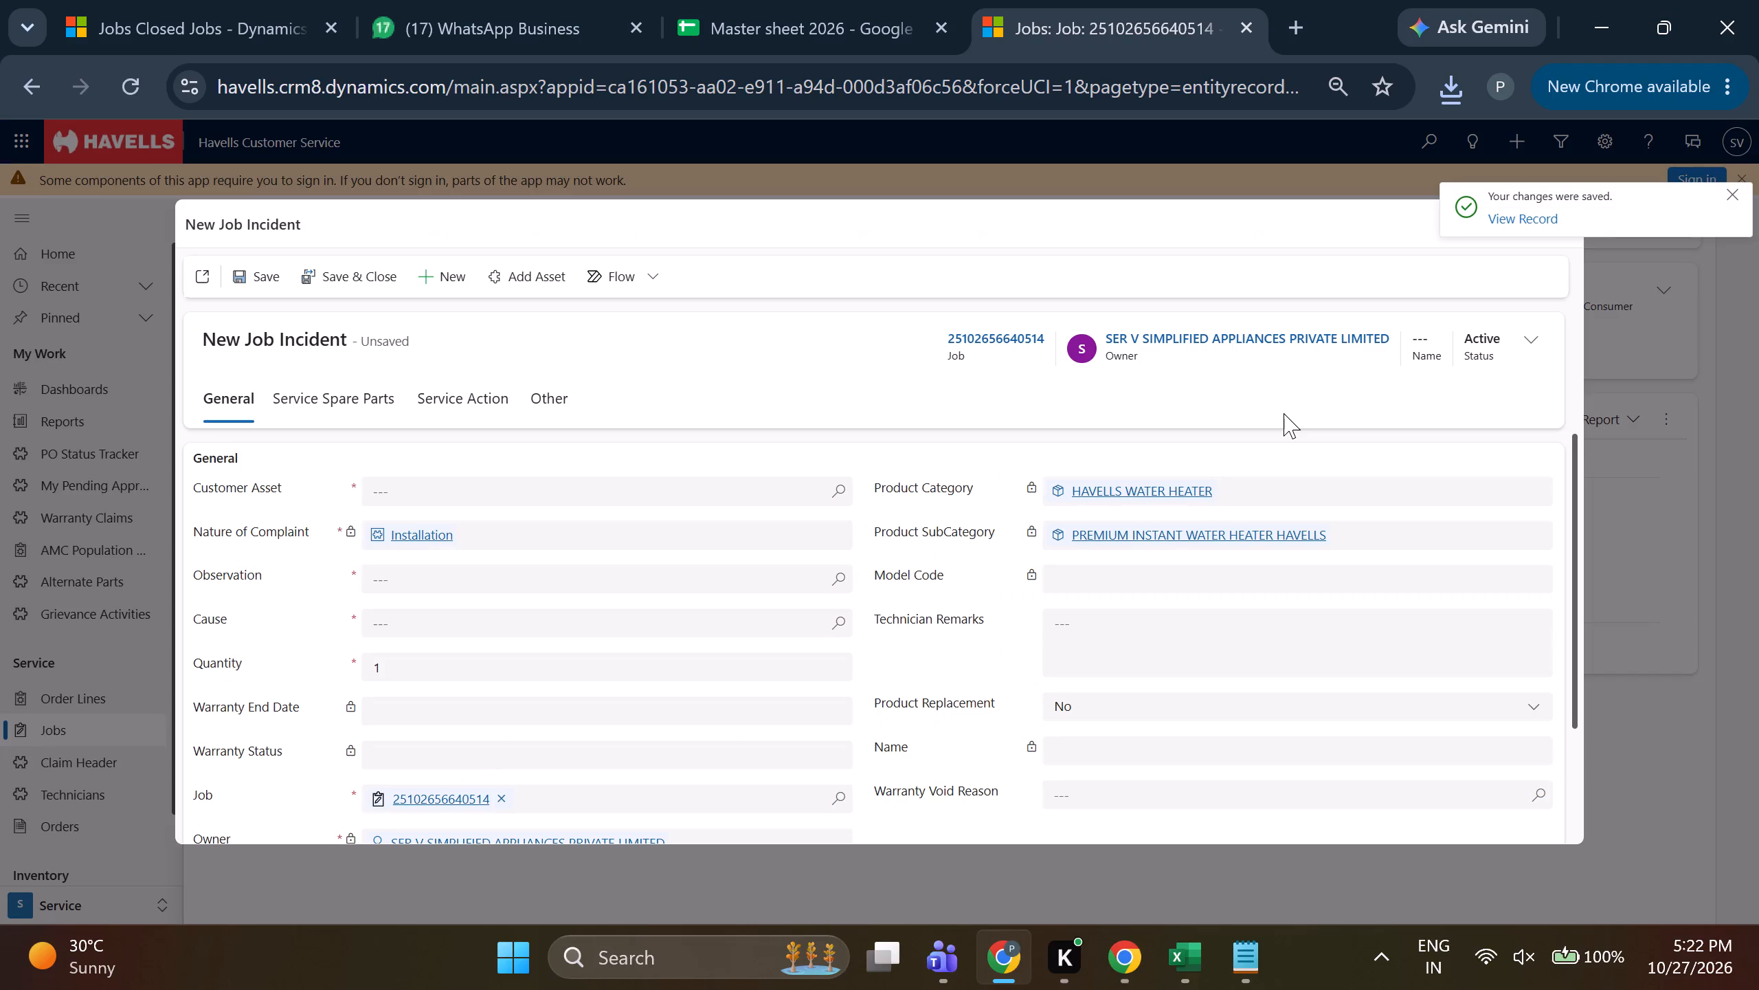
left_click(843, 489)
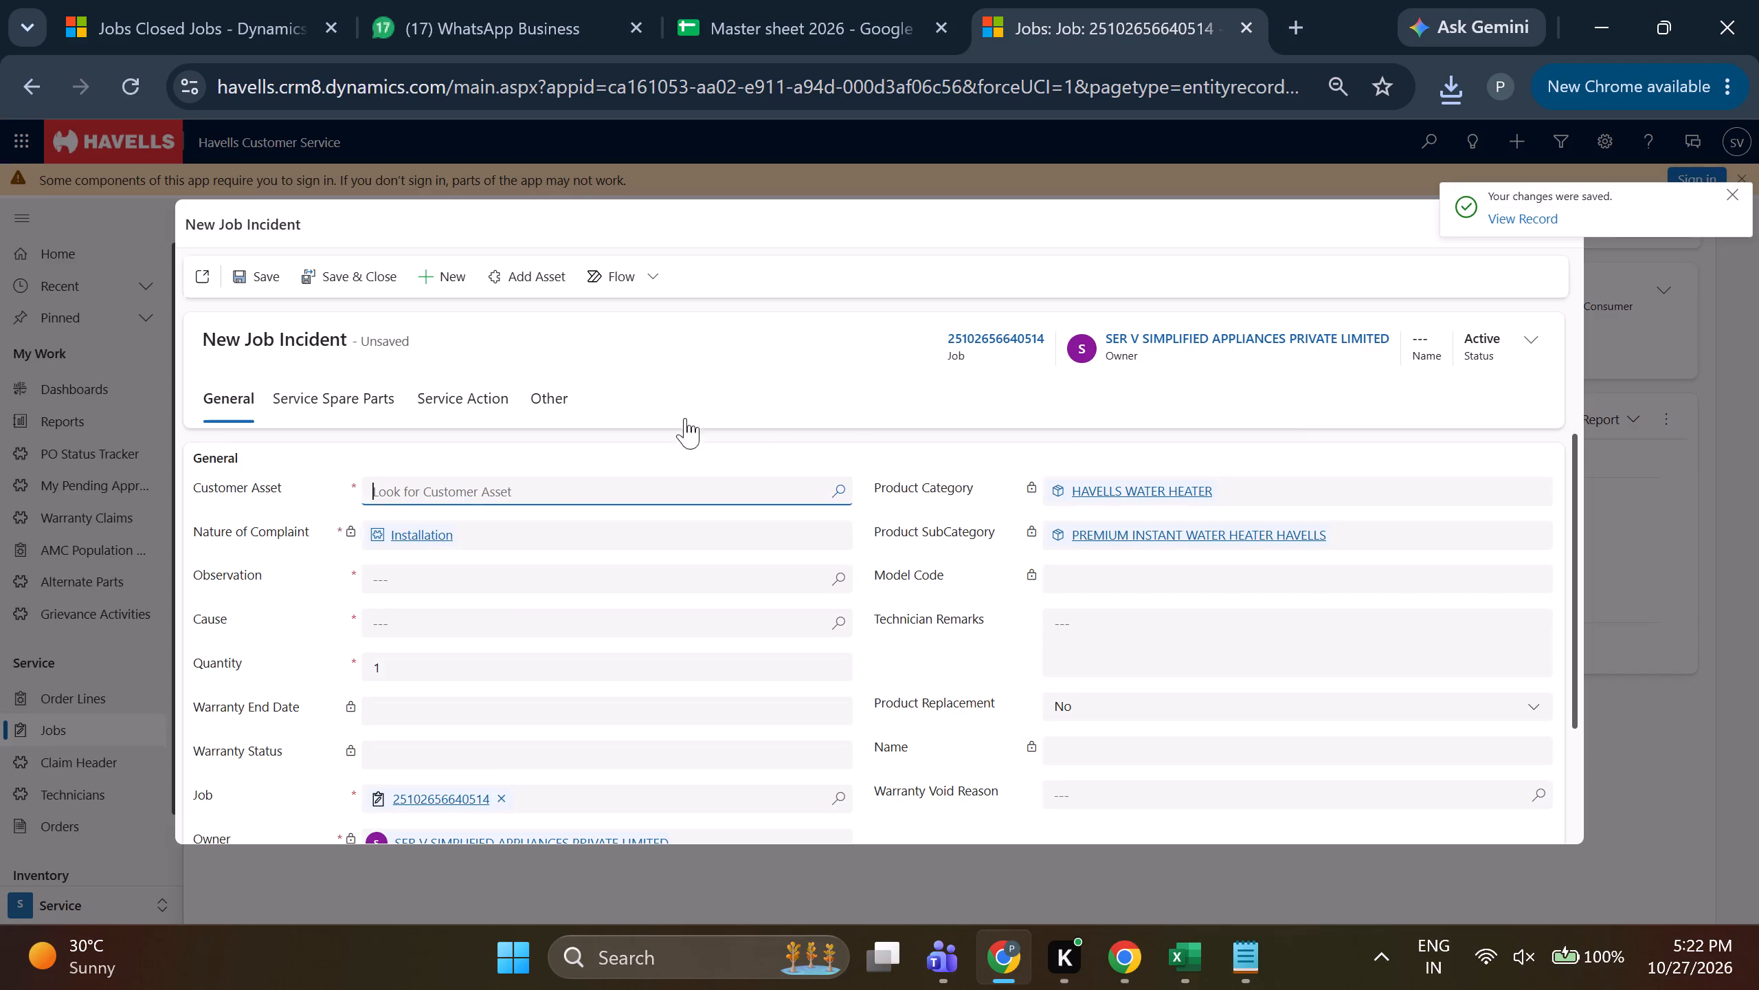
left_click(699, 441)
left_click(544, 279)
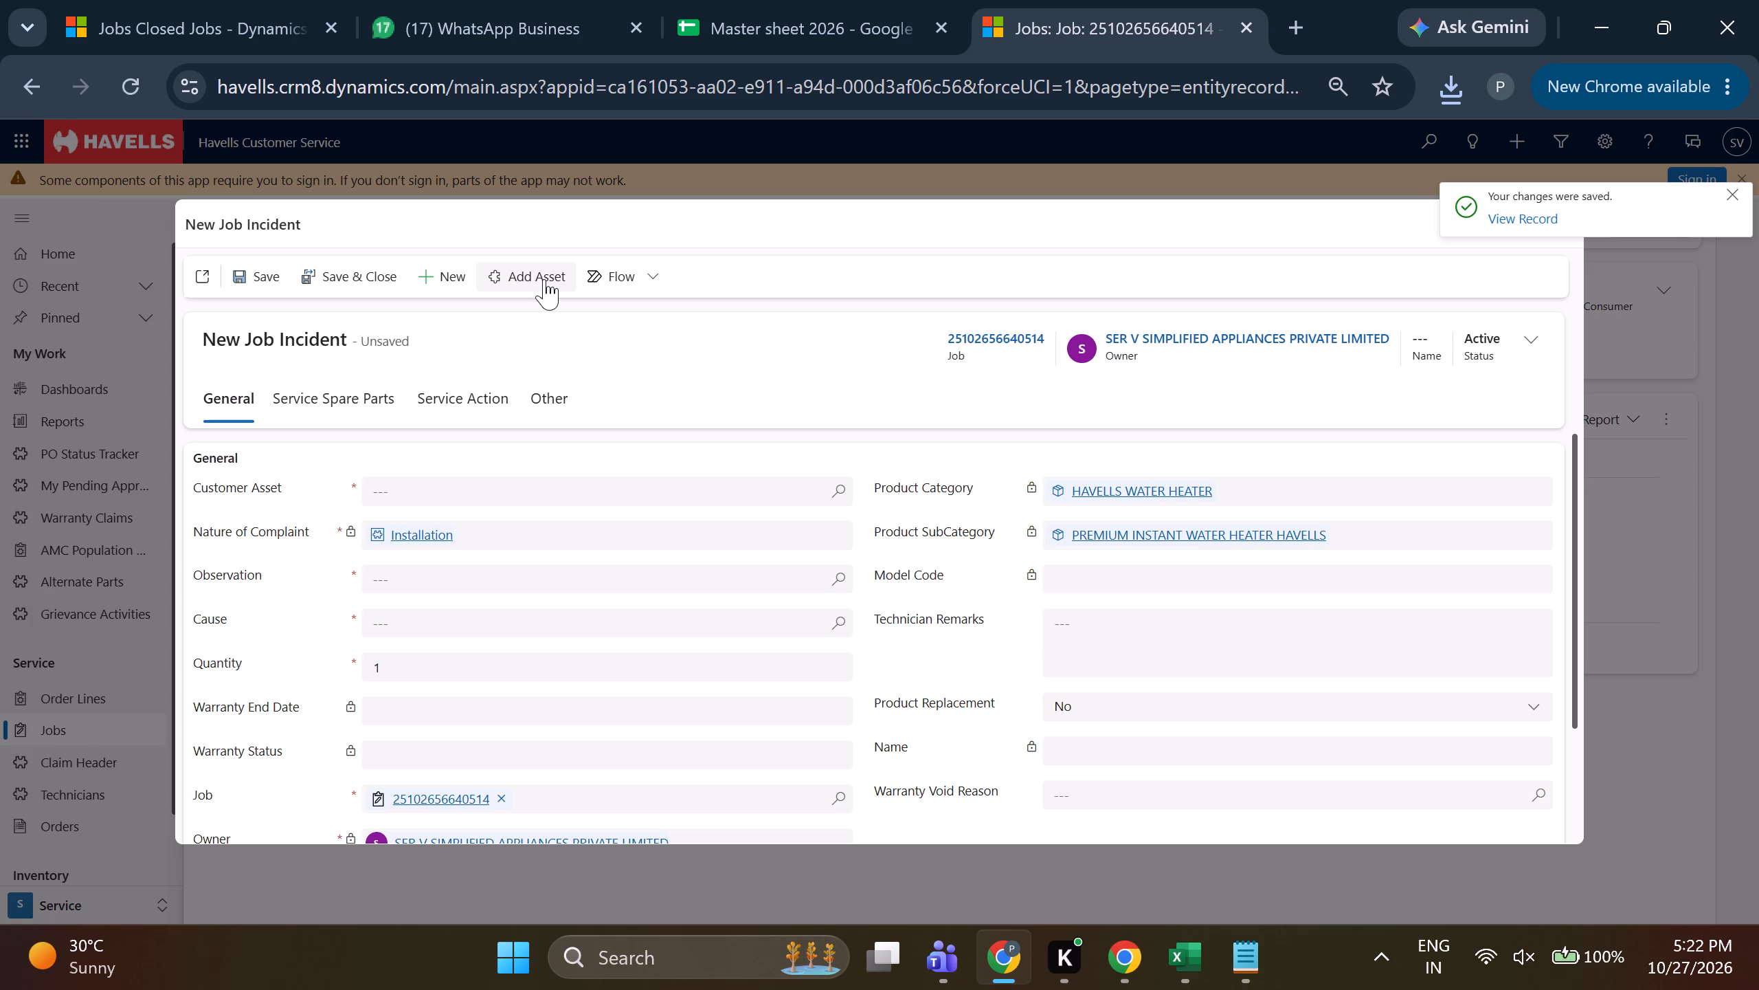
left_click(1580, 263)
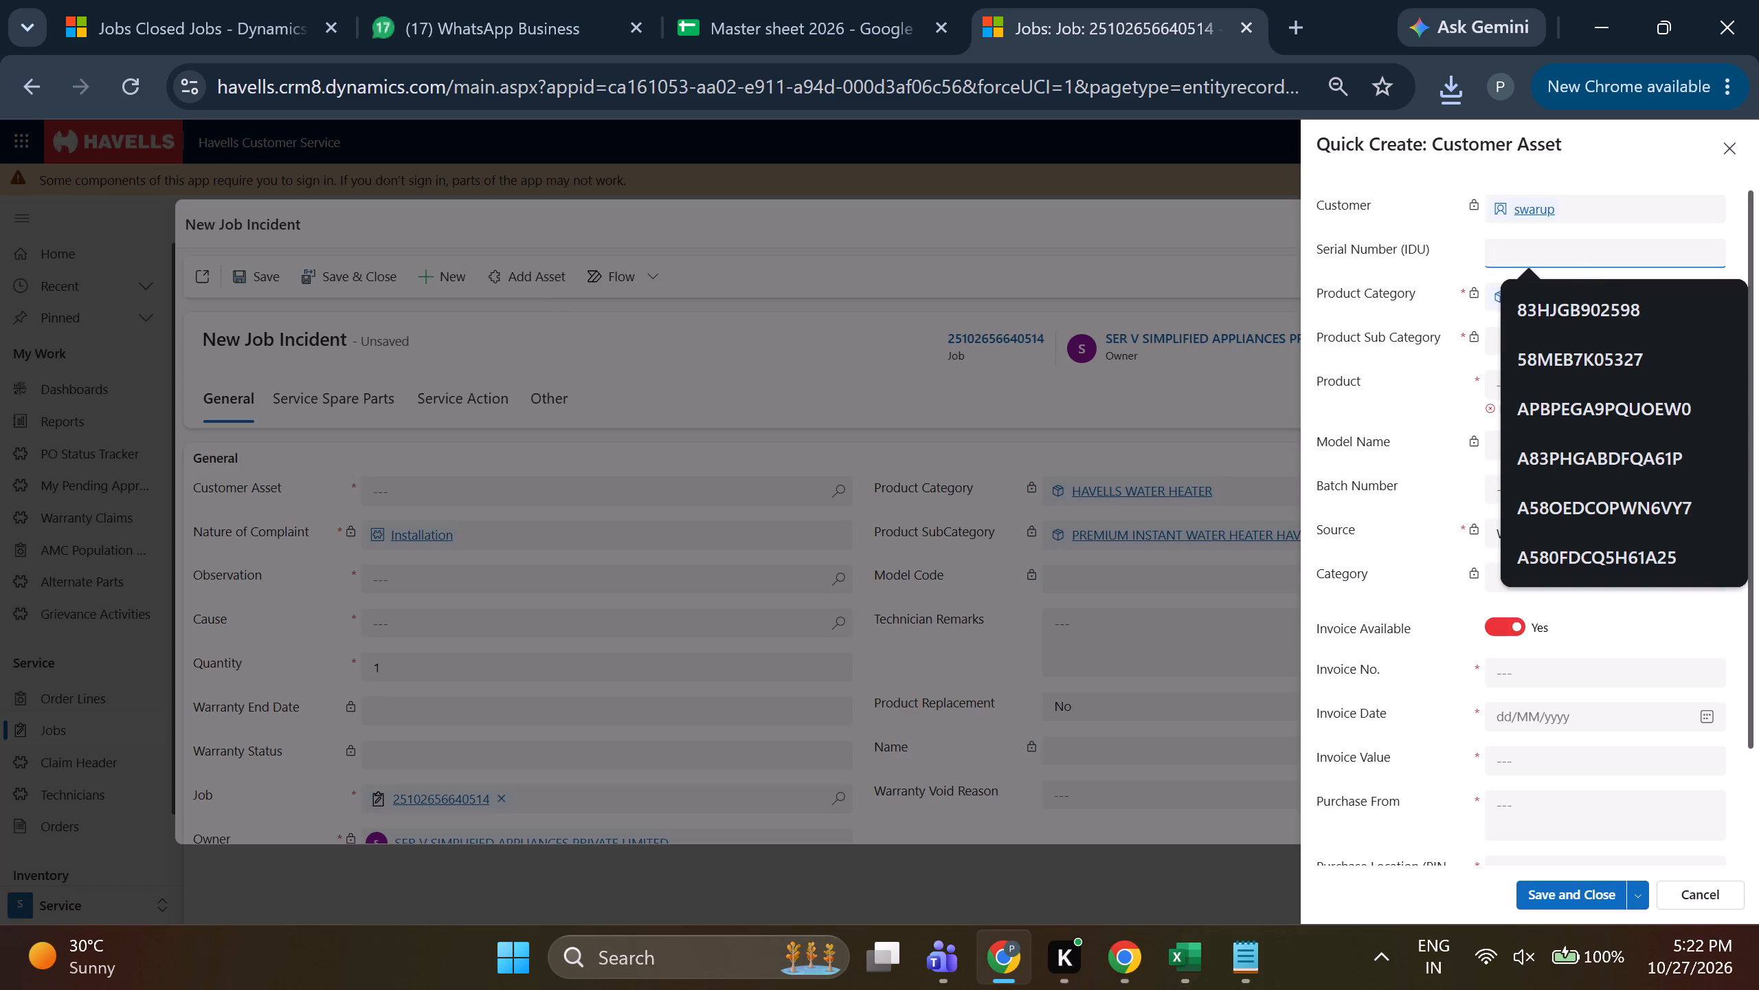
key("ctrl+v")
left_click(1082, 448)
left_click(1713, 381)
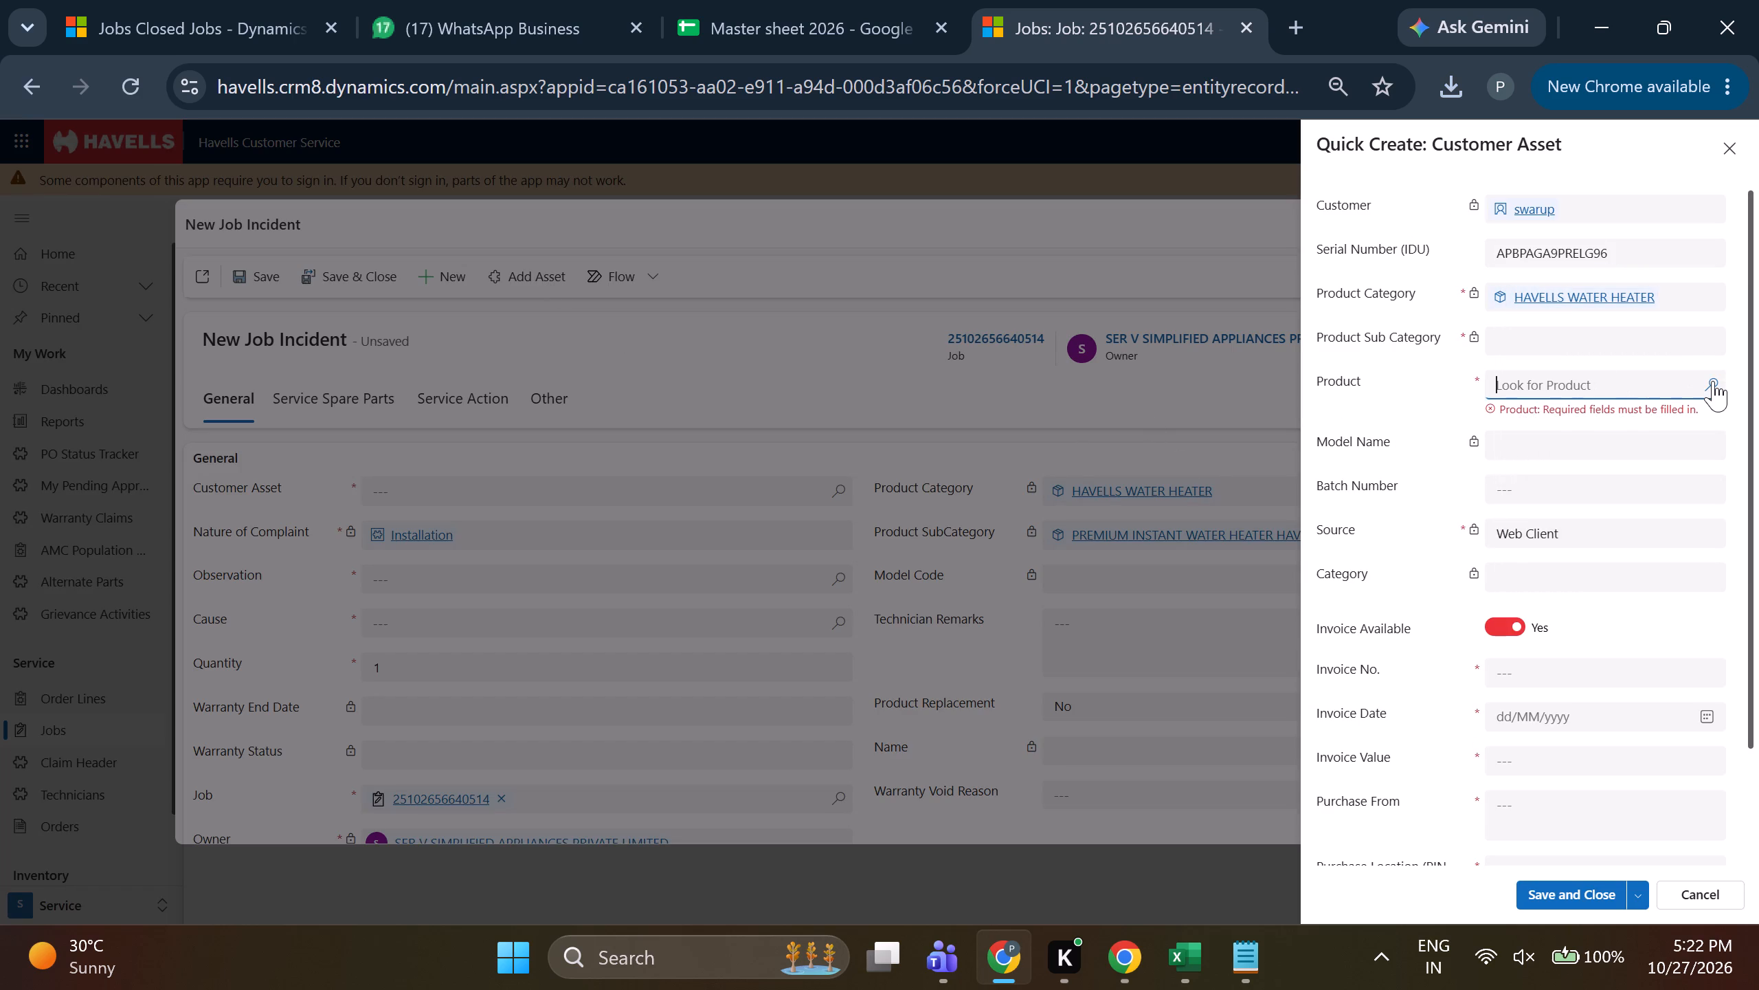
left_click(1576, 574)
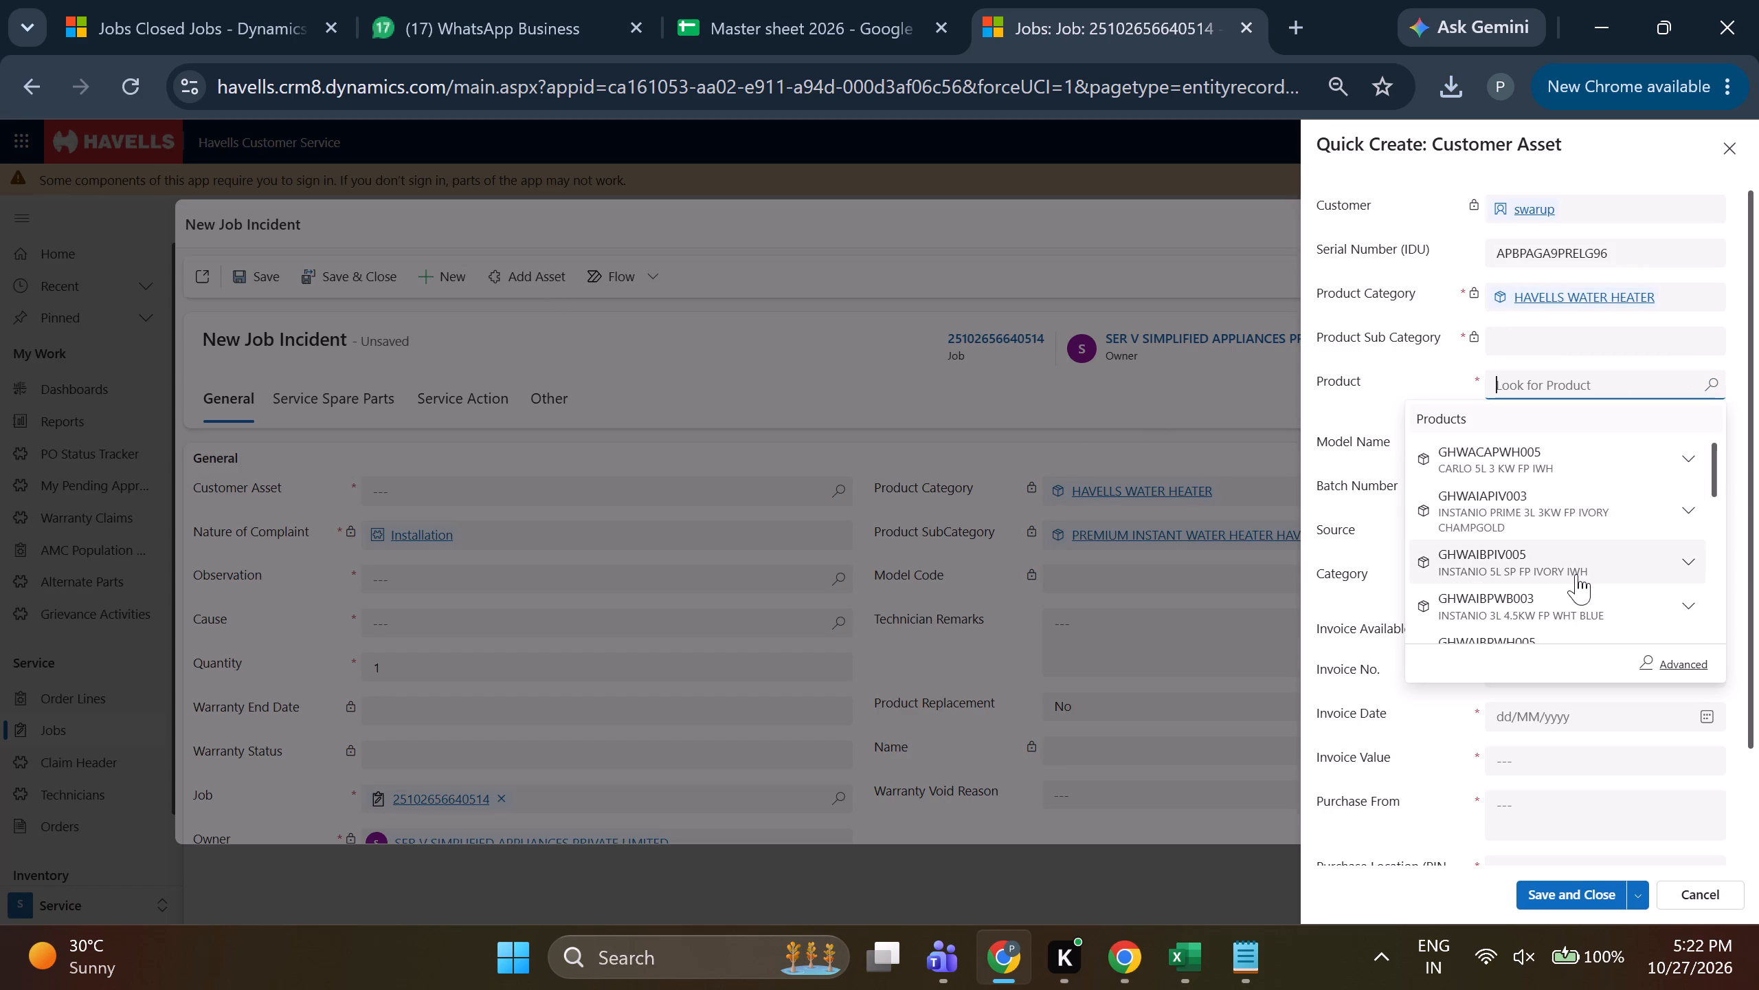
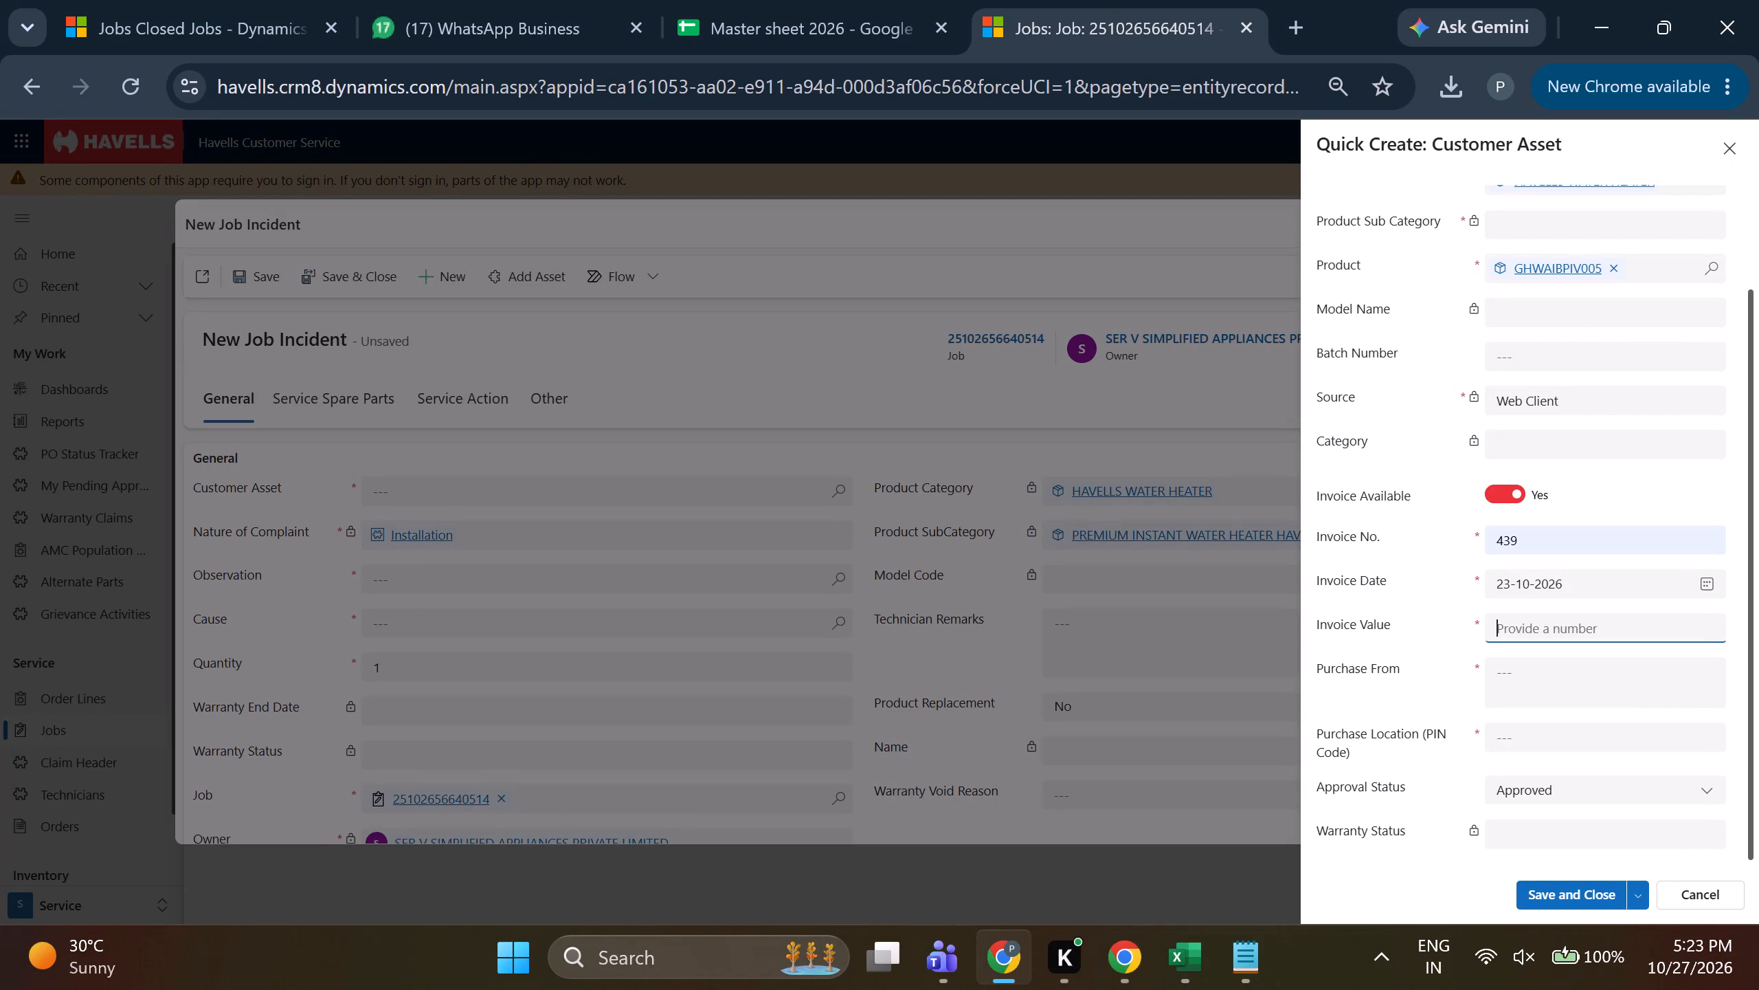
Fill in the new customer asset's purchase details with invoice value 7300 and Purchase From NOIDA.
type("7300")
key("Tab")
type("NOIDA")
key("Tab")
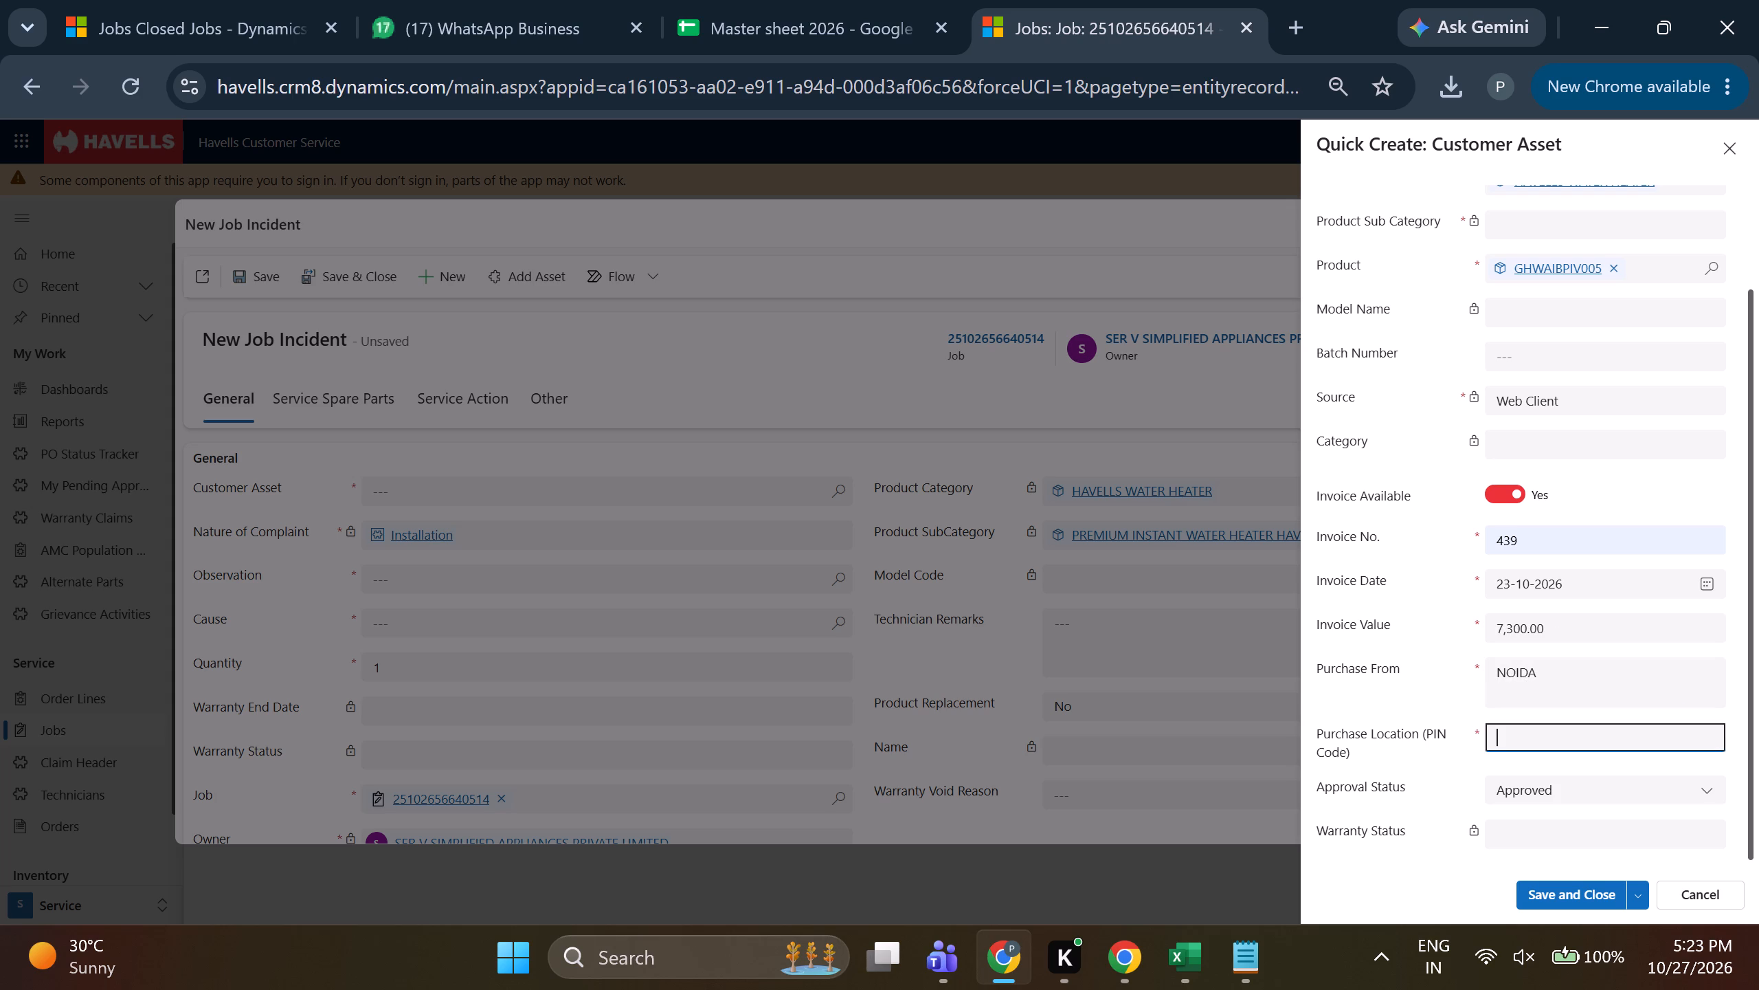
Enter 201301 as the purchase location's postal code and save the new customer asset.
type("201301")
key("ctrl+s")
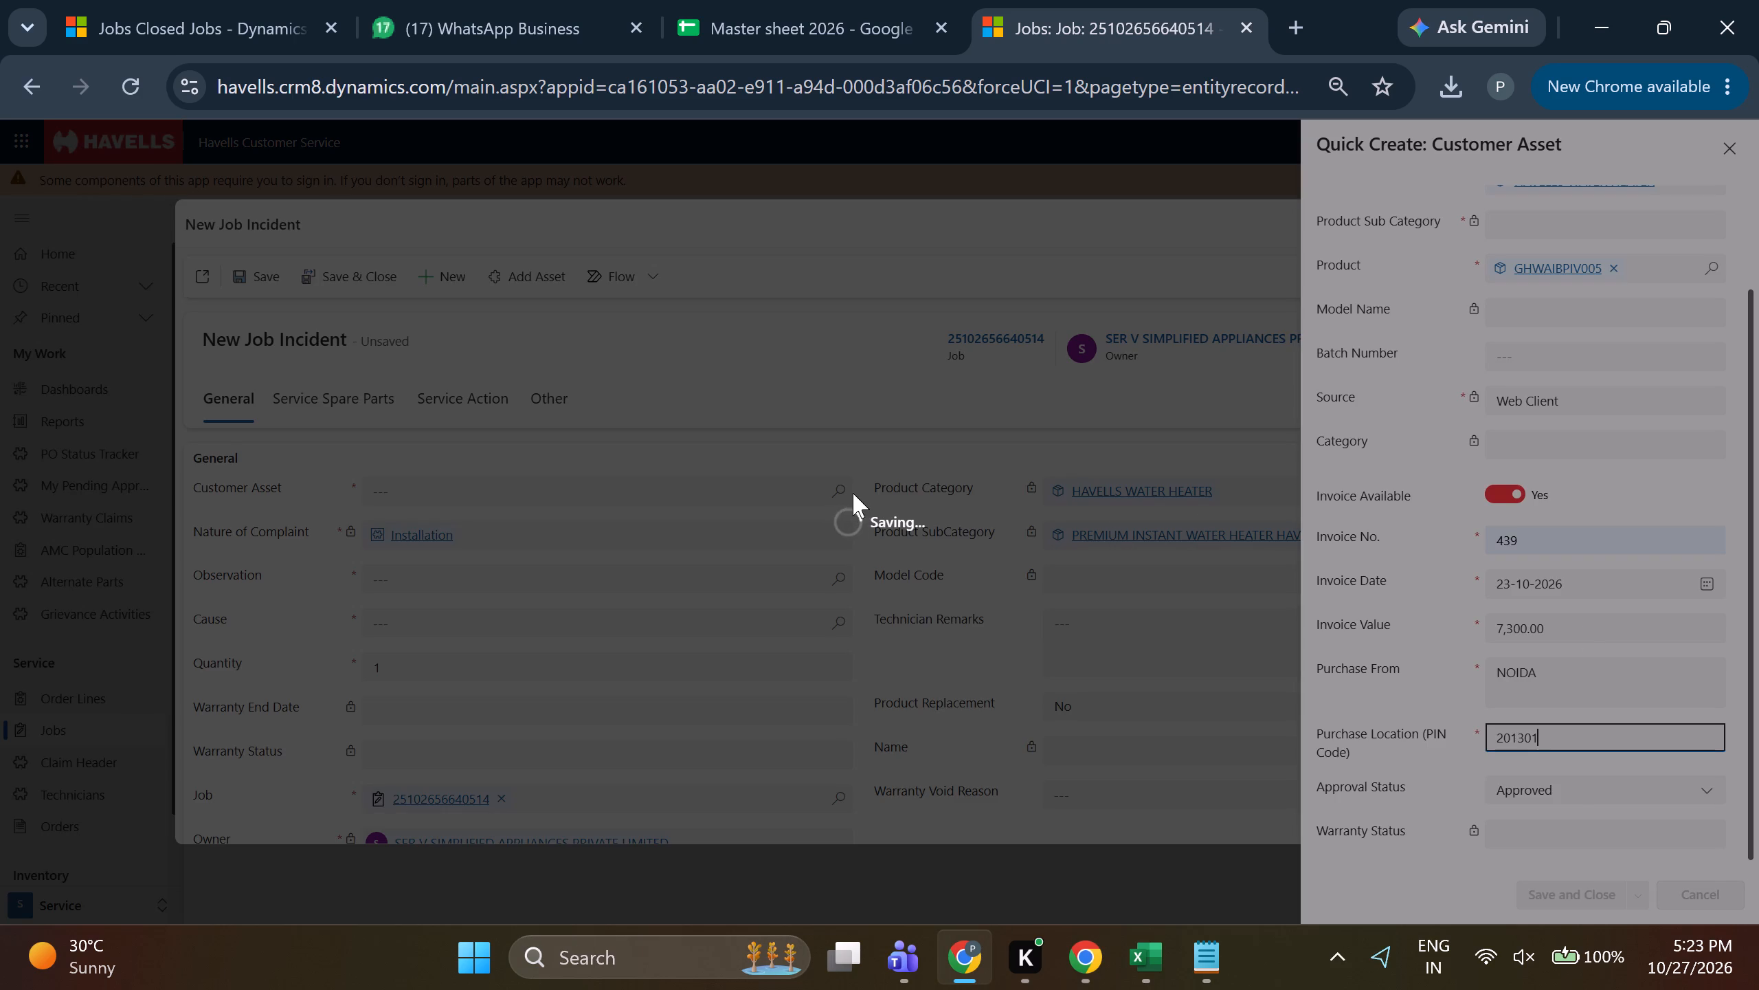
left_click(833, 490)
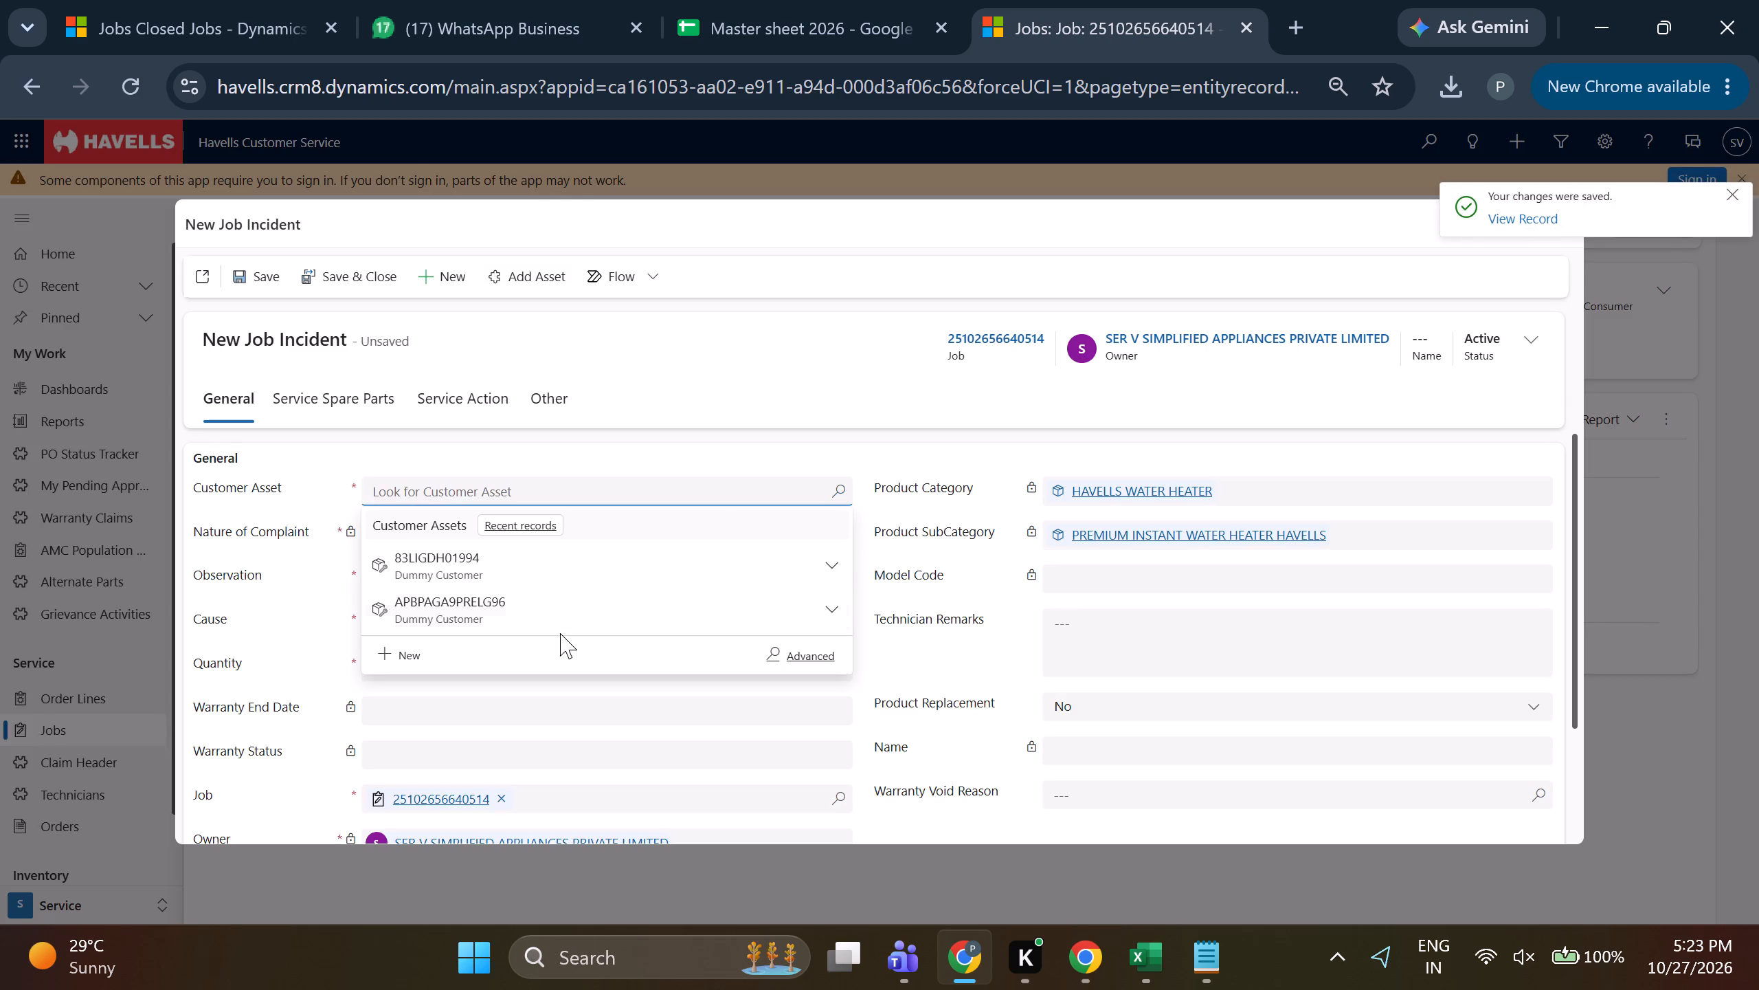
left_click(561, 633)
left_click(591, 619)
left_click(834, 584)
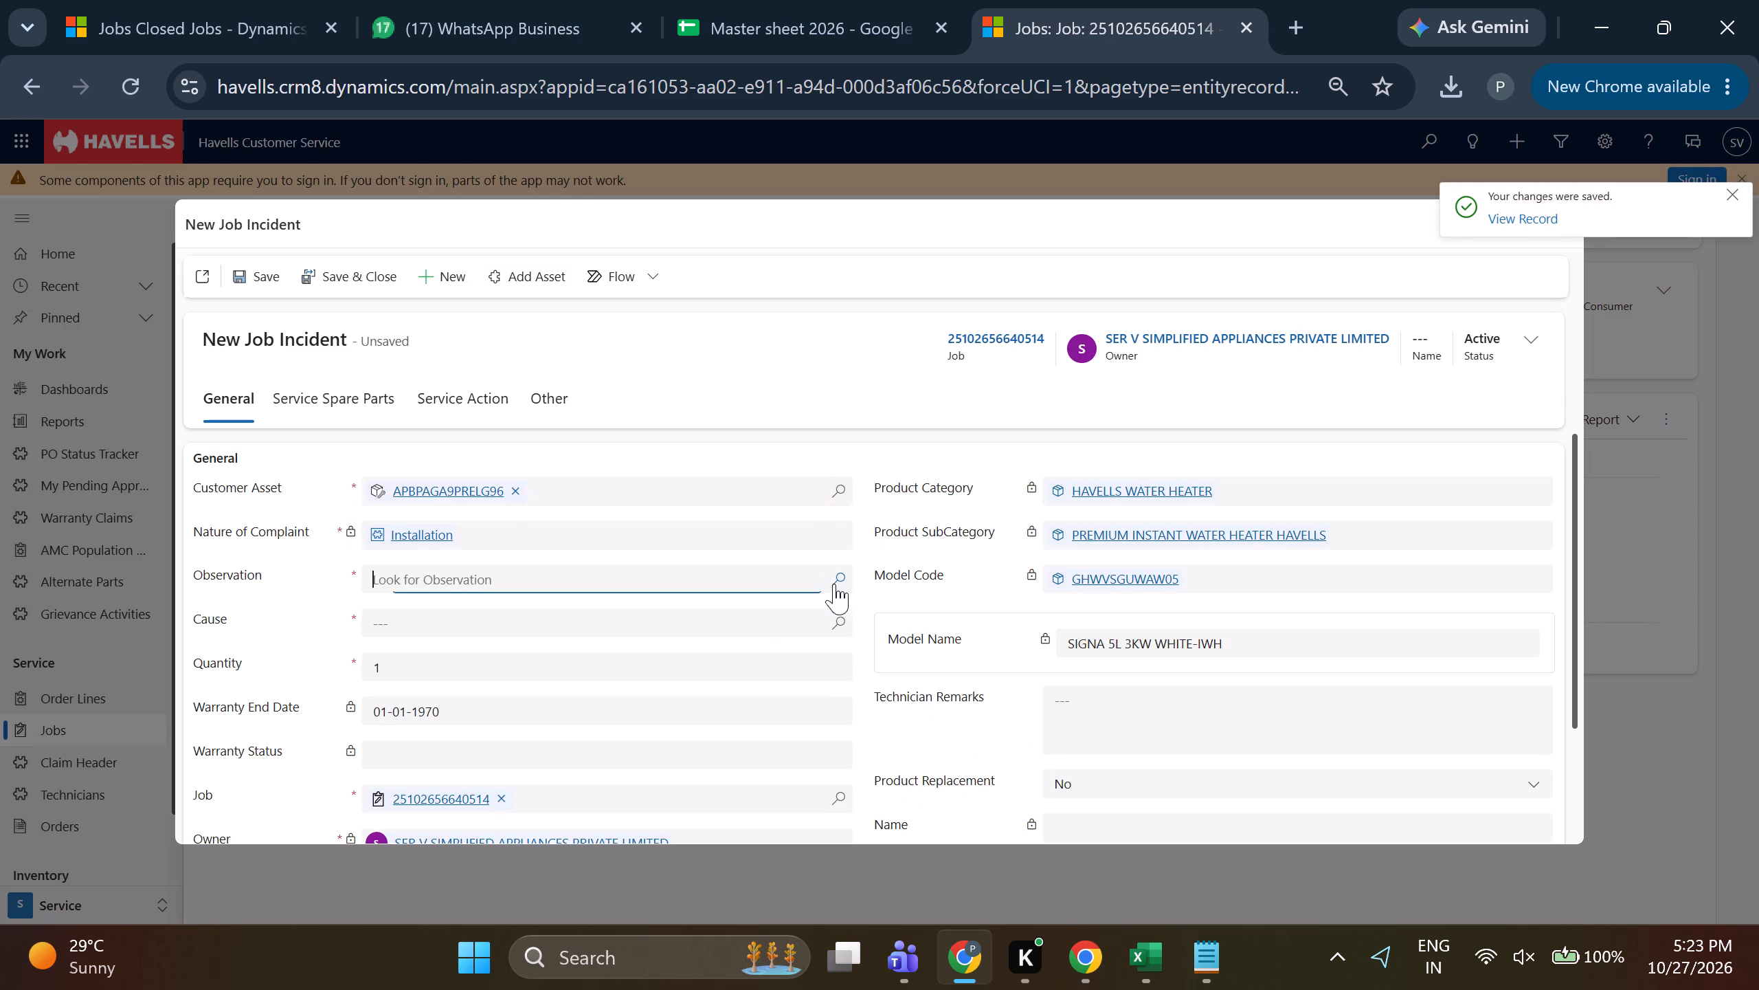
left_click(491, 386)
left_click(828, 617)
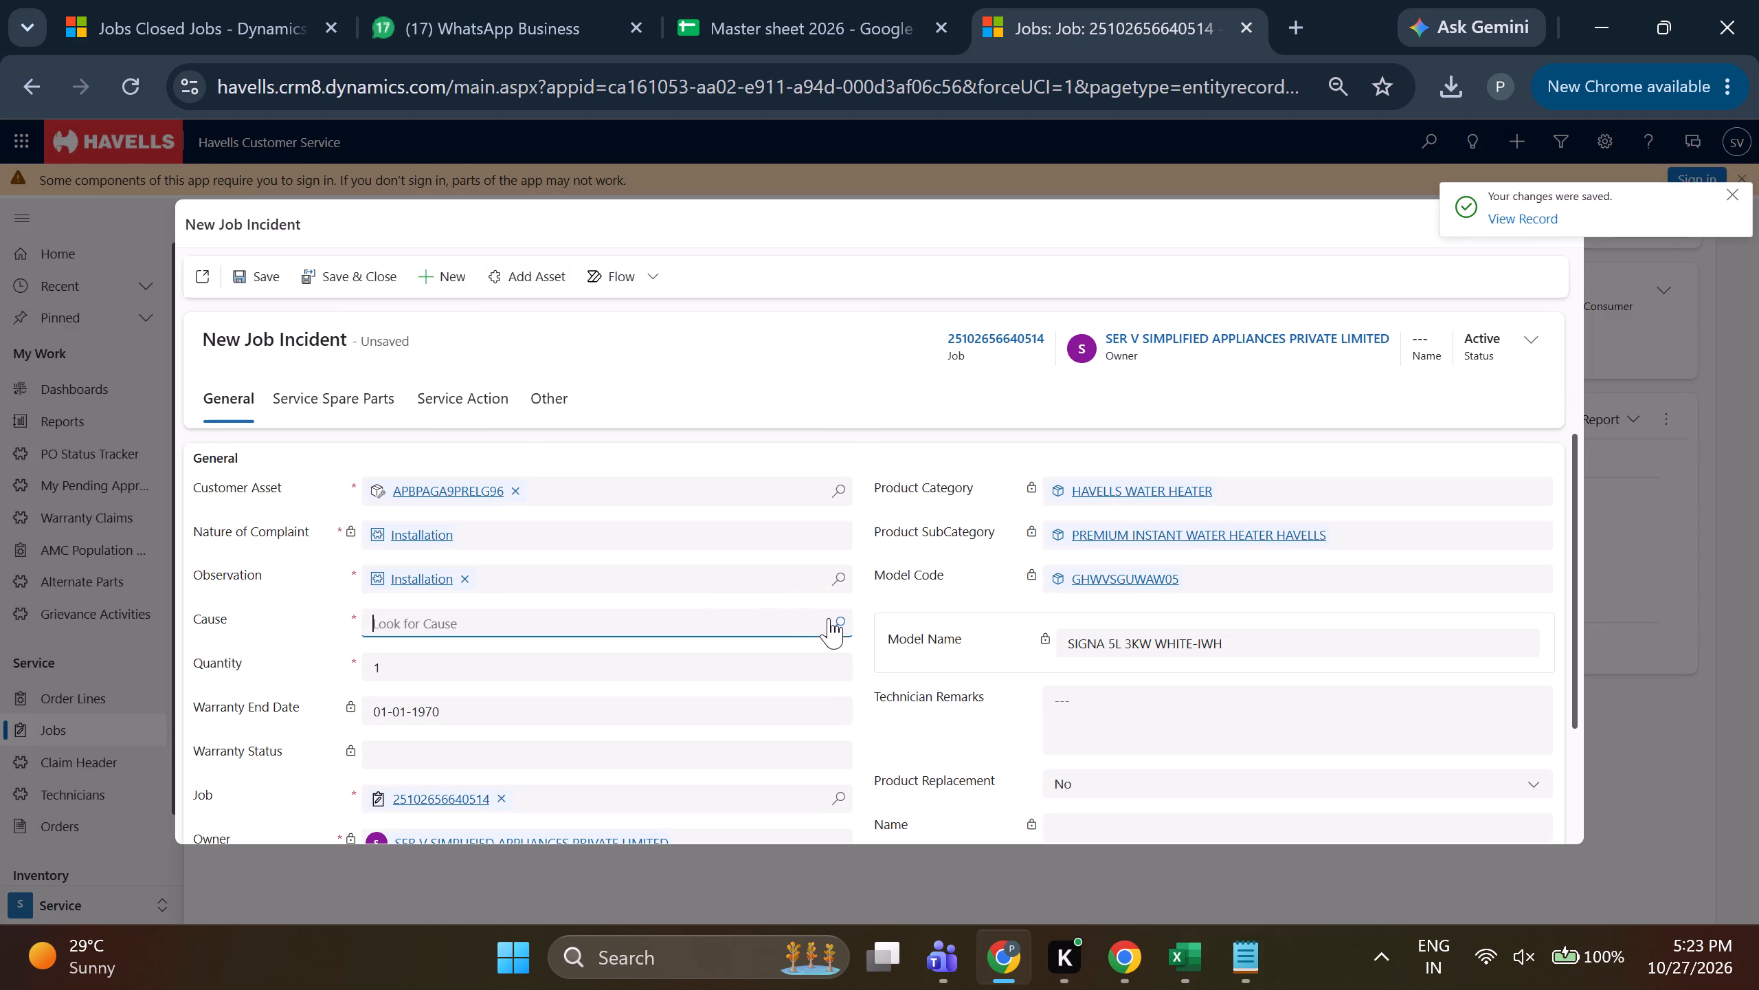
left_click(475, 566)
left_click(478, 536)
left_click(251, 278)
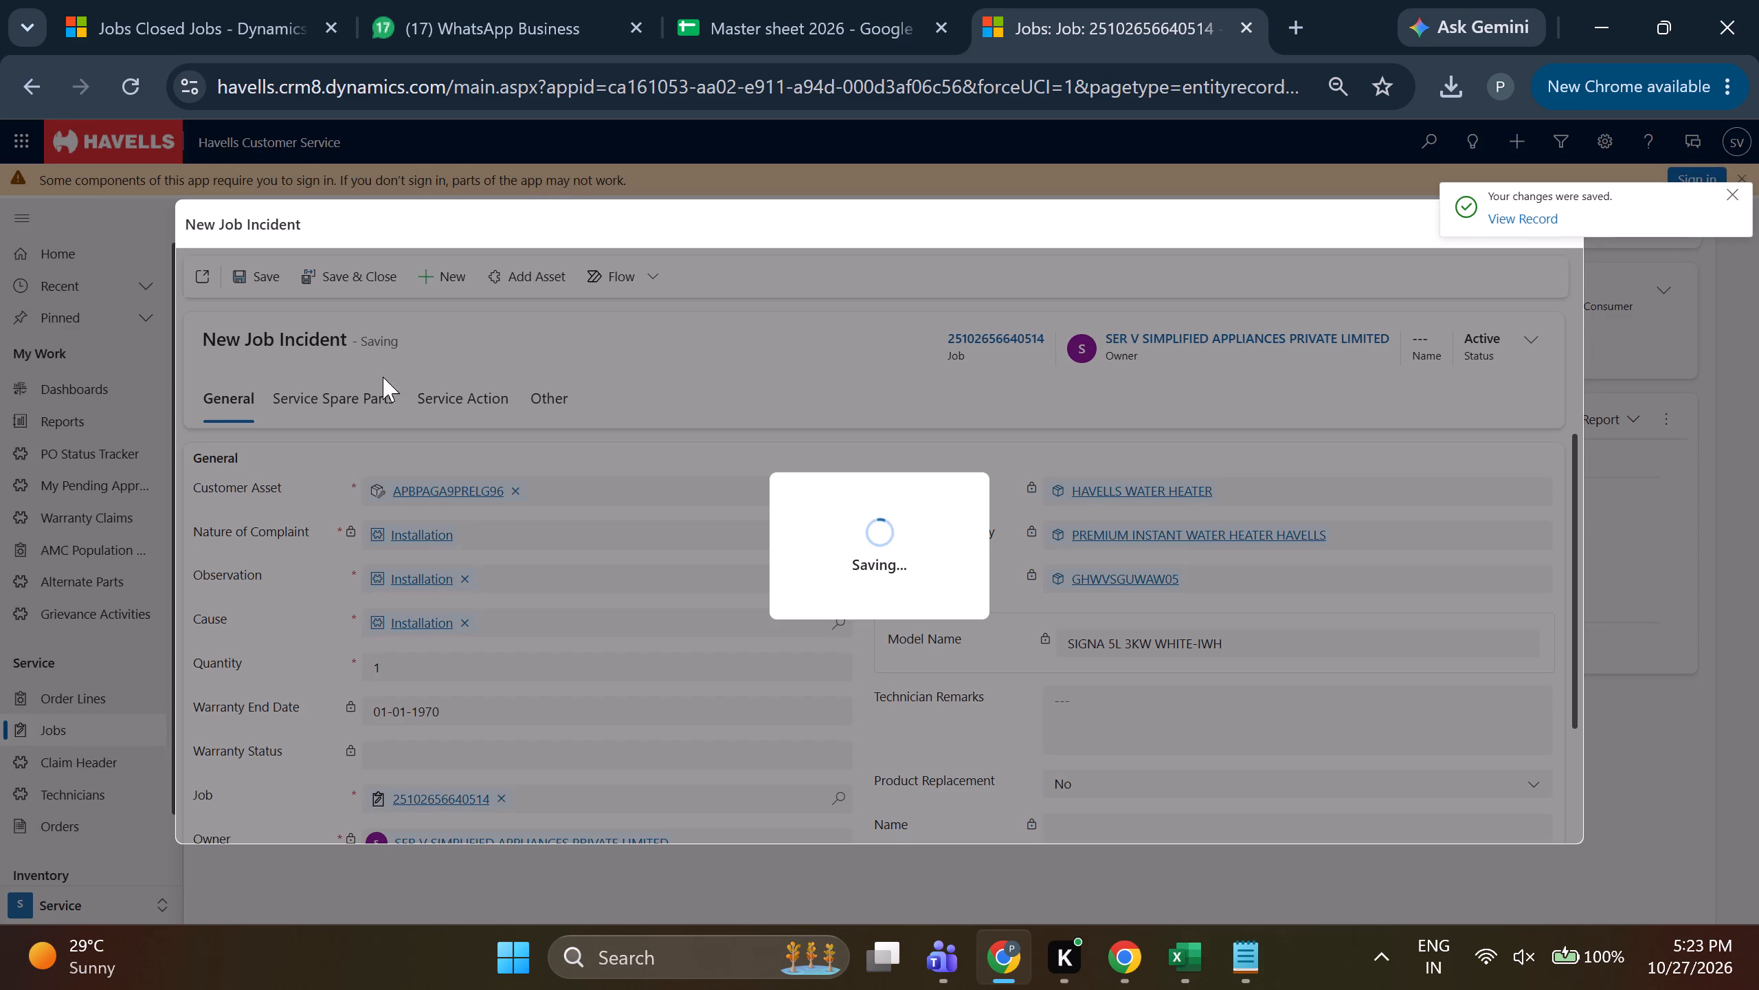
Mark the incident's Installation Done service action as Used, then save and close it to return to the job.
left_click(462, 397)
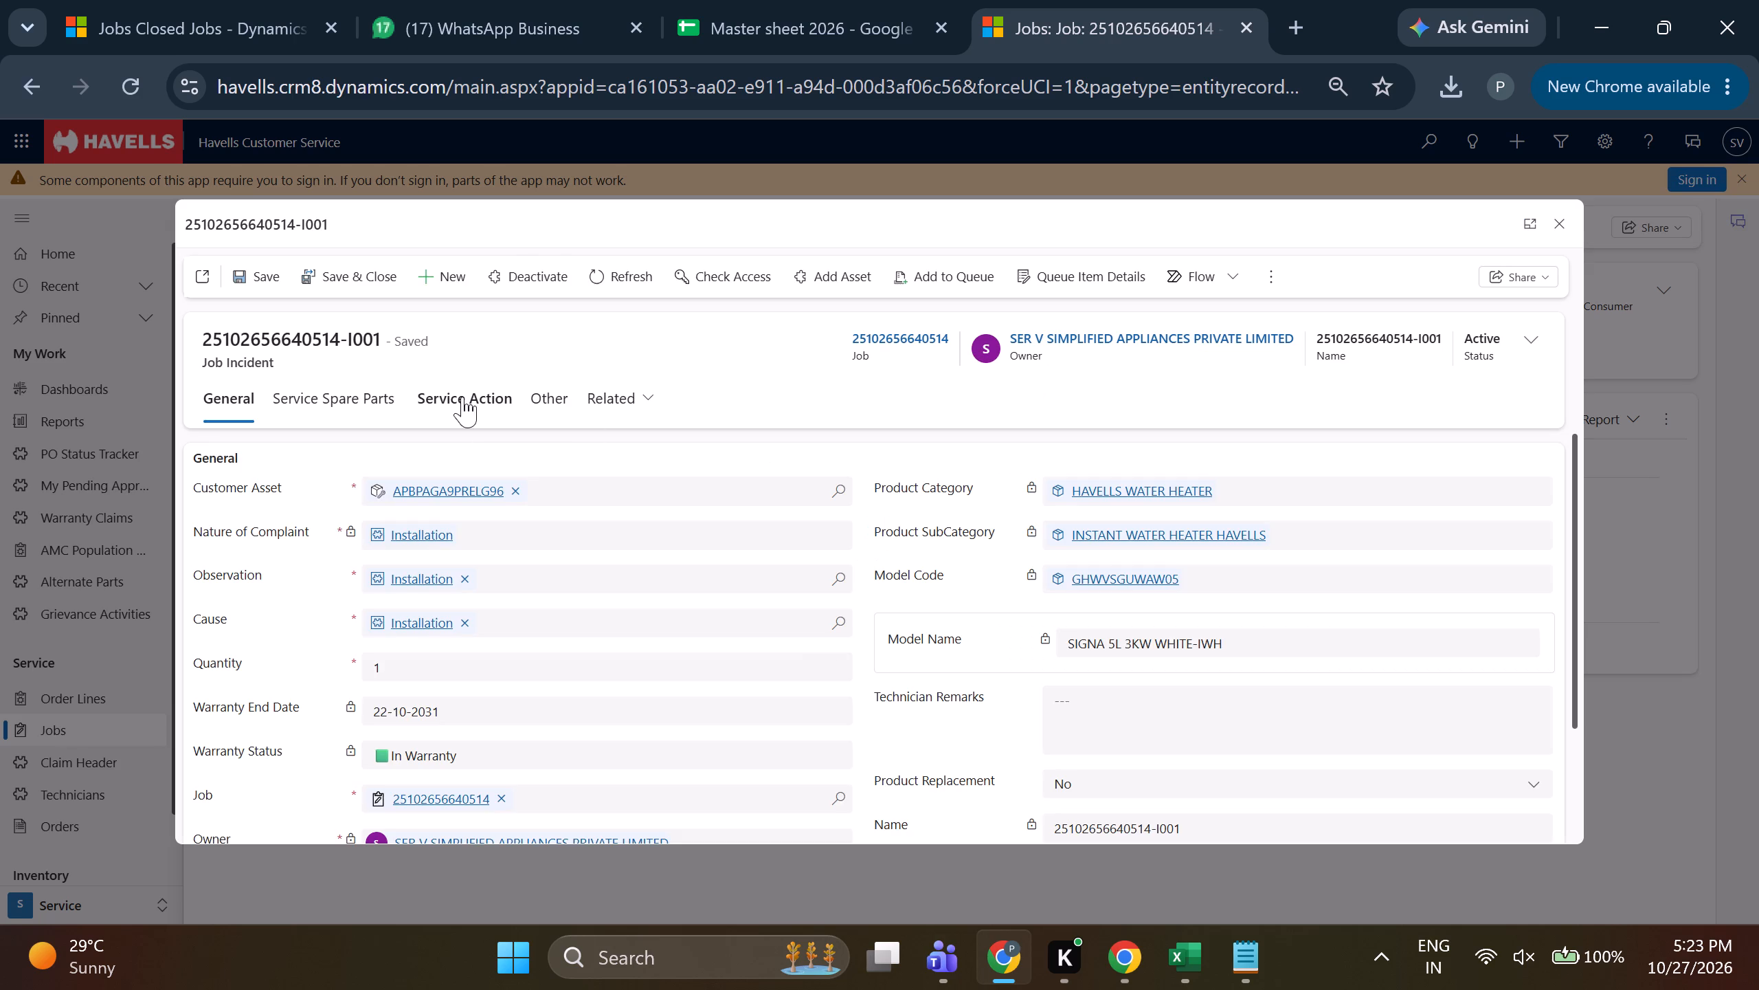
left_click(442, 410)
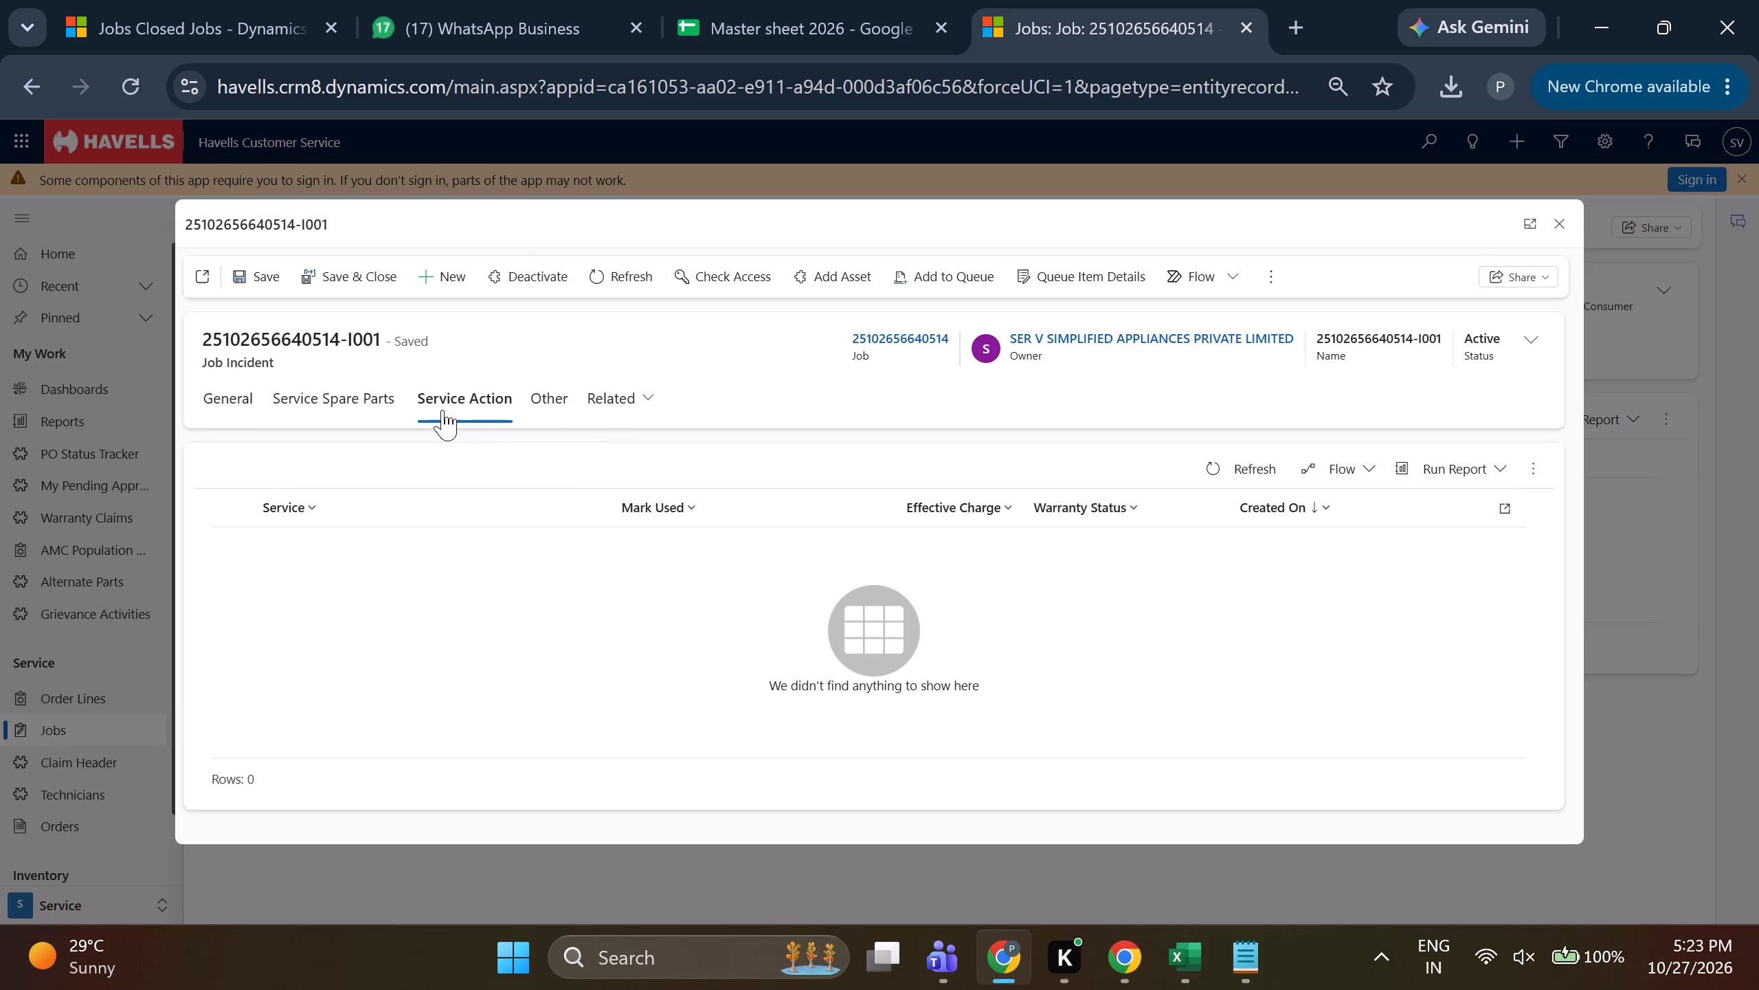
left_click(1248, 484)
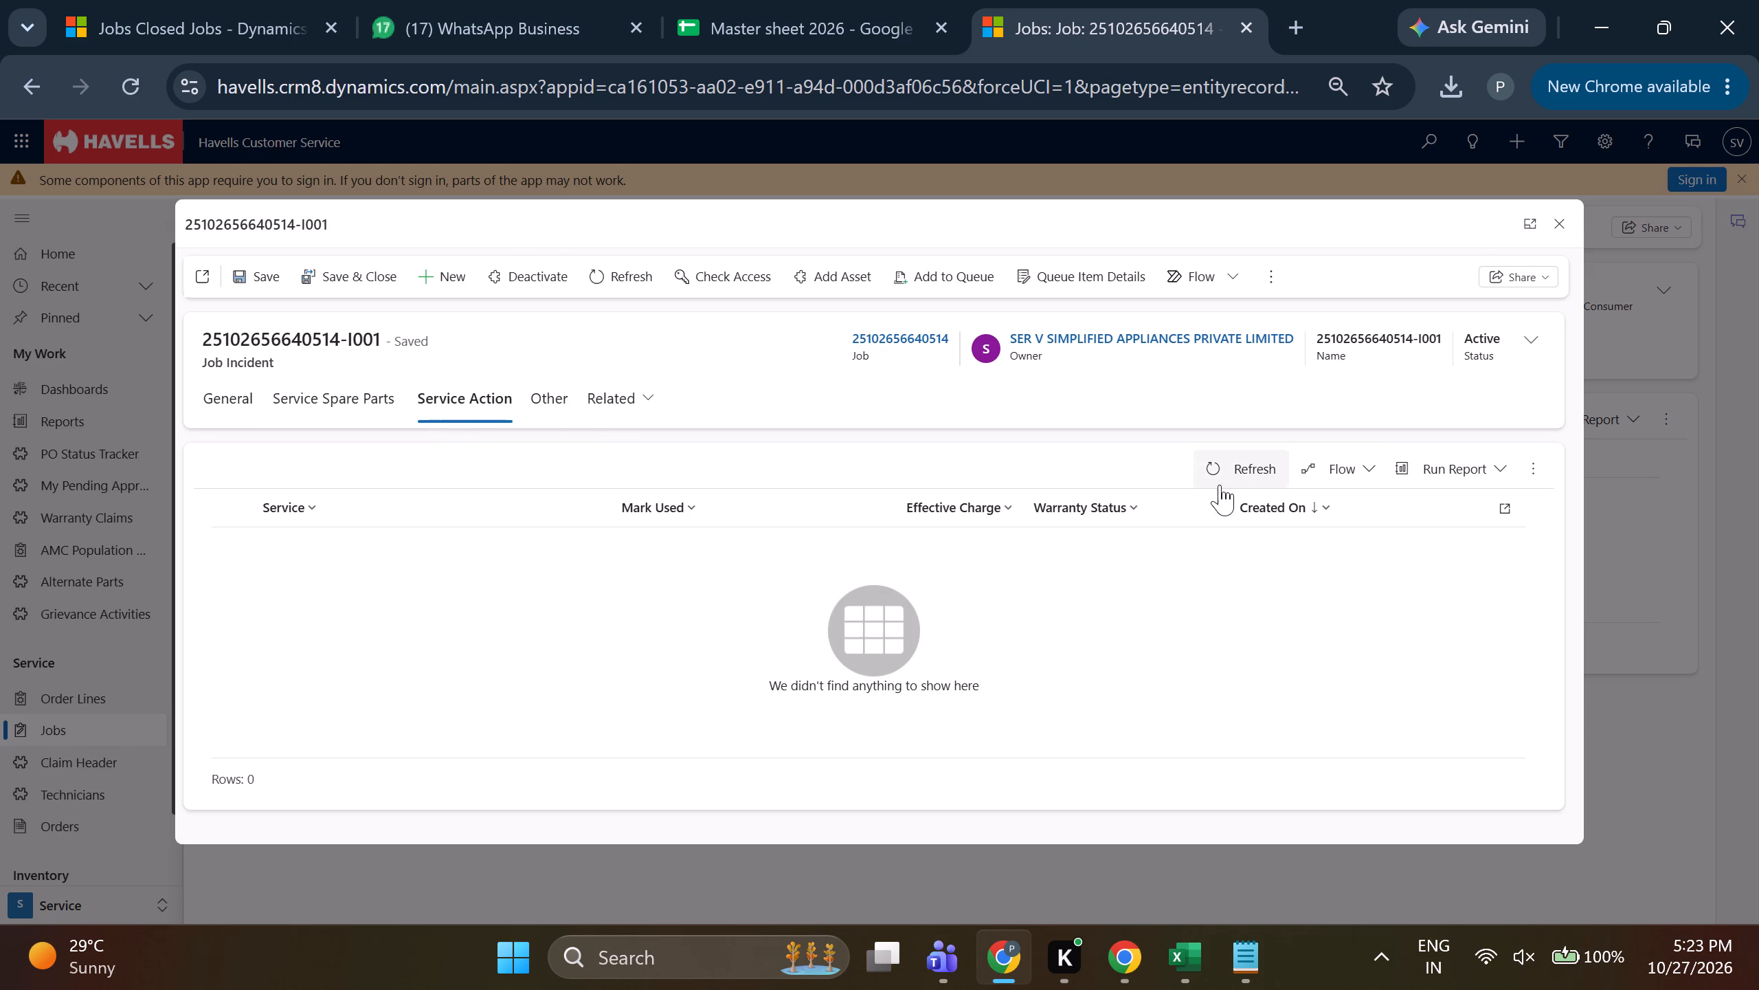
triple_click(1229, 473)
left_click(1229, 473)
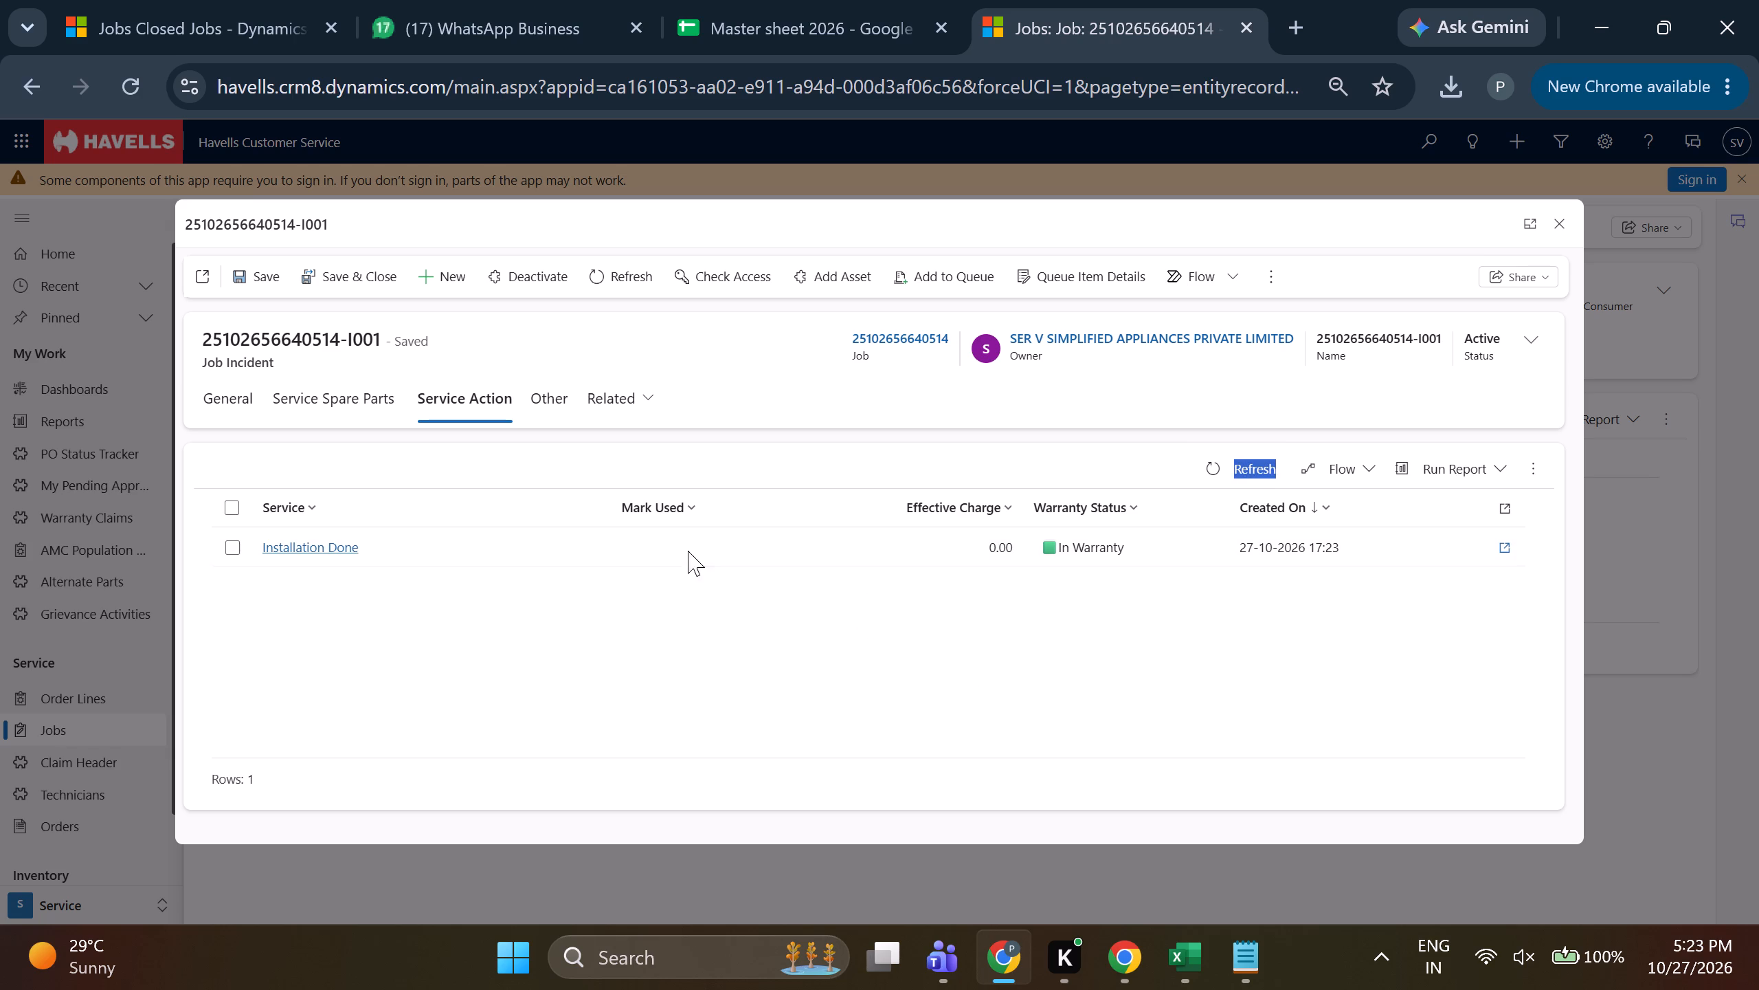
triple_click(715, 551)
double_click(715, 551)
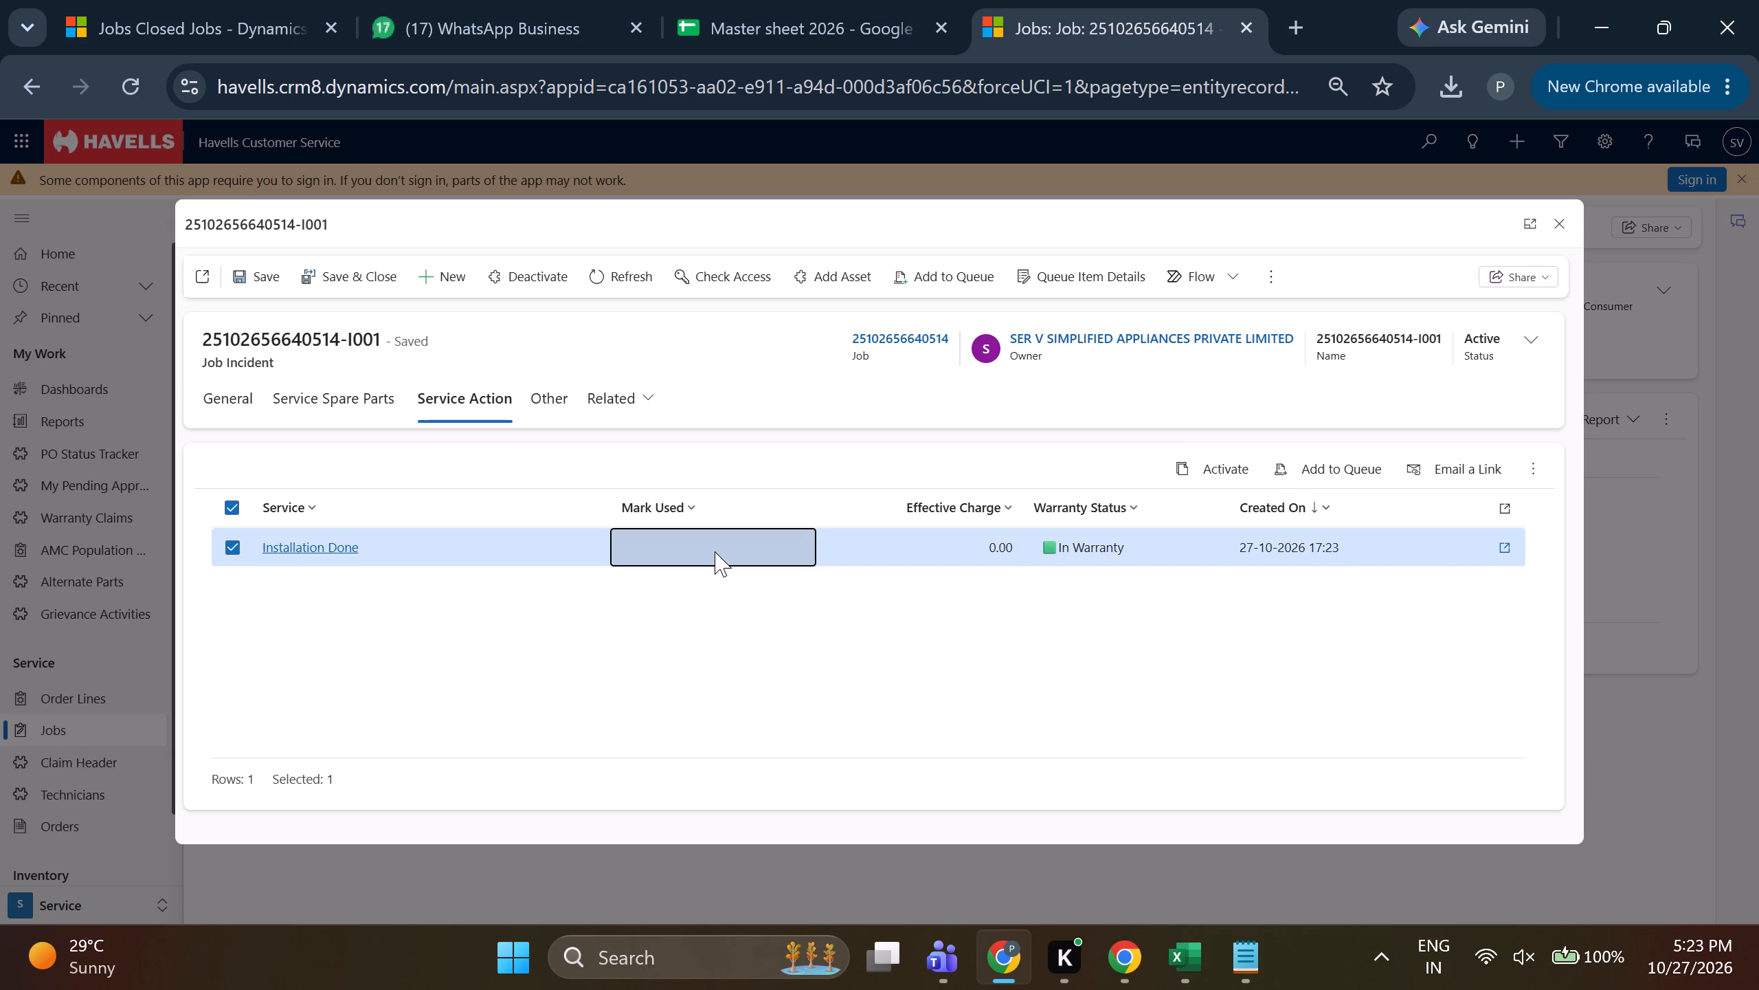
left_click(1040, 473)
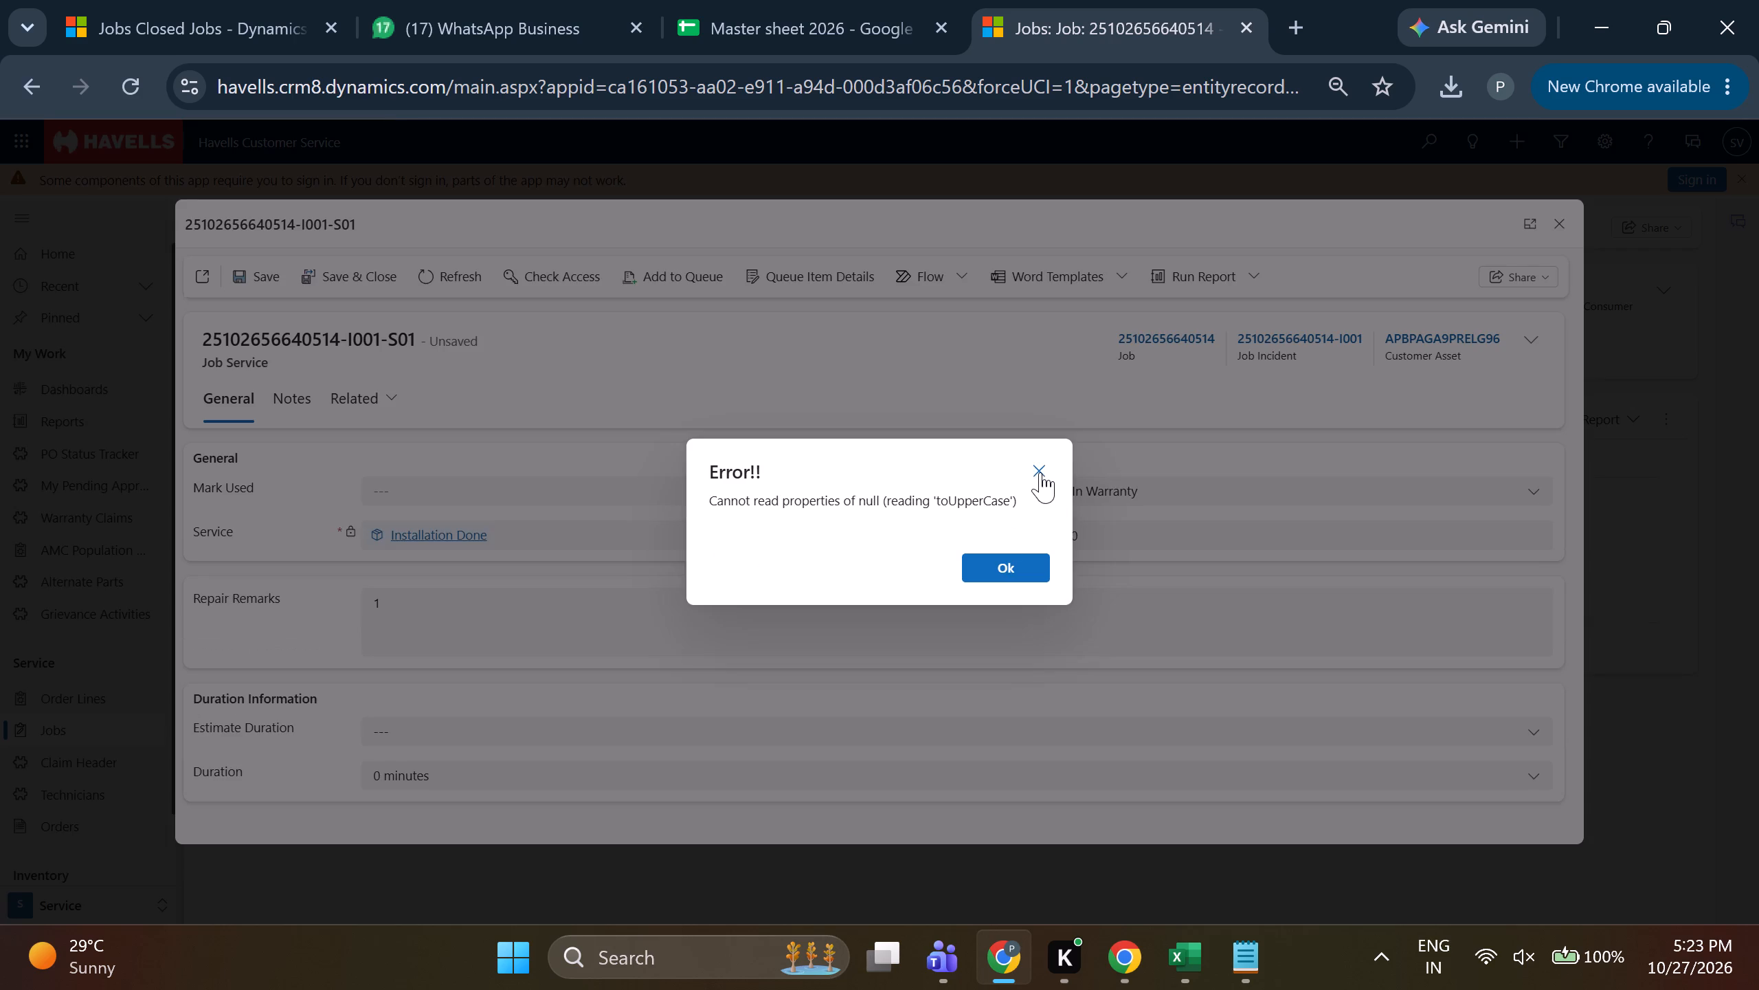
left_click(825, 496)
left_click(838, 575)
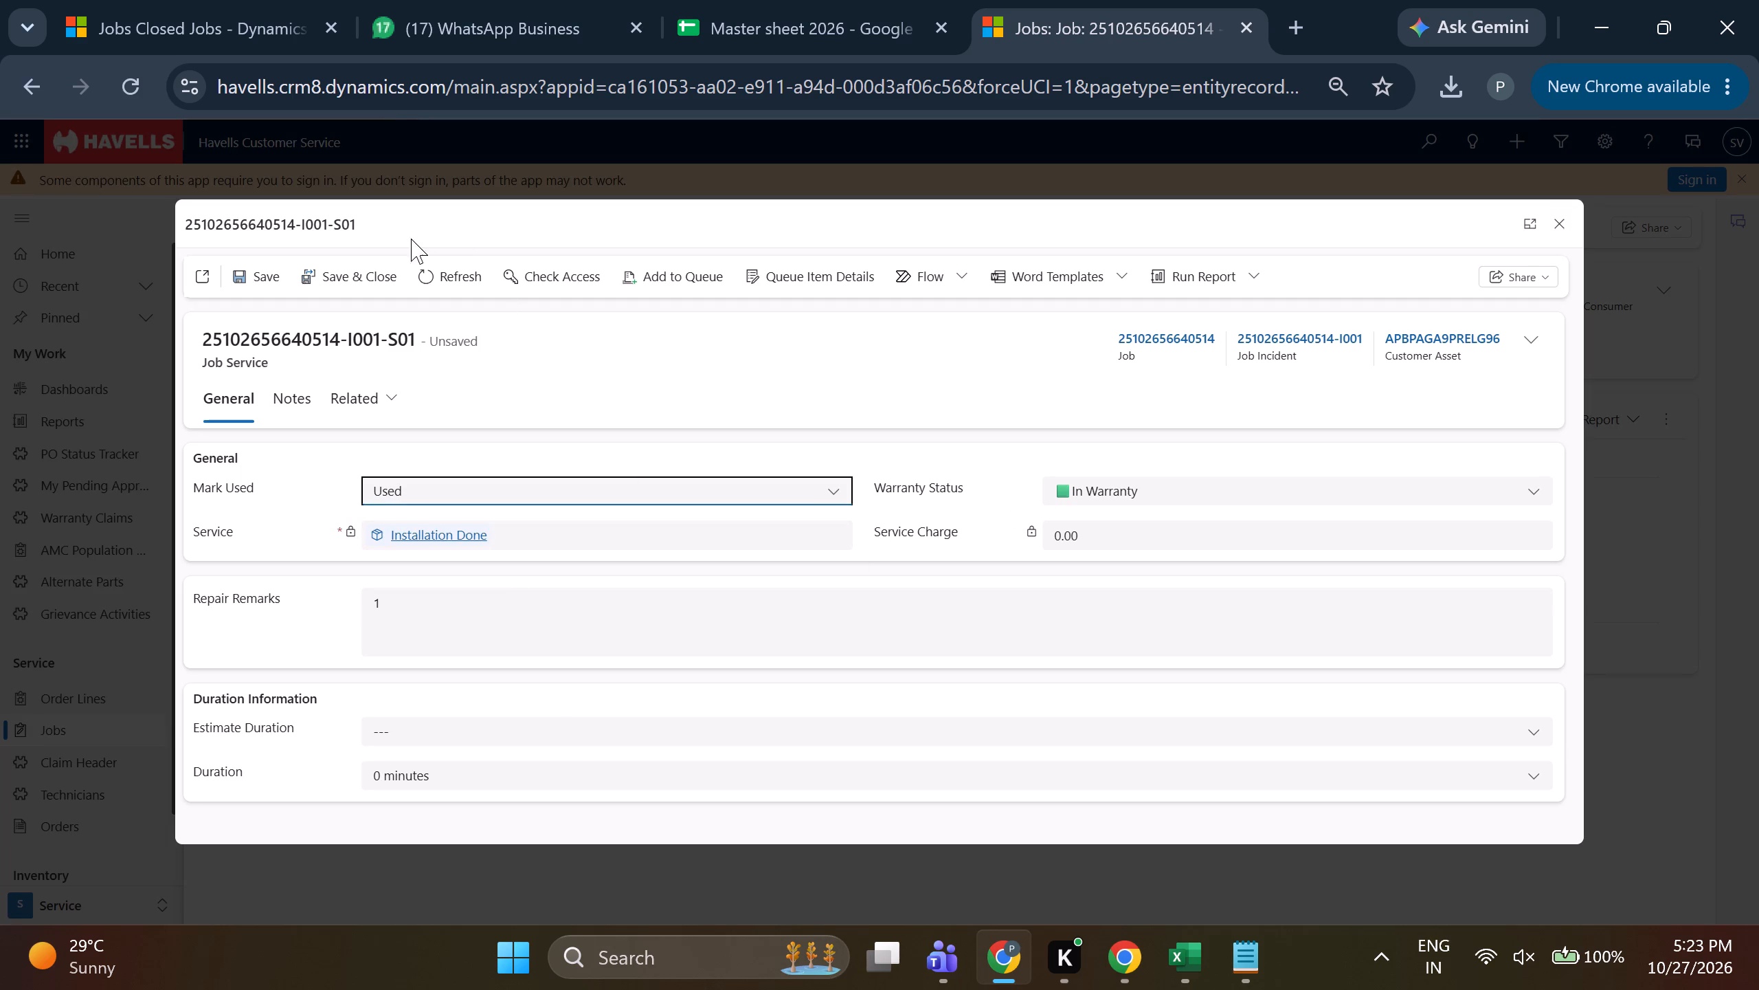
left_click(365, 267)
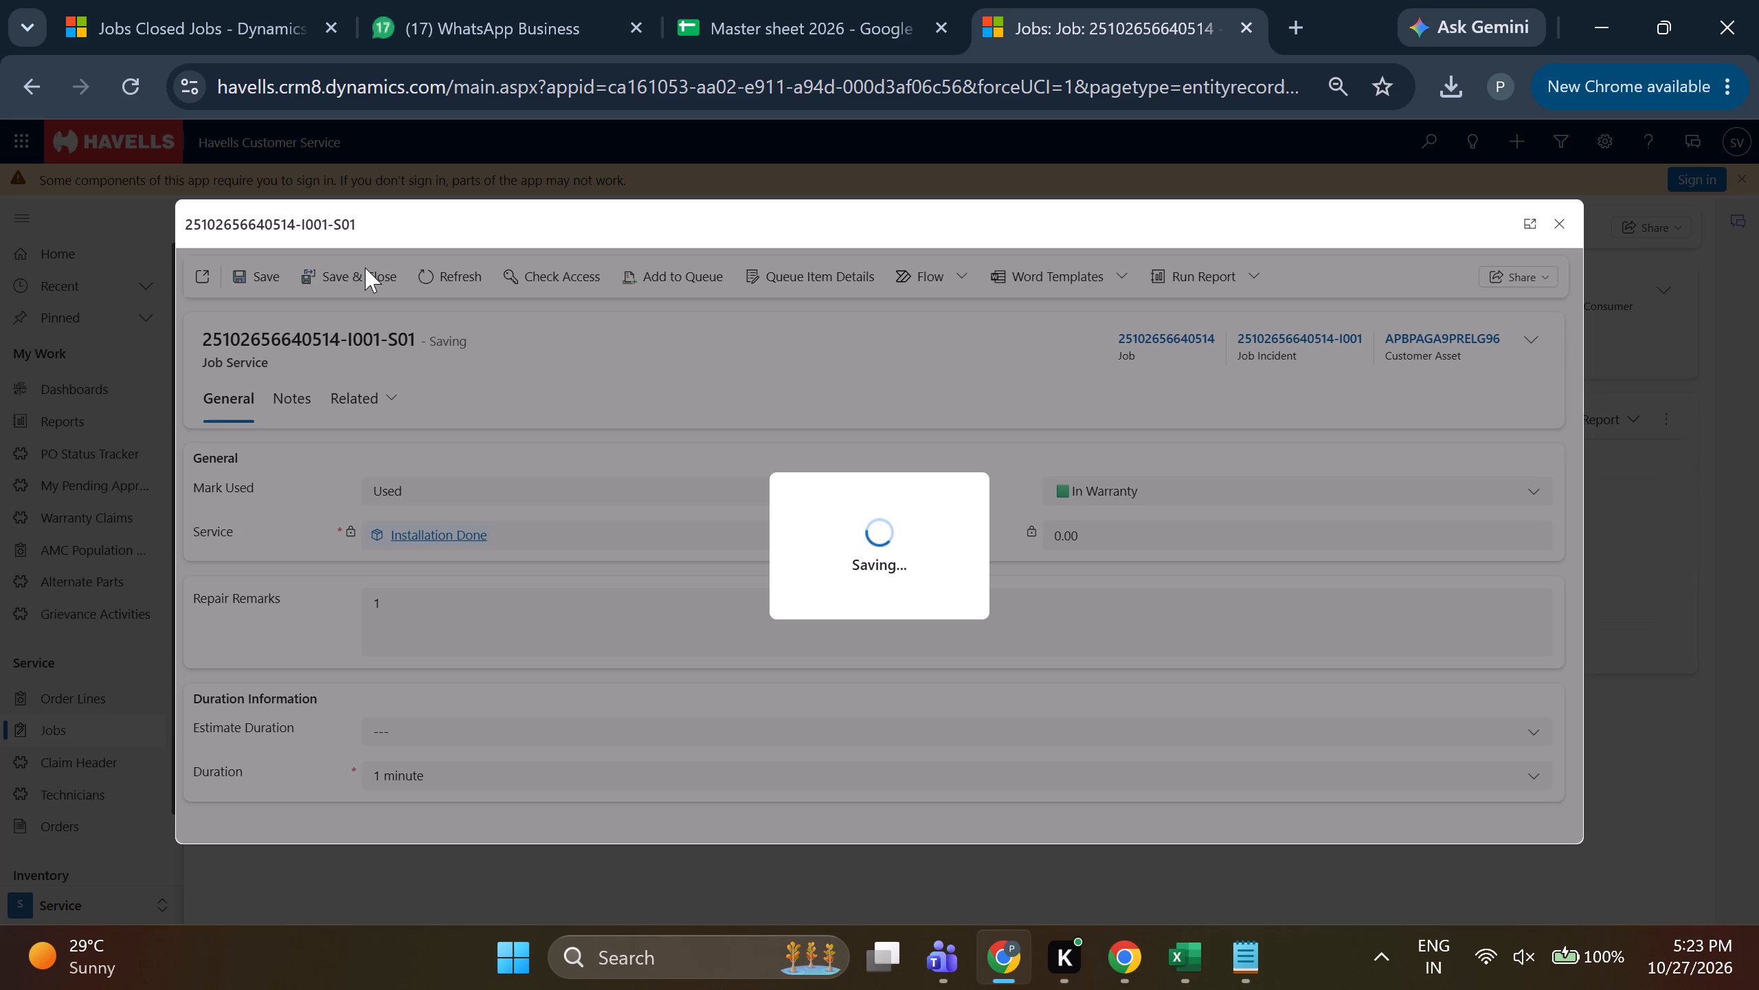
left_click(365, 267)
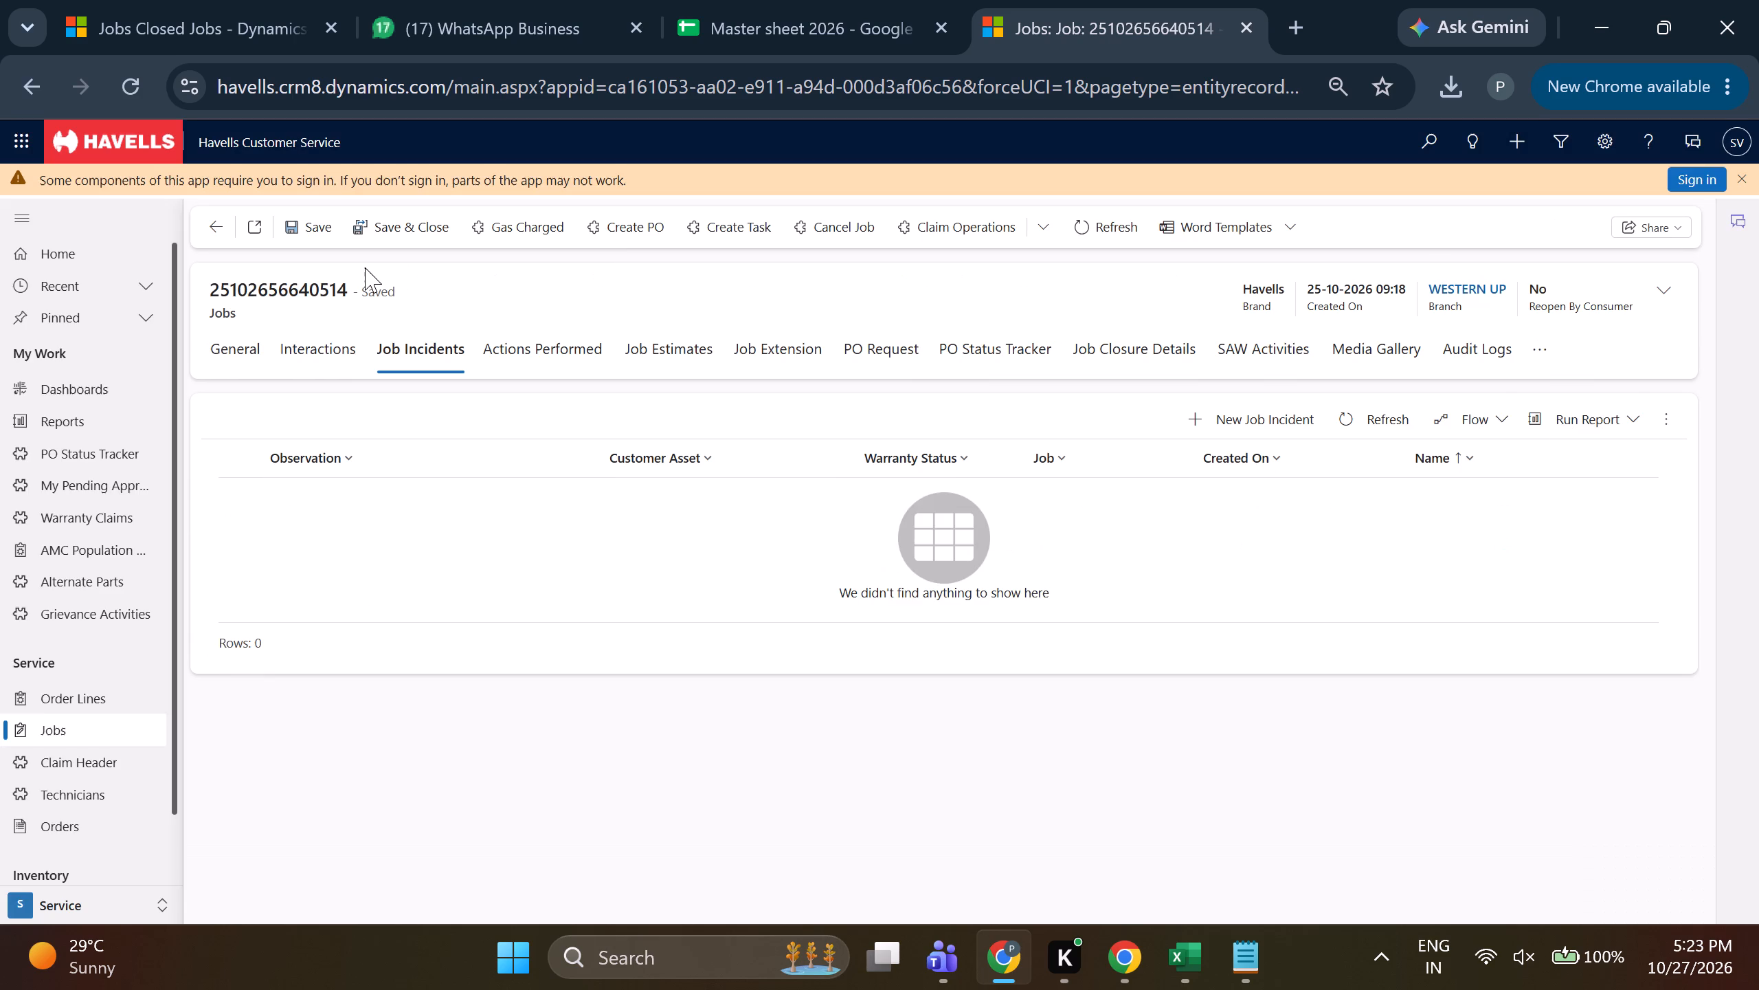
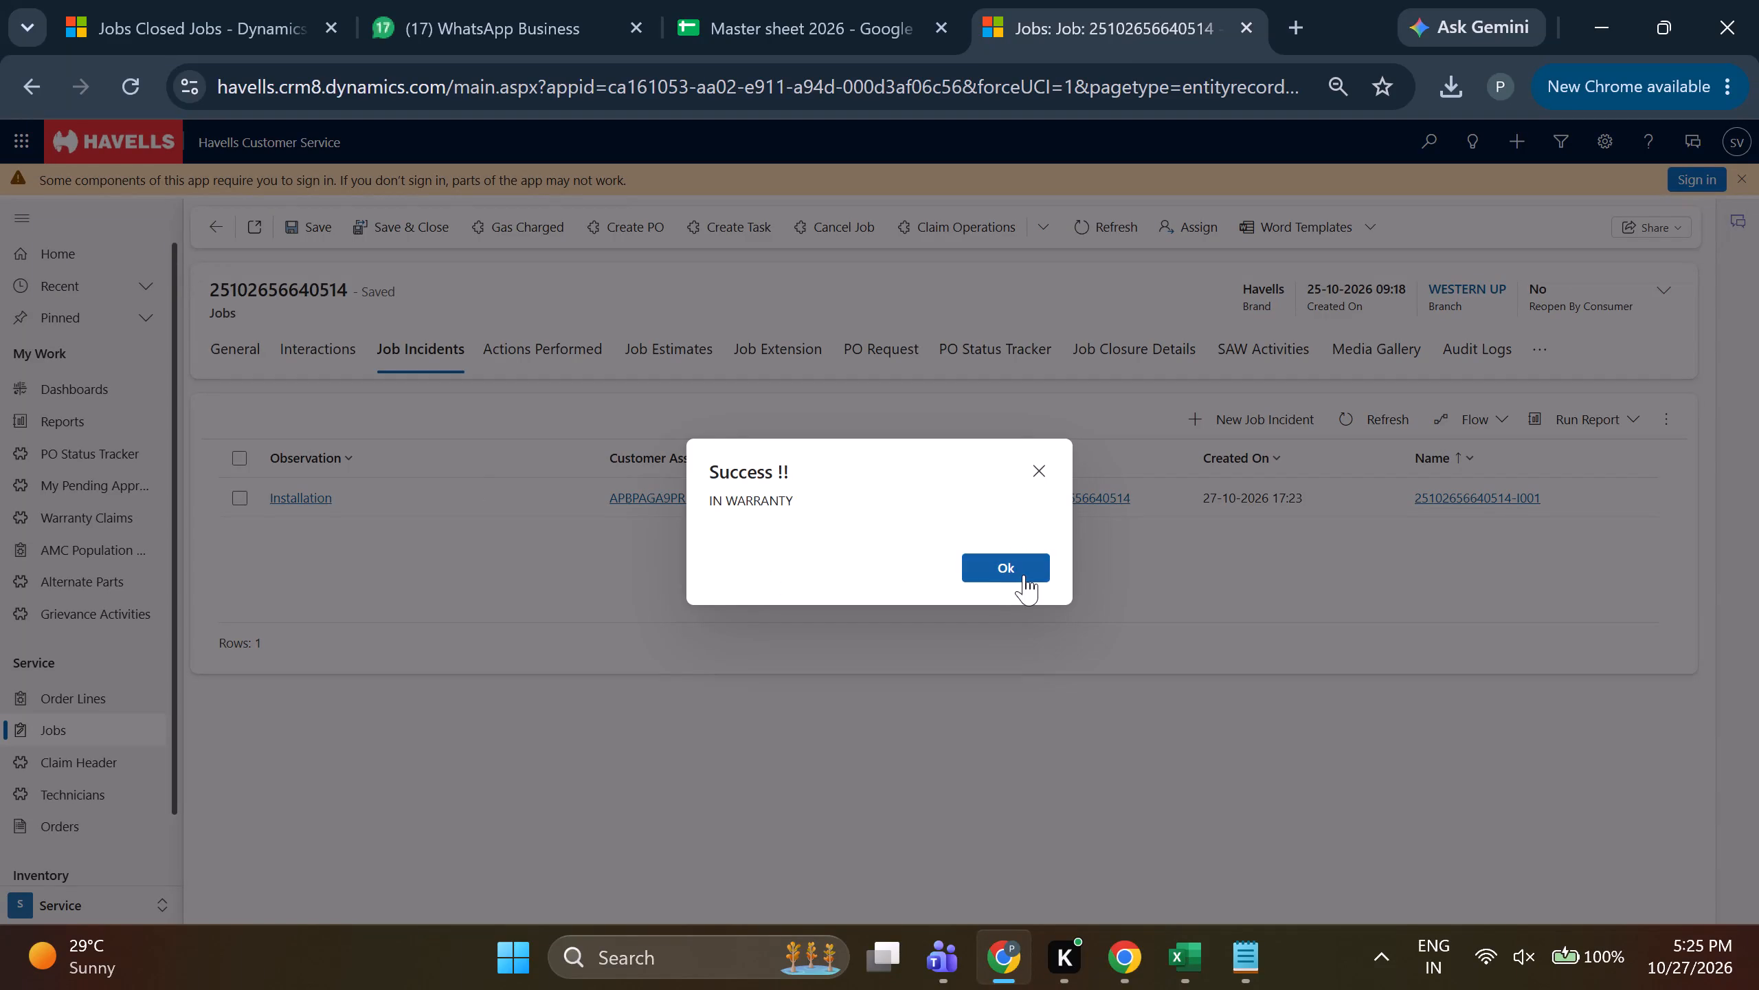
Open the customer asset from the job's product serial number and attach WhatsApp Image 2026-10-25 at 4.30.00 PM as a note.
left_click(1024, 575)
left_click(242, 369)
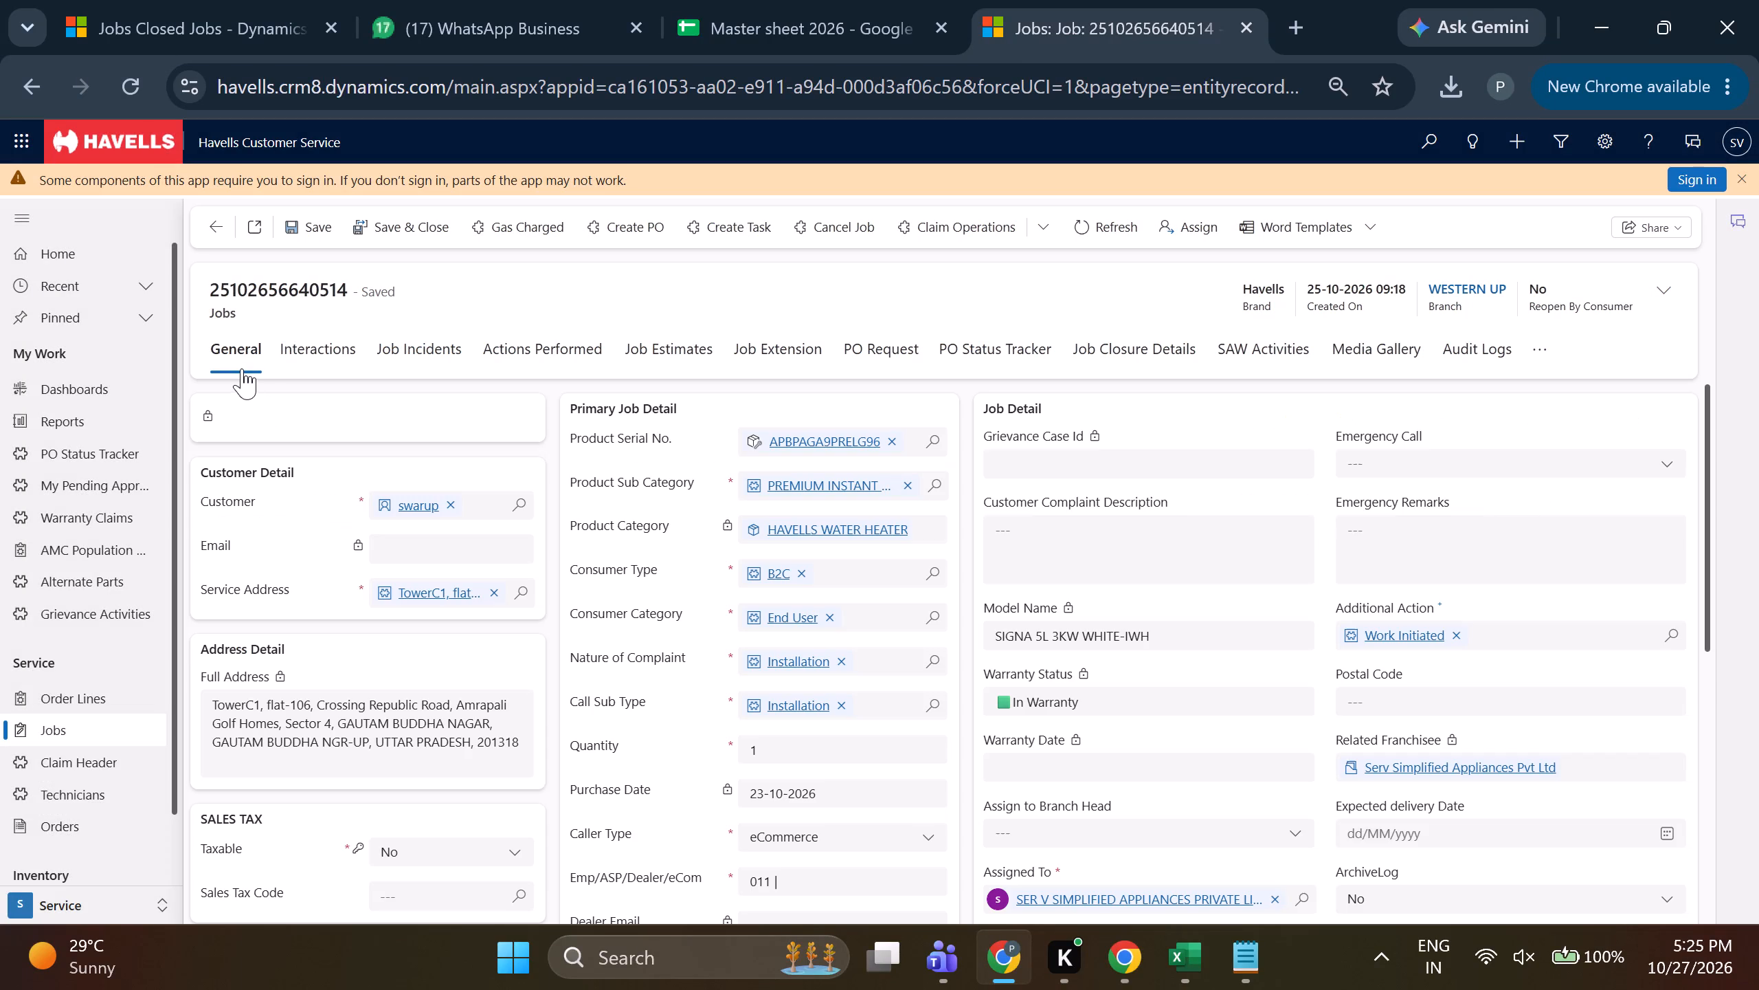
left_click(796, 435)
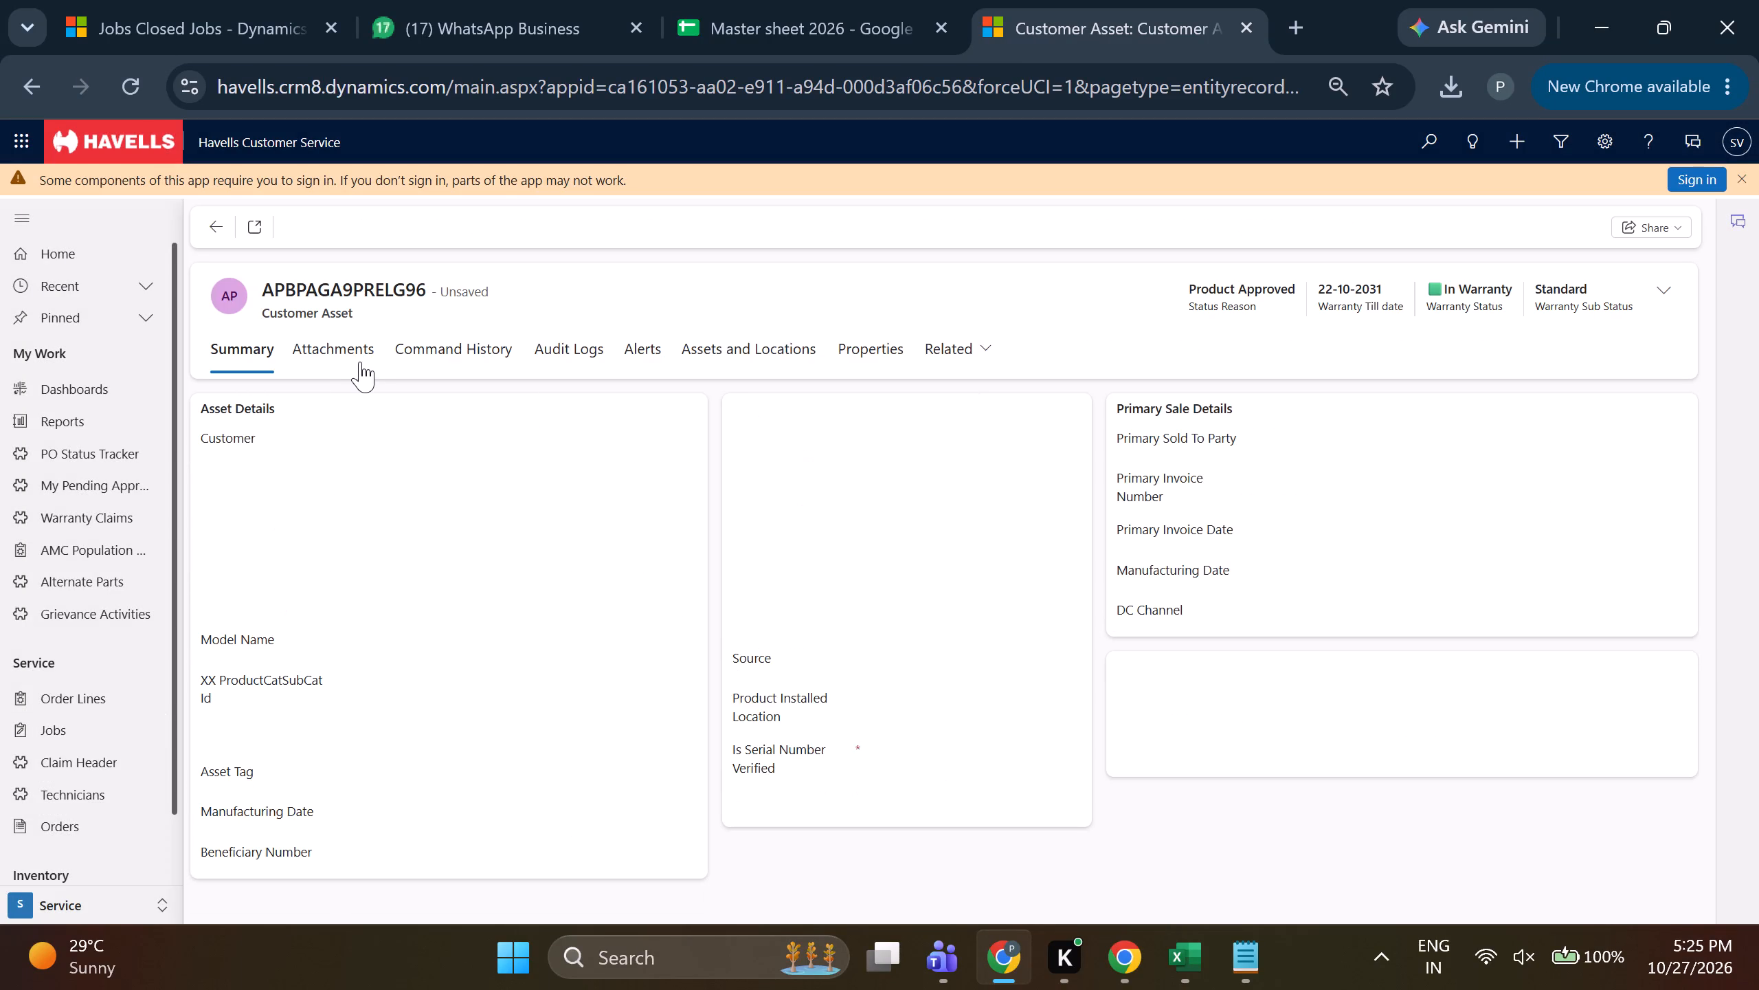
left_click(340, 362)
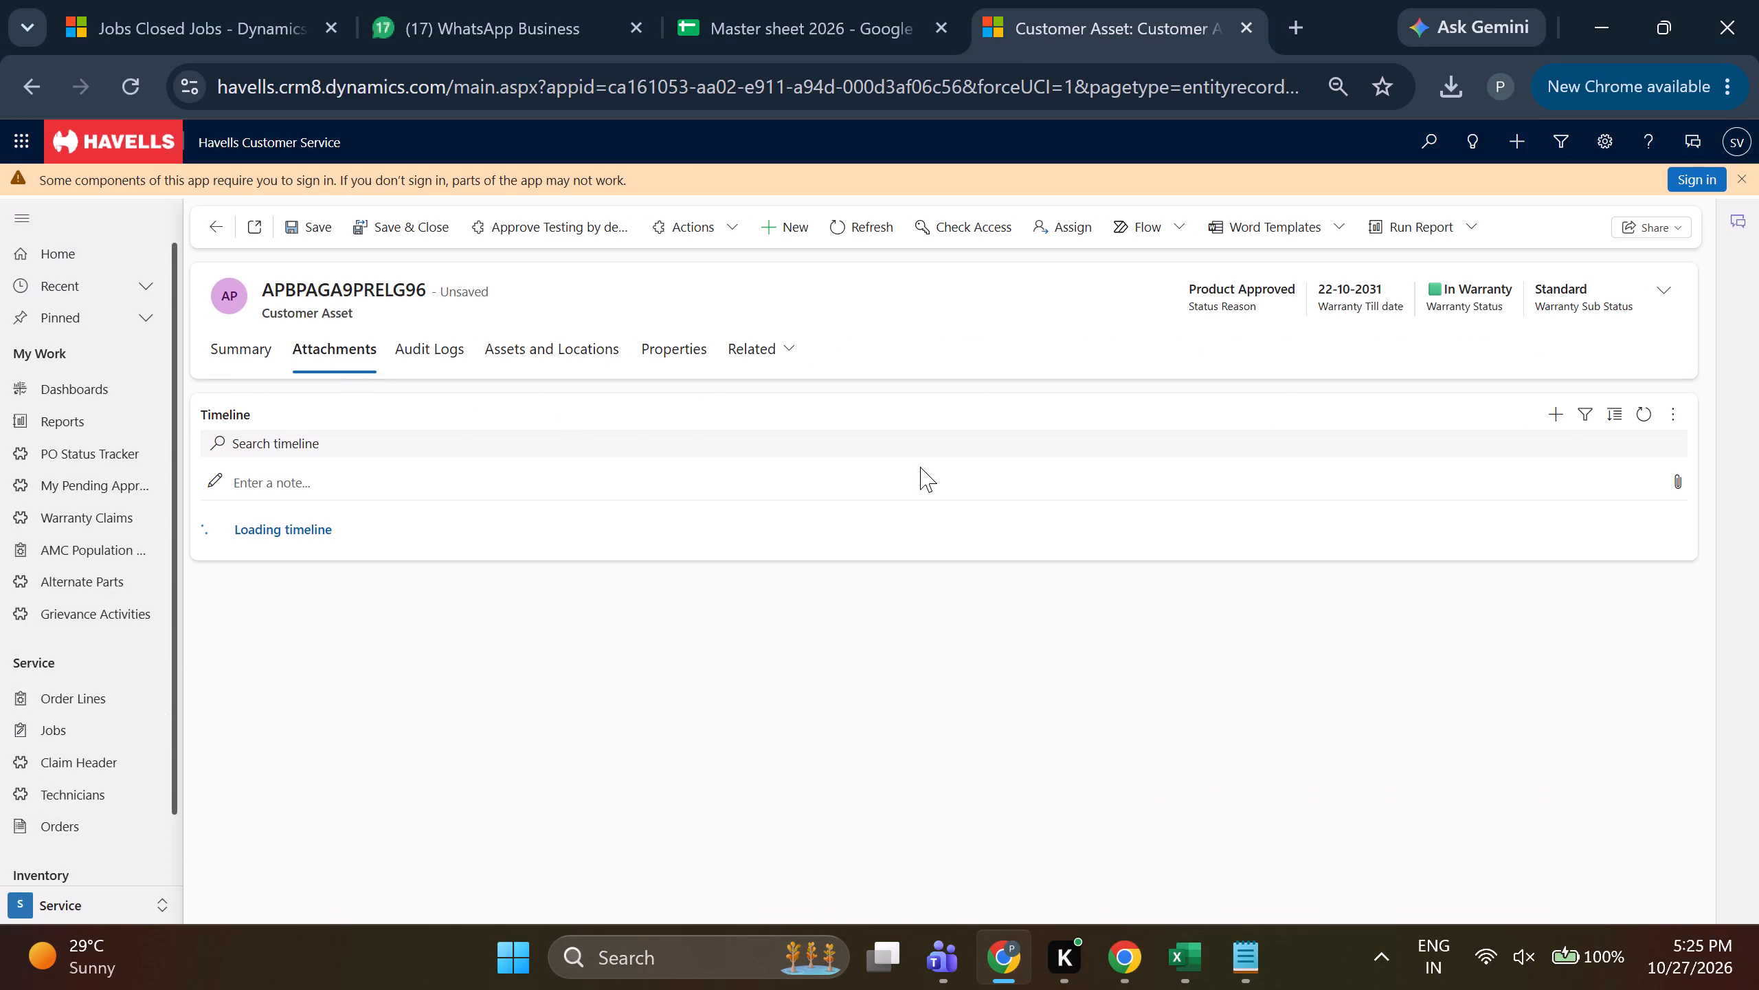
left_click(1679, 485)
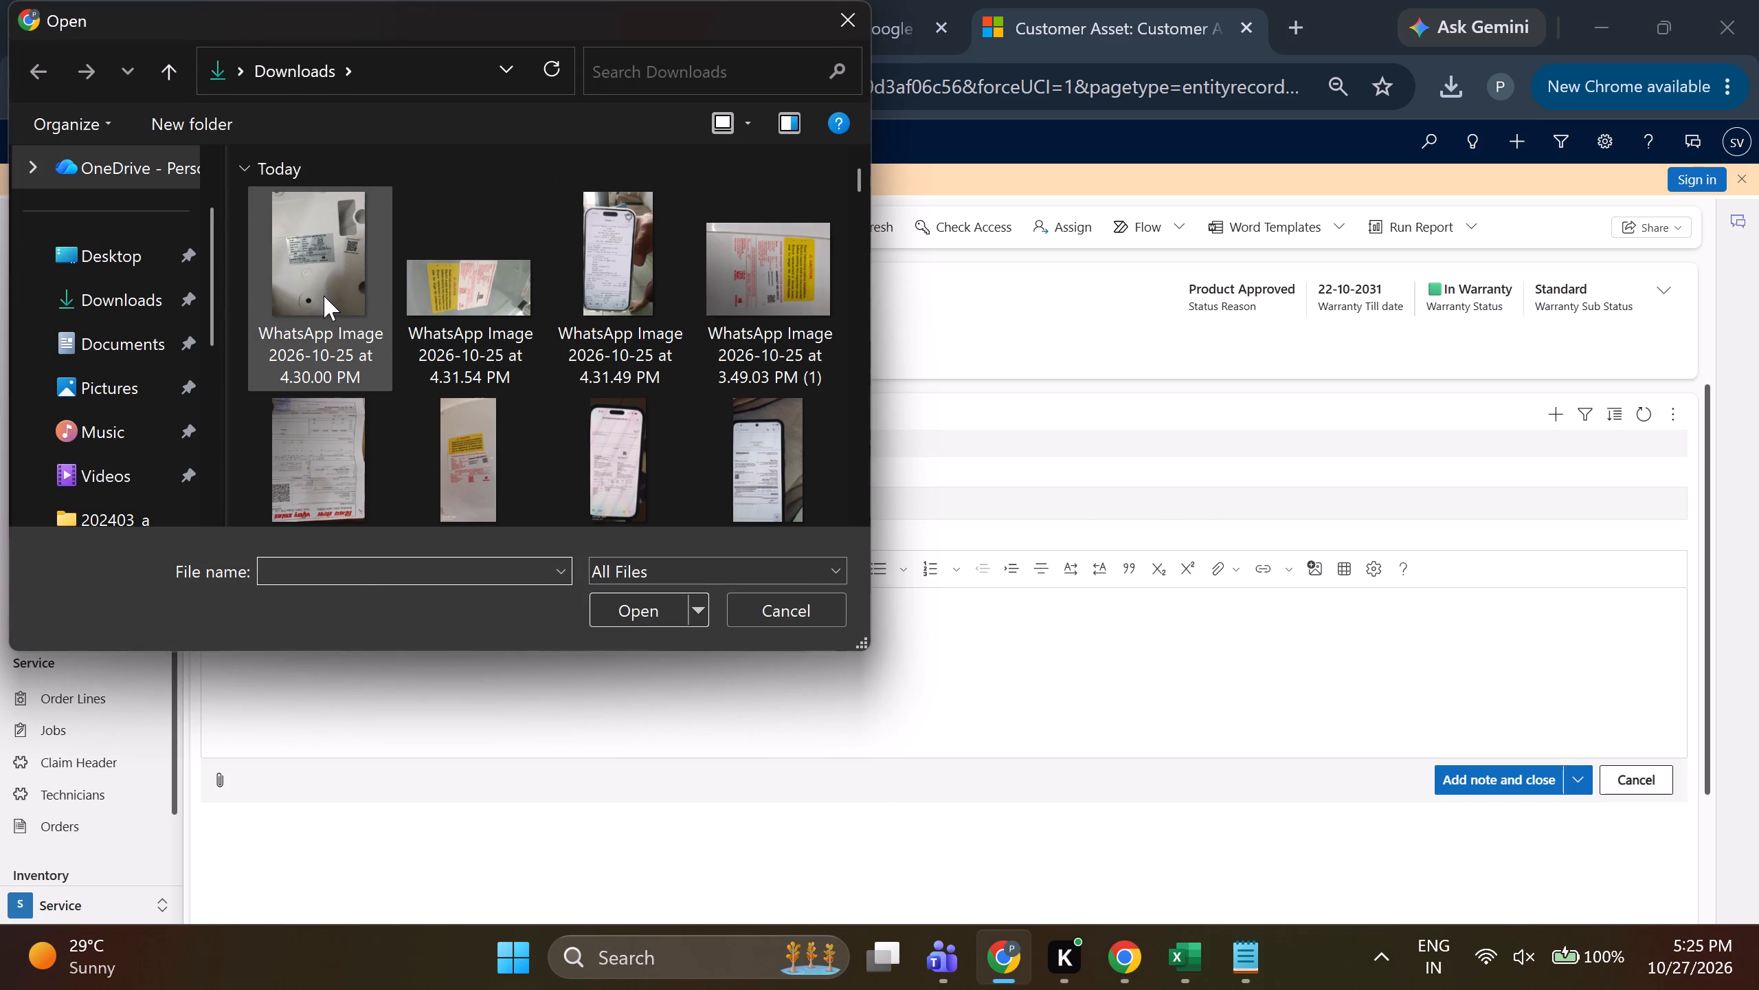
double_click(324, 296)
left_click(1527, 807)
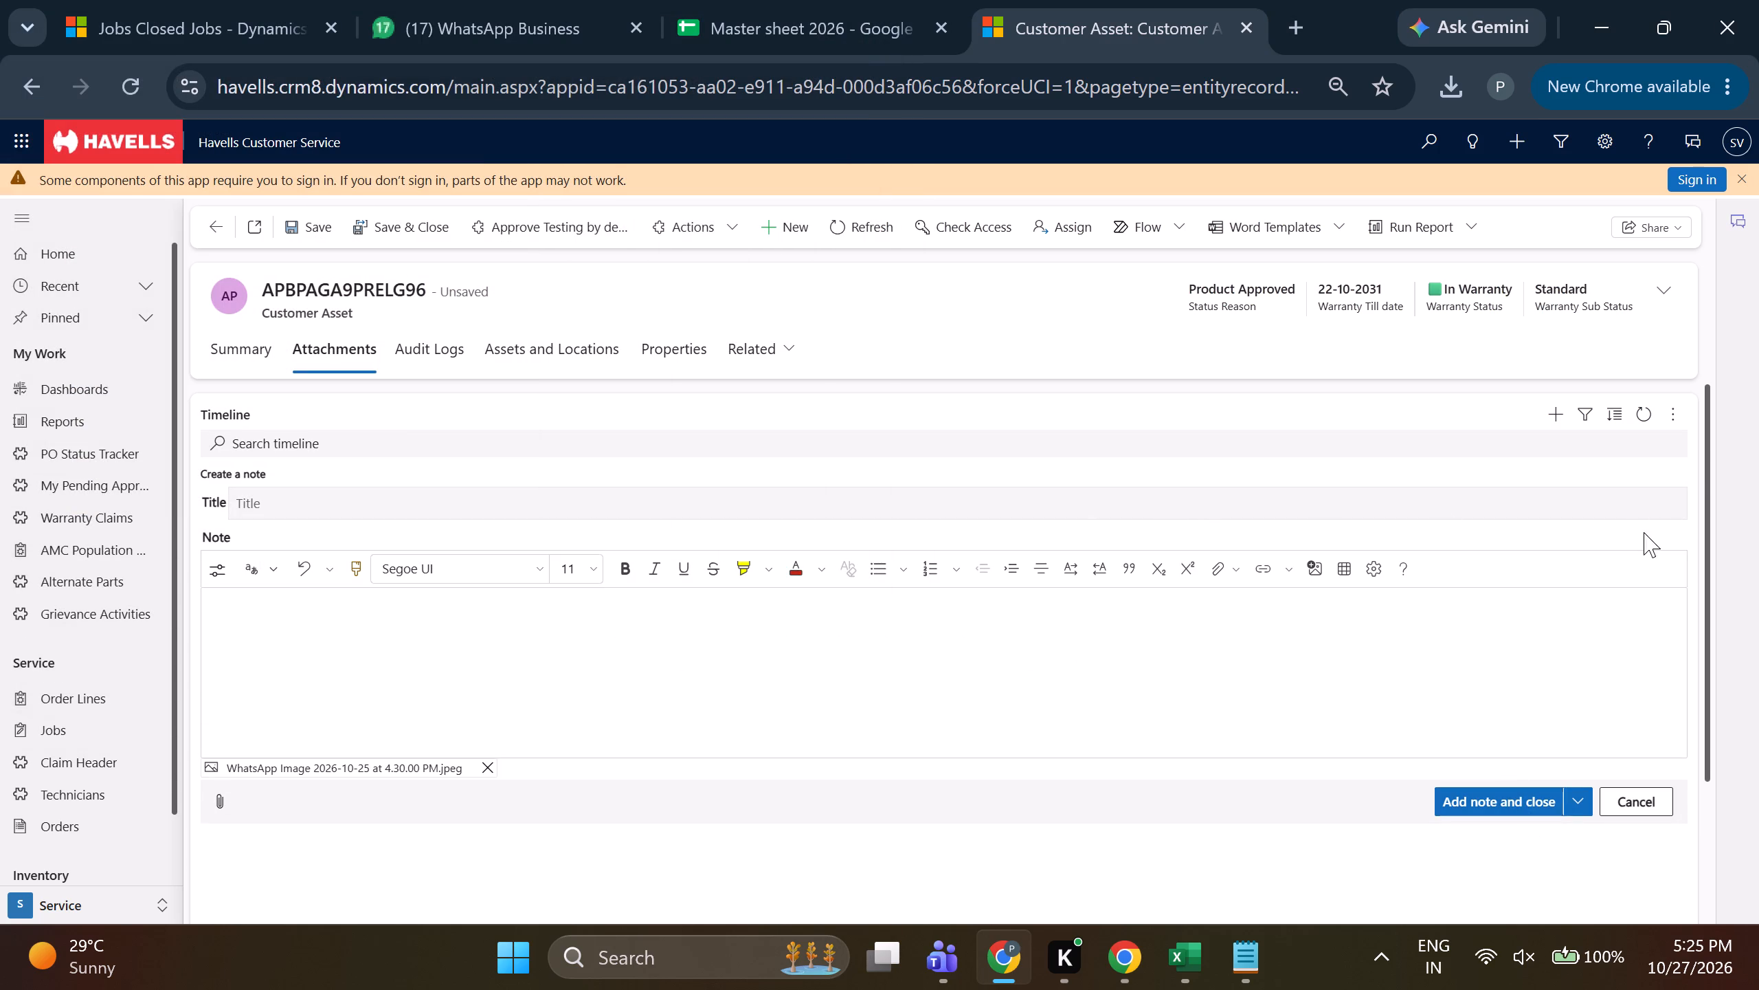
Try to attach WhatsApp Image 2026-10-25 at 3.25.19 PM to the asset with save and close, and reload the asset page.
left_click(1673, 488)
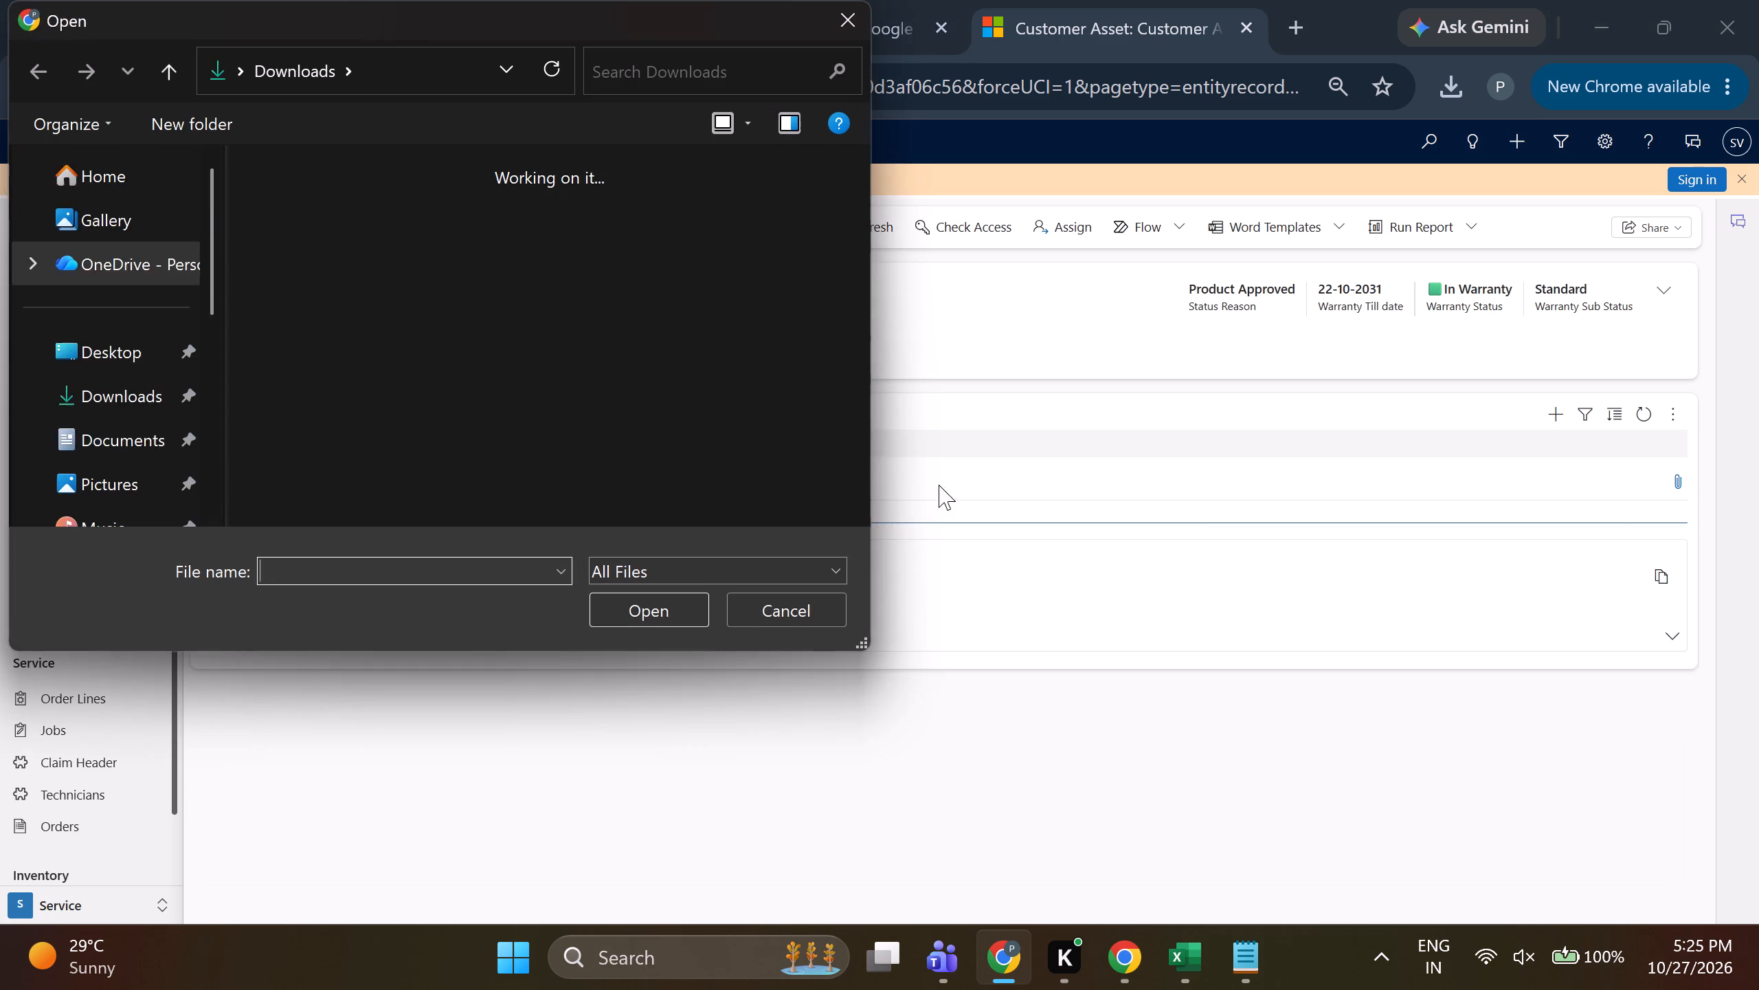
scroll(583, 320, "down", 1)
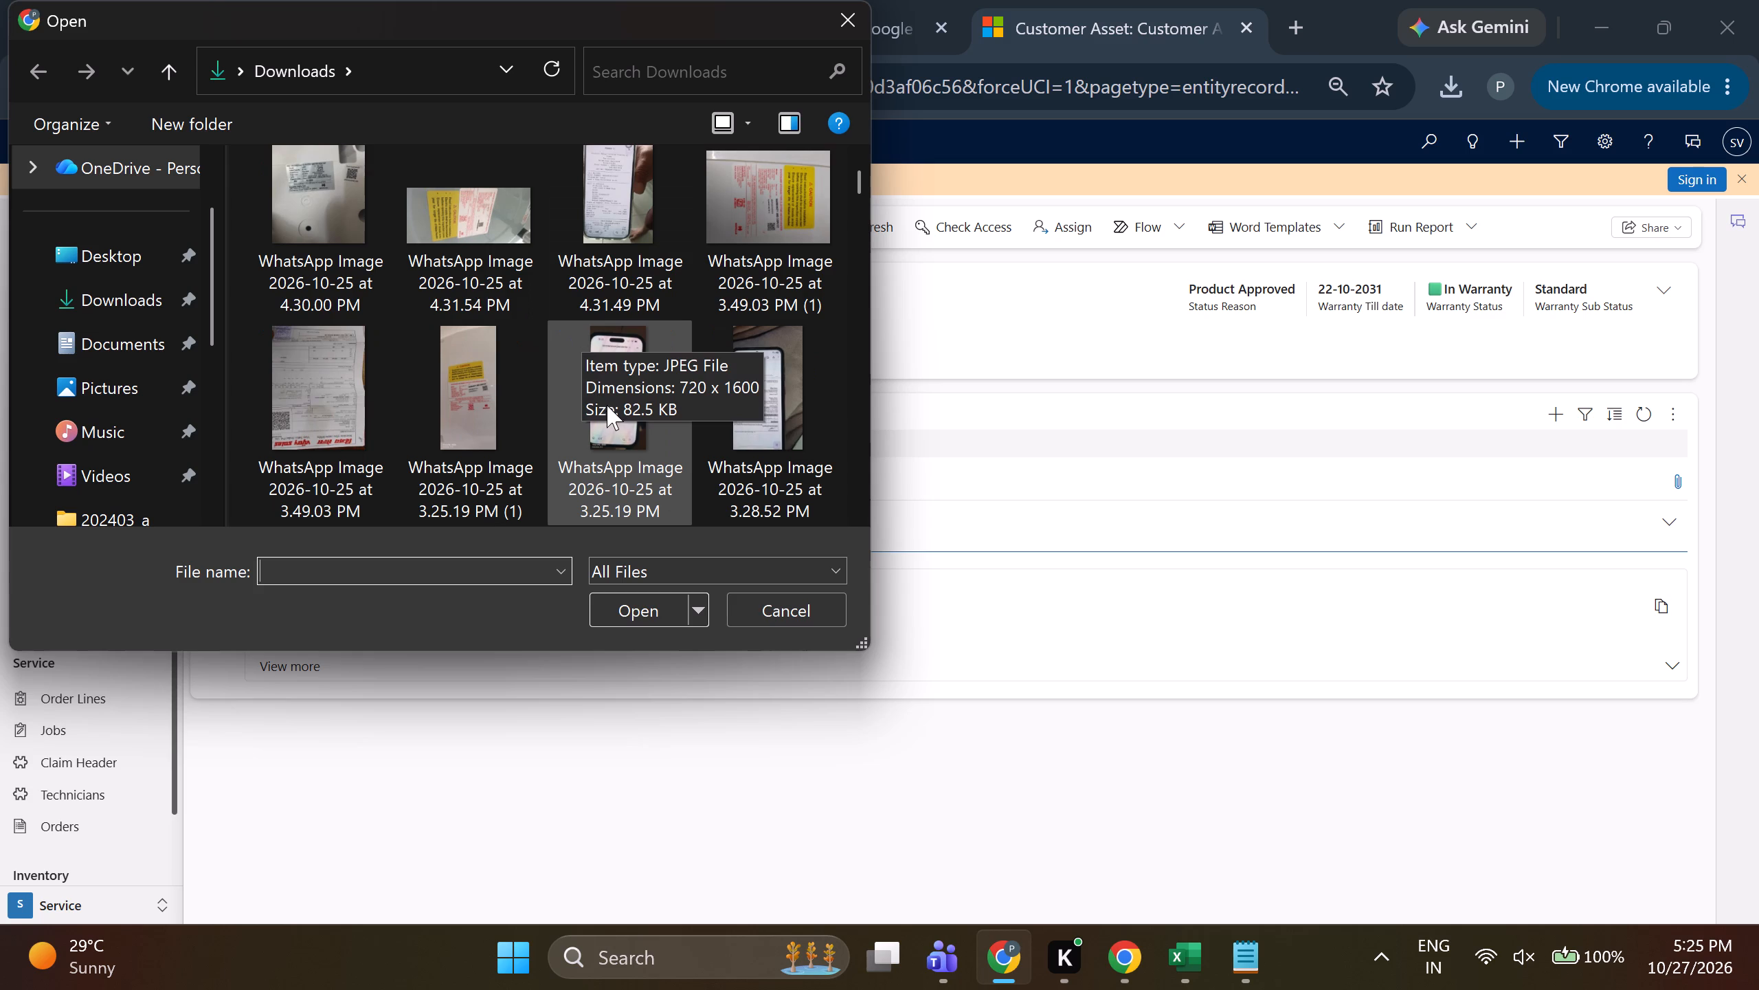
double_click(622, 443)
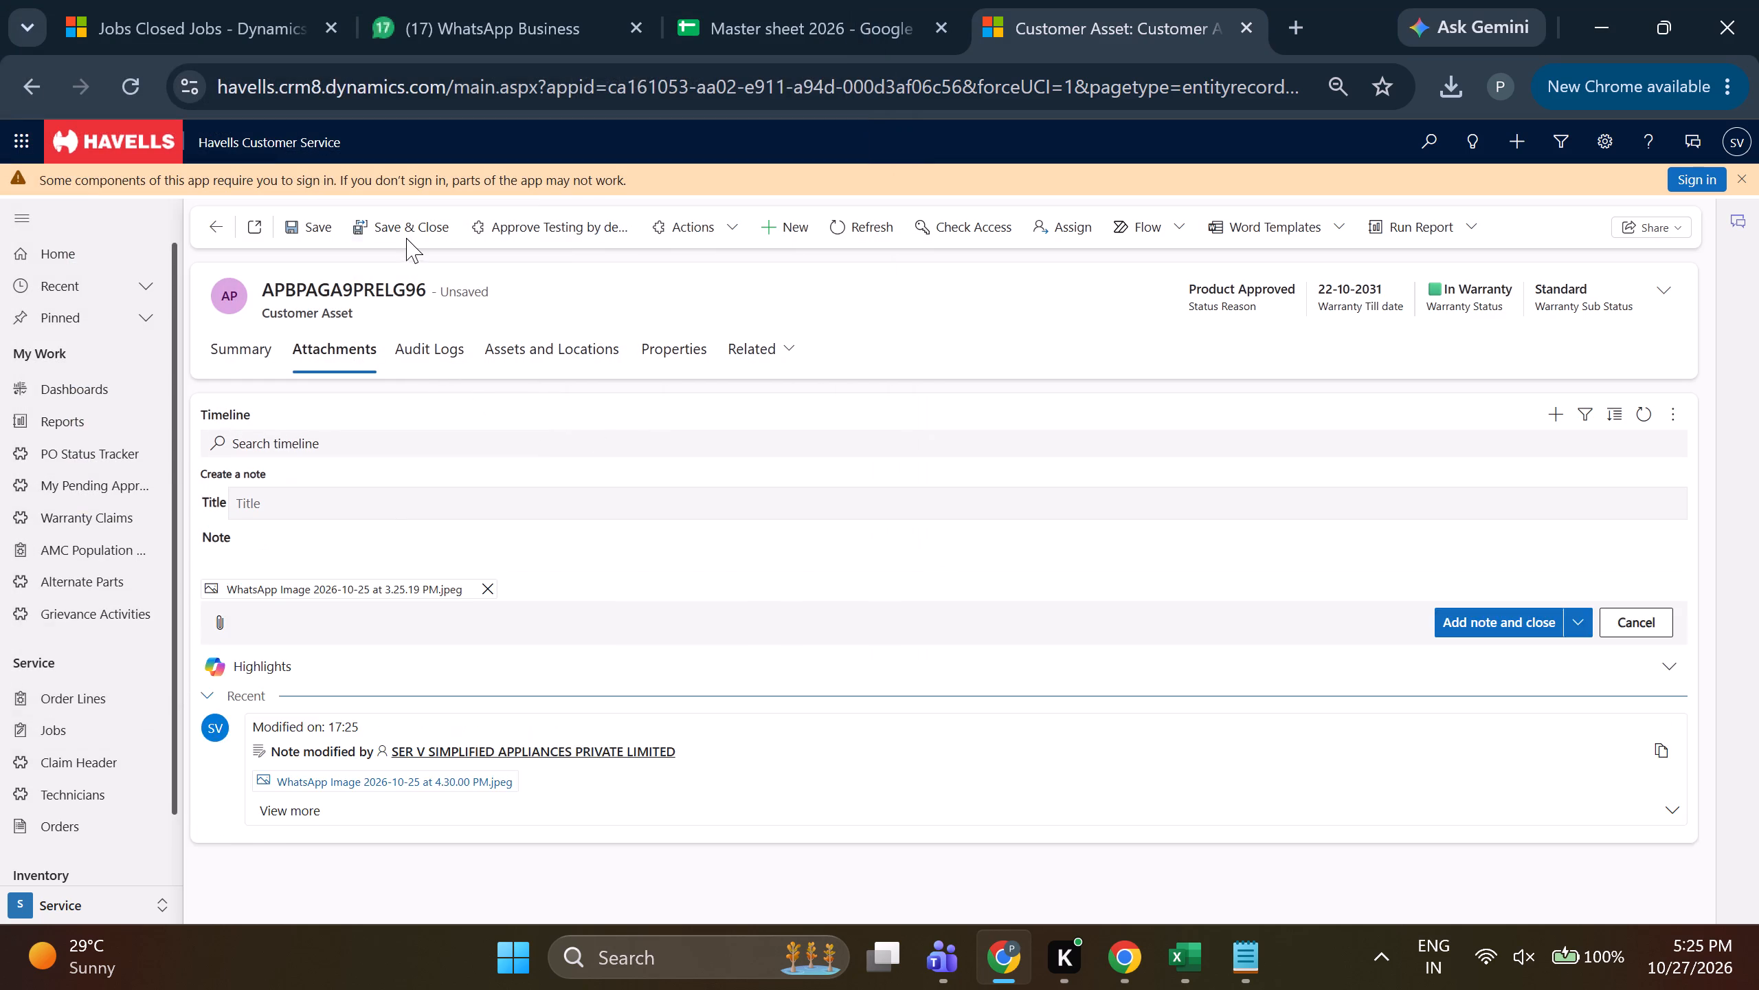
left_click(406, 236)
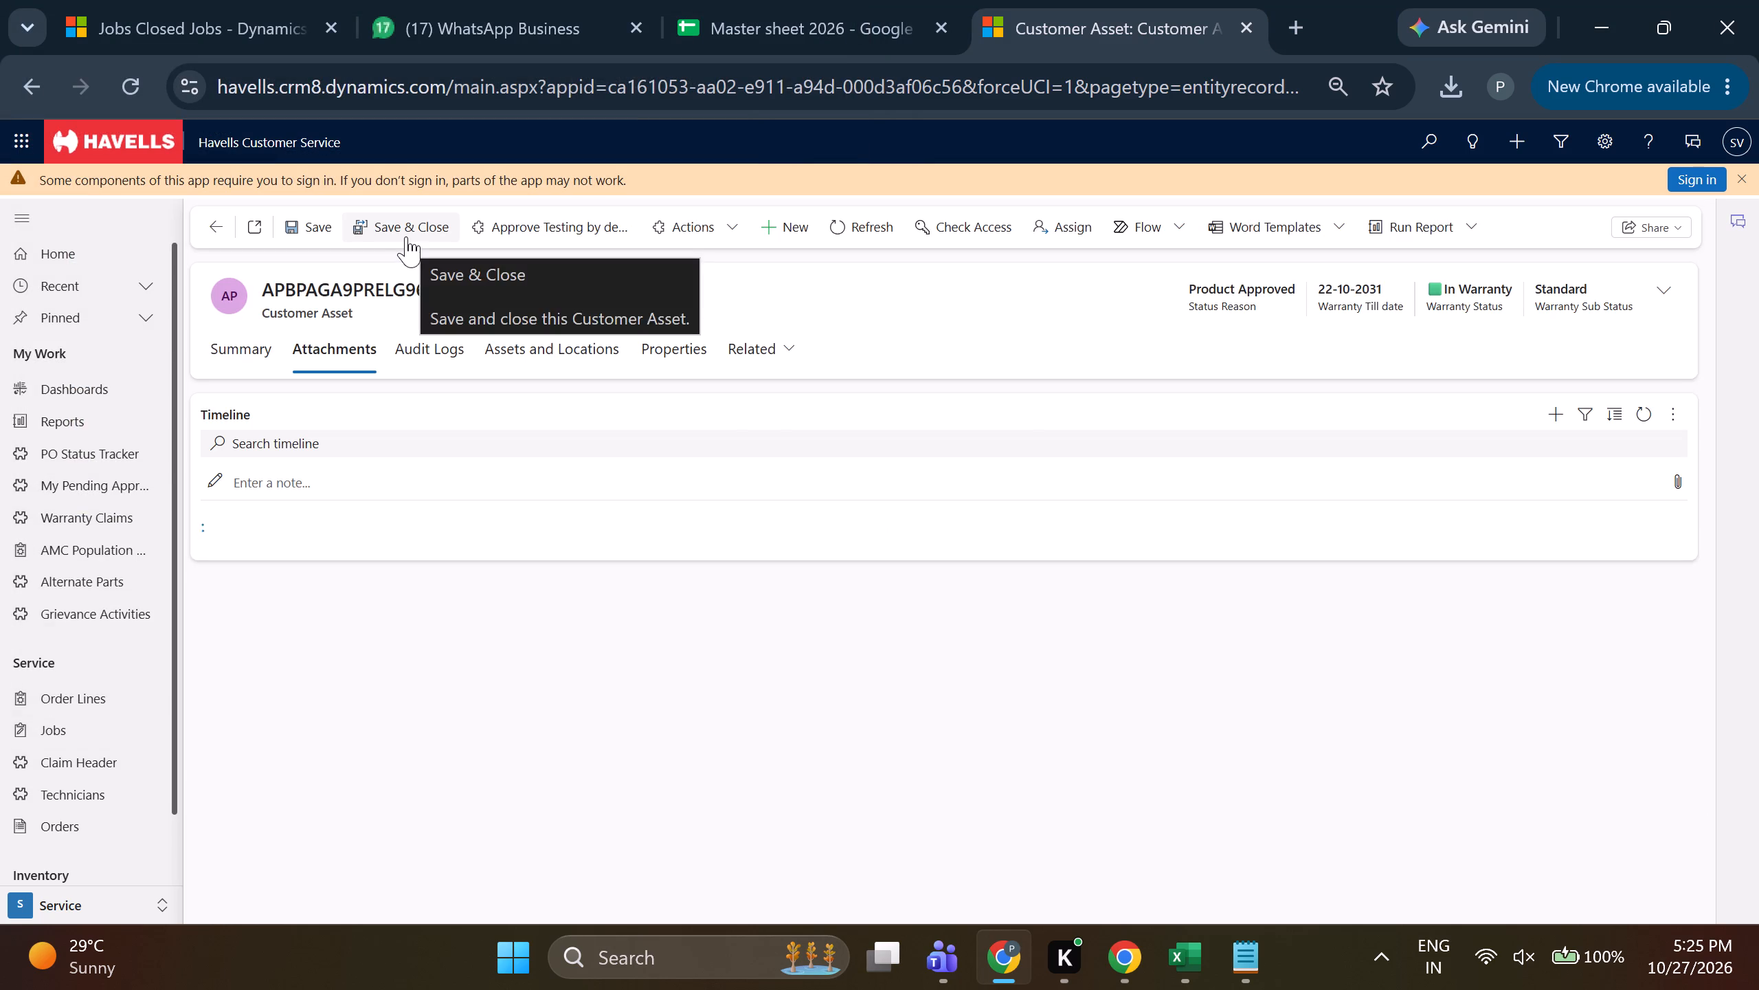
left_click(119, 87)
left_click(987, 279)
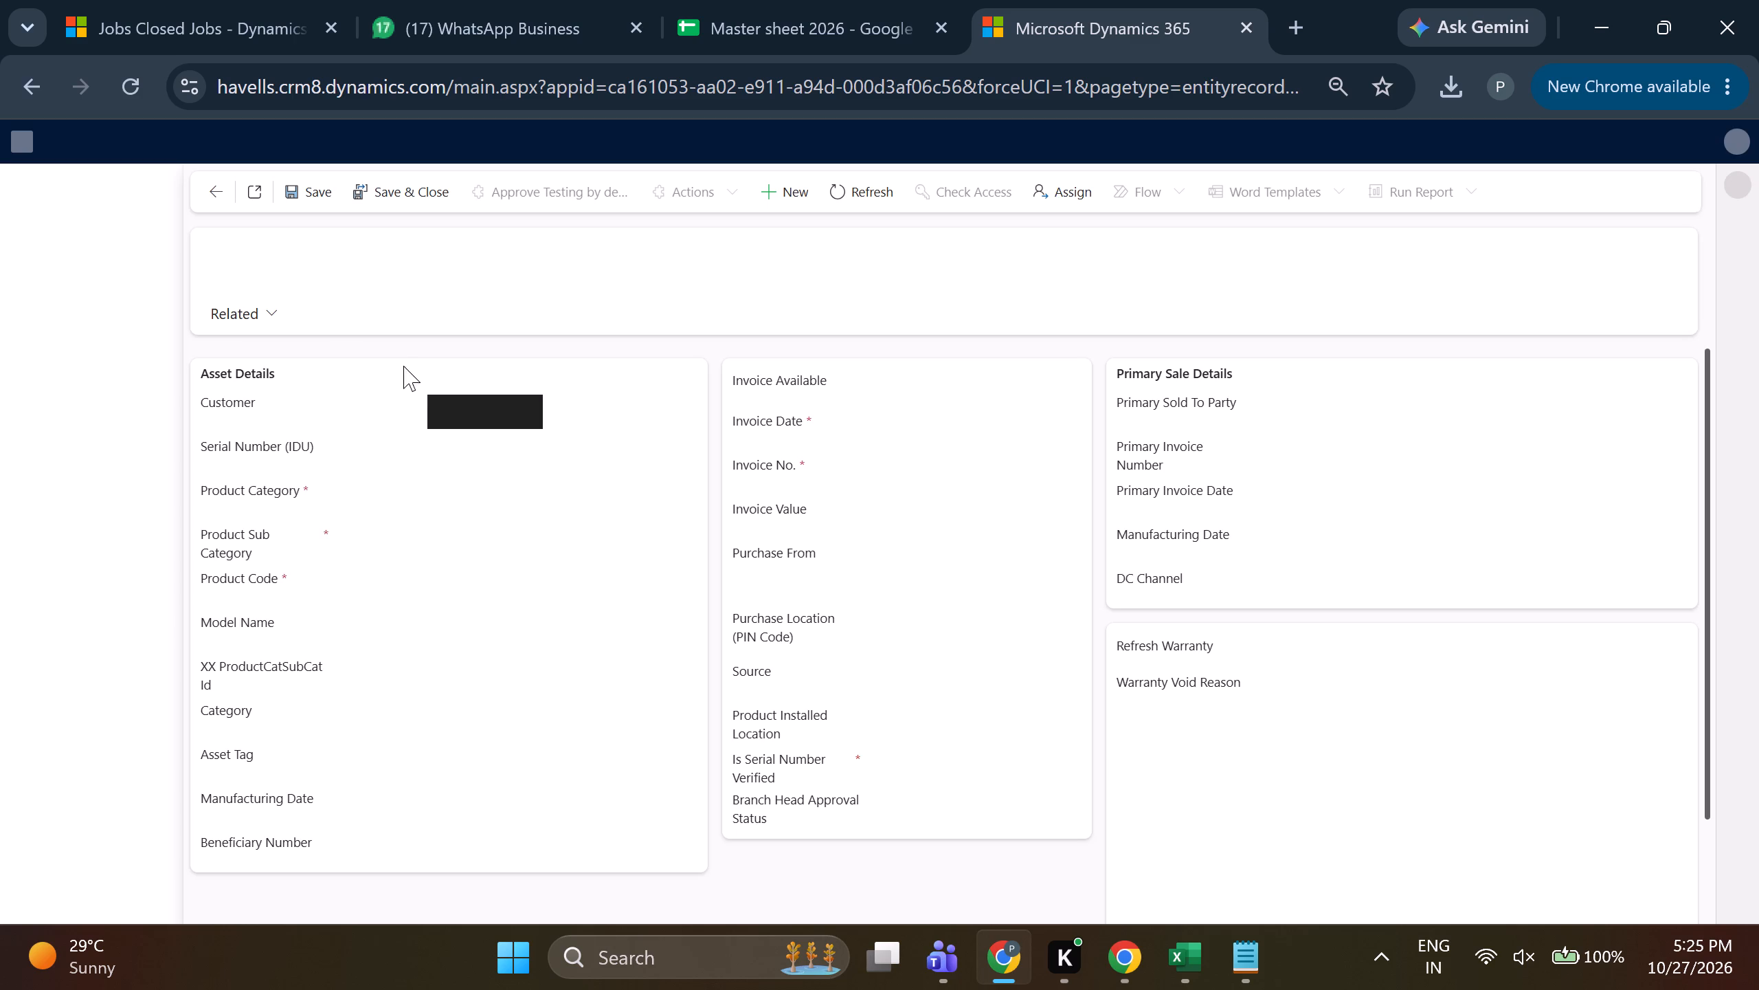
Attach WhatsApp Image 2026-10-25 at 3.25.19 PM to the customer asset's timeline, and save and close the asset to return to the job.
left_click(344, 327)
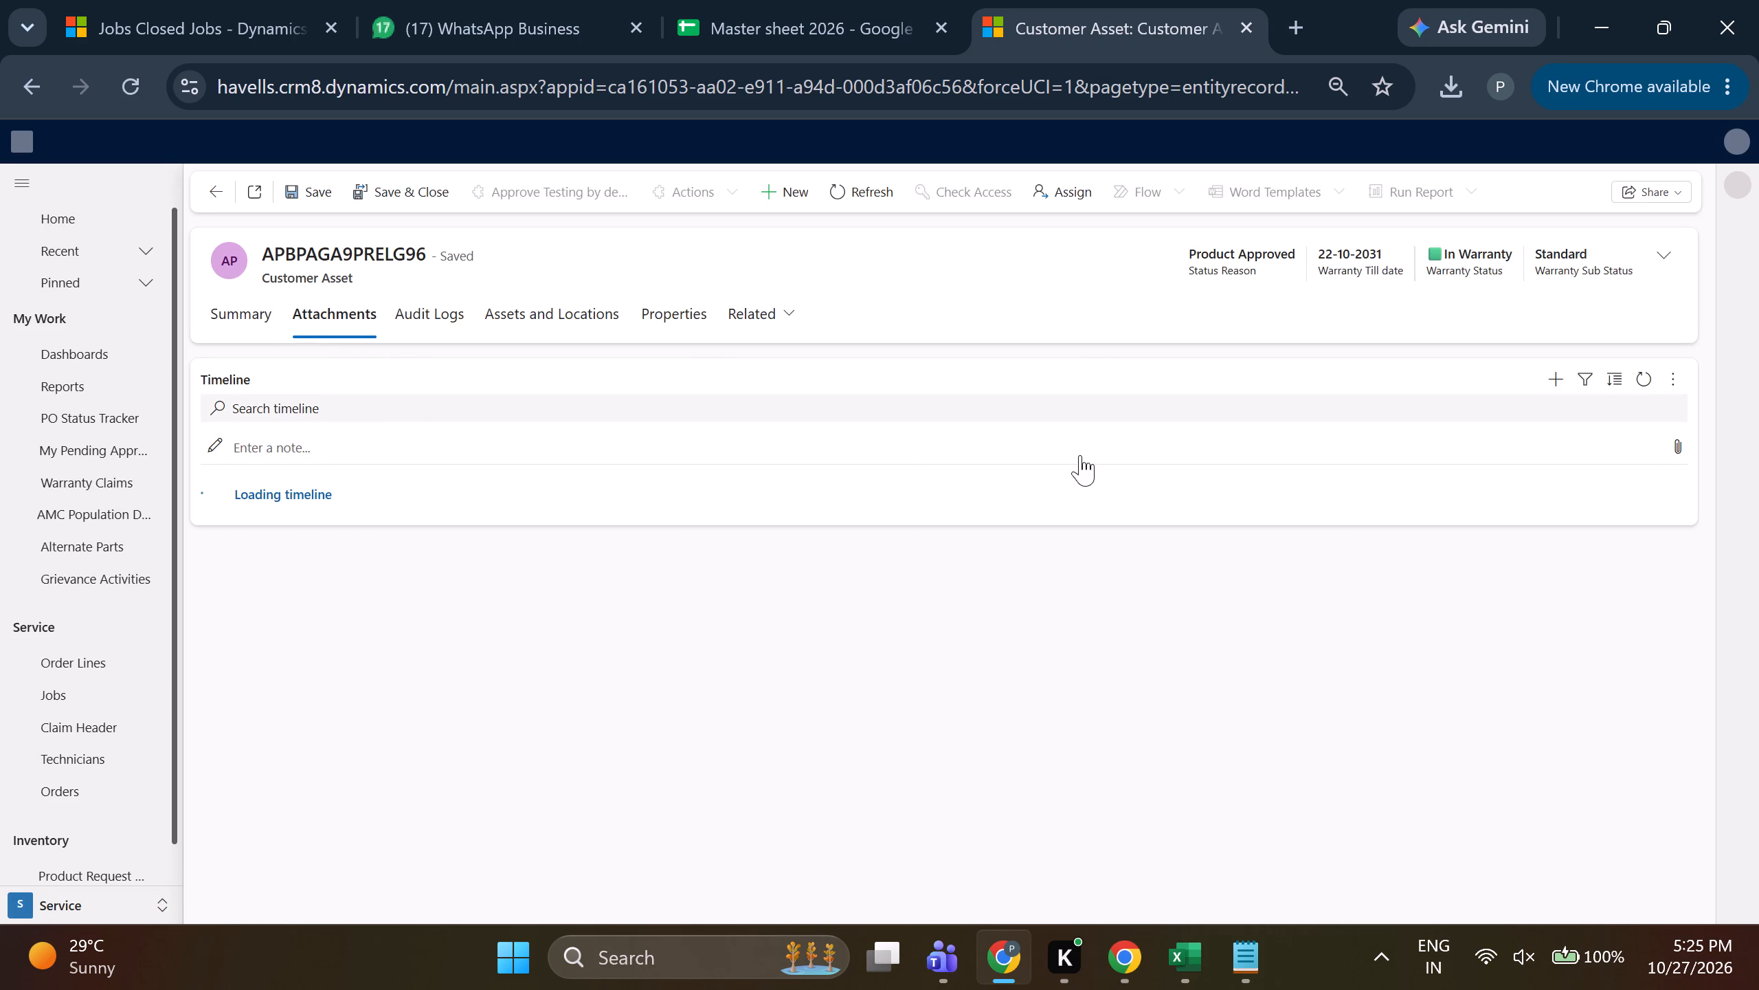
left_click(1678, 447)
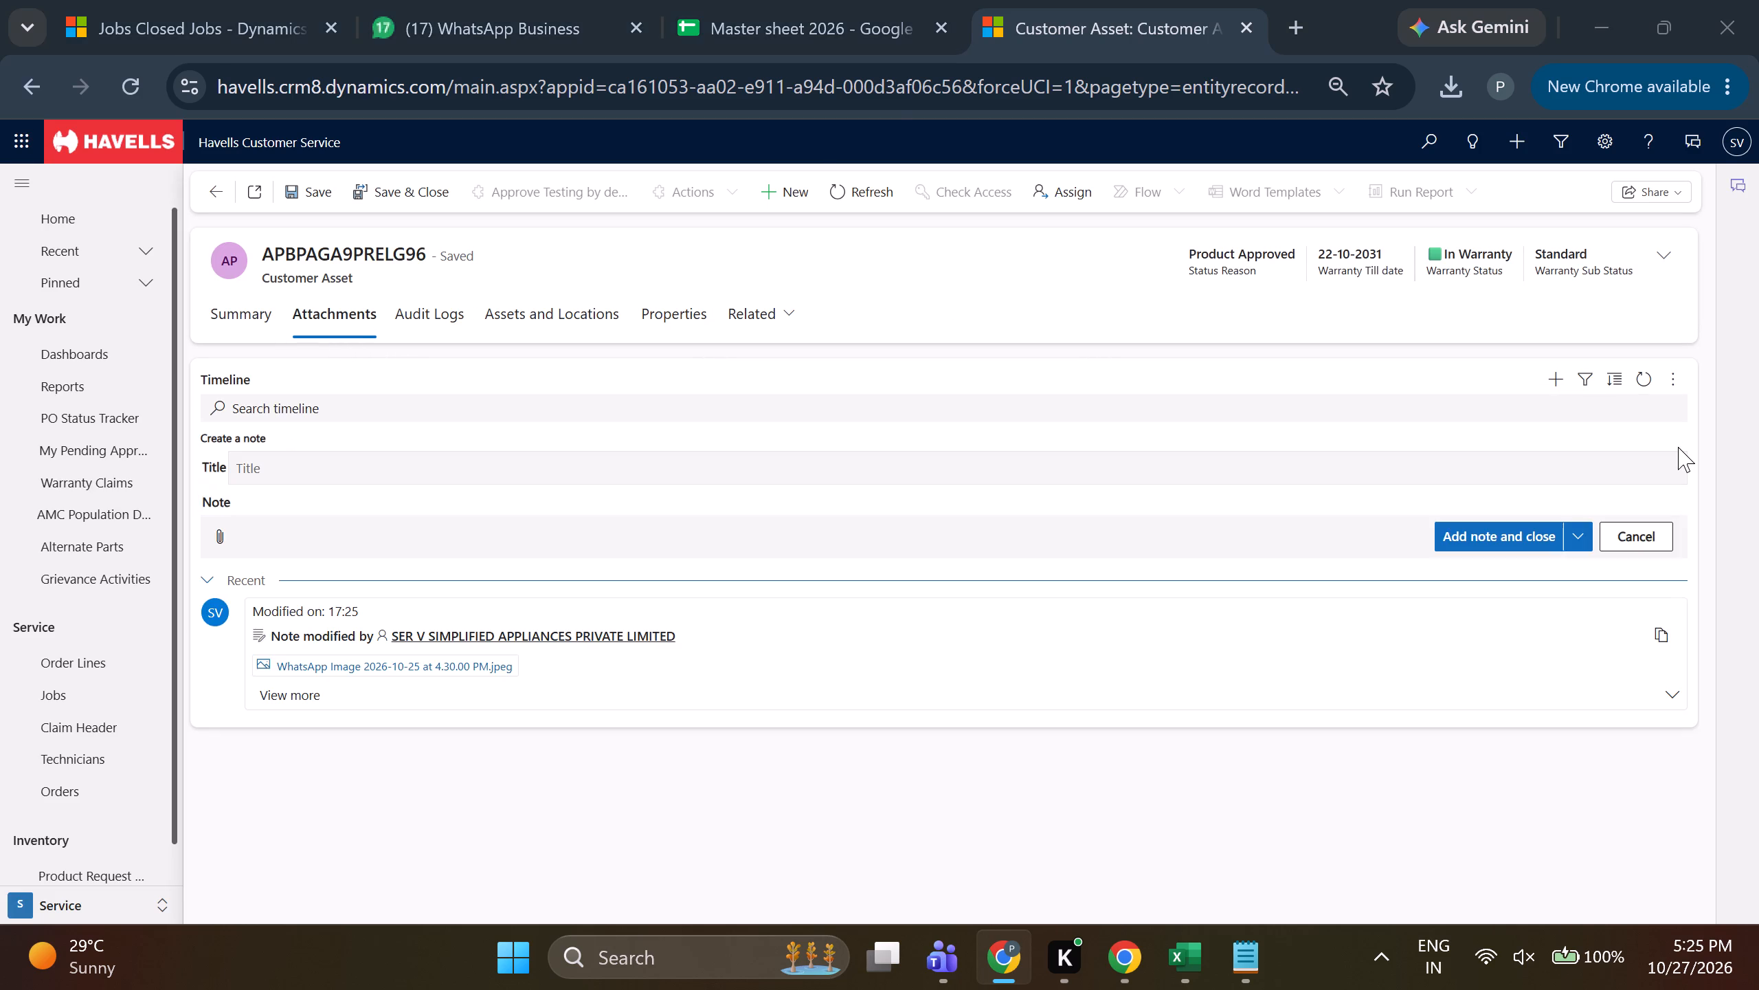
double_click(632, 440)
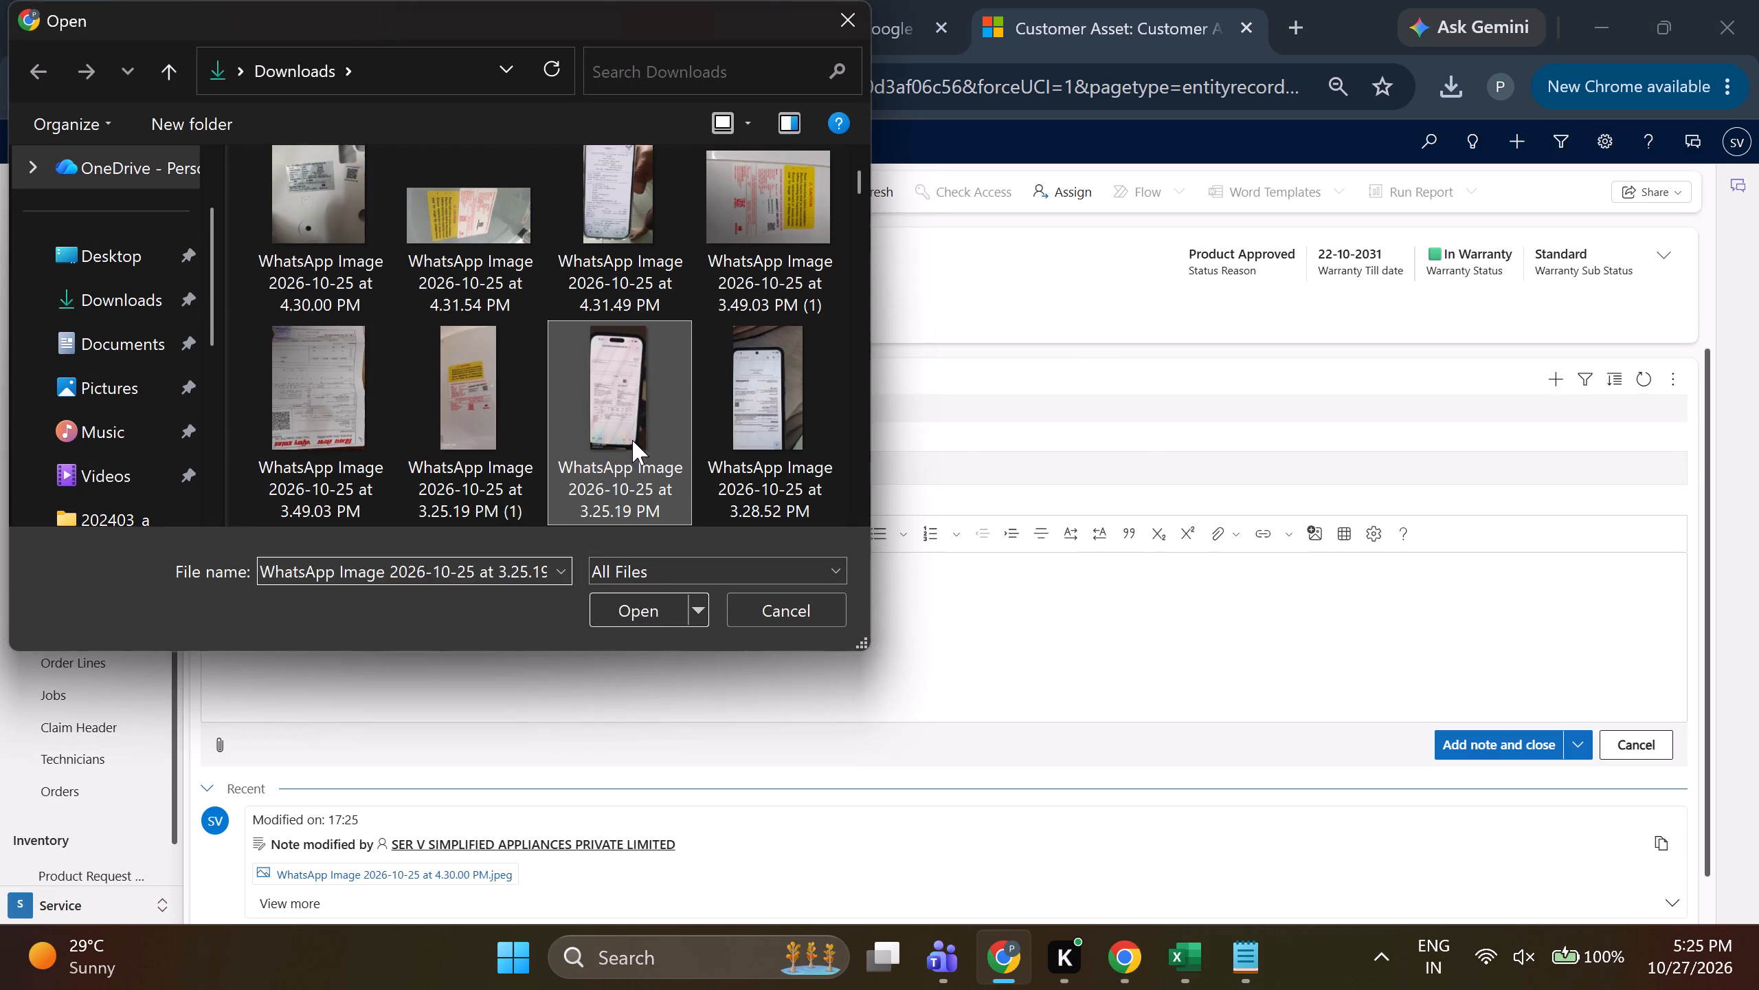
left_click(401, 195)
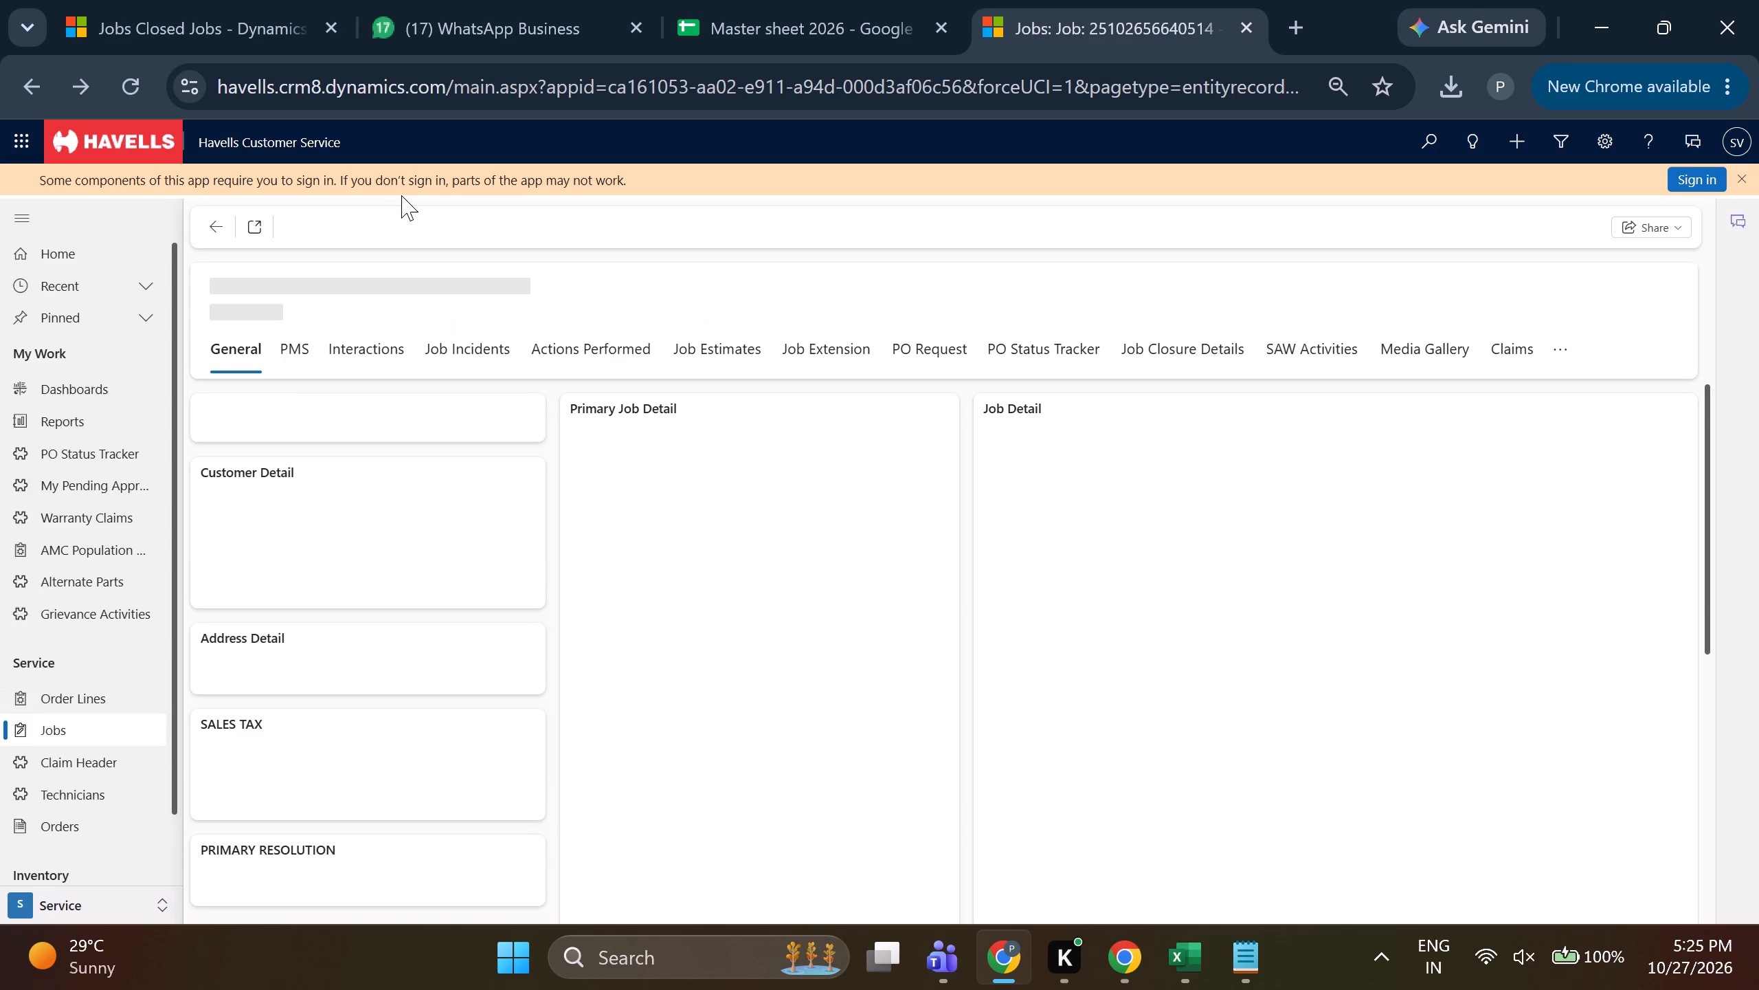
Set the job's Assigned To field to the responsible franchise technician and save the job.
scroll(1032, 657, "down", 1)
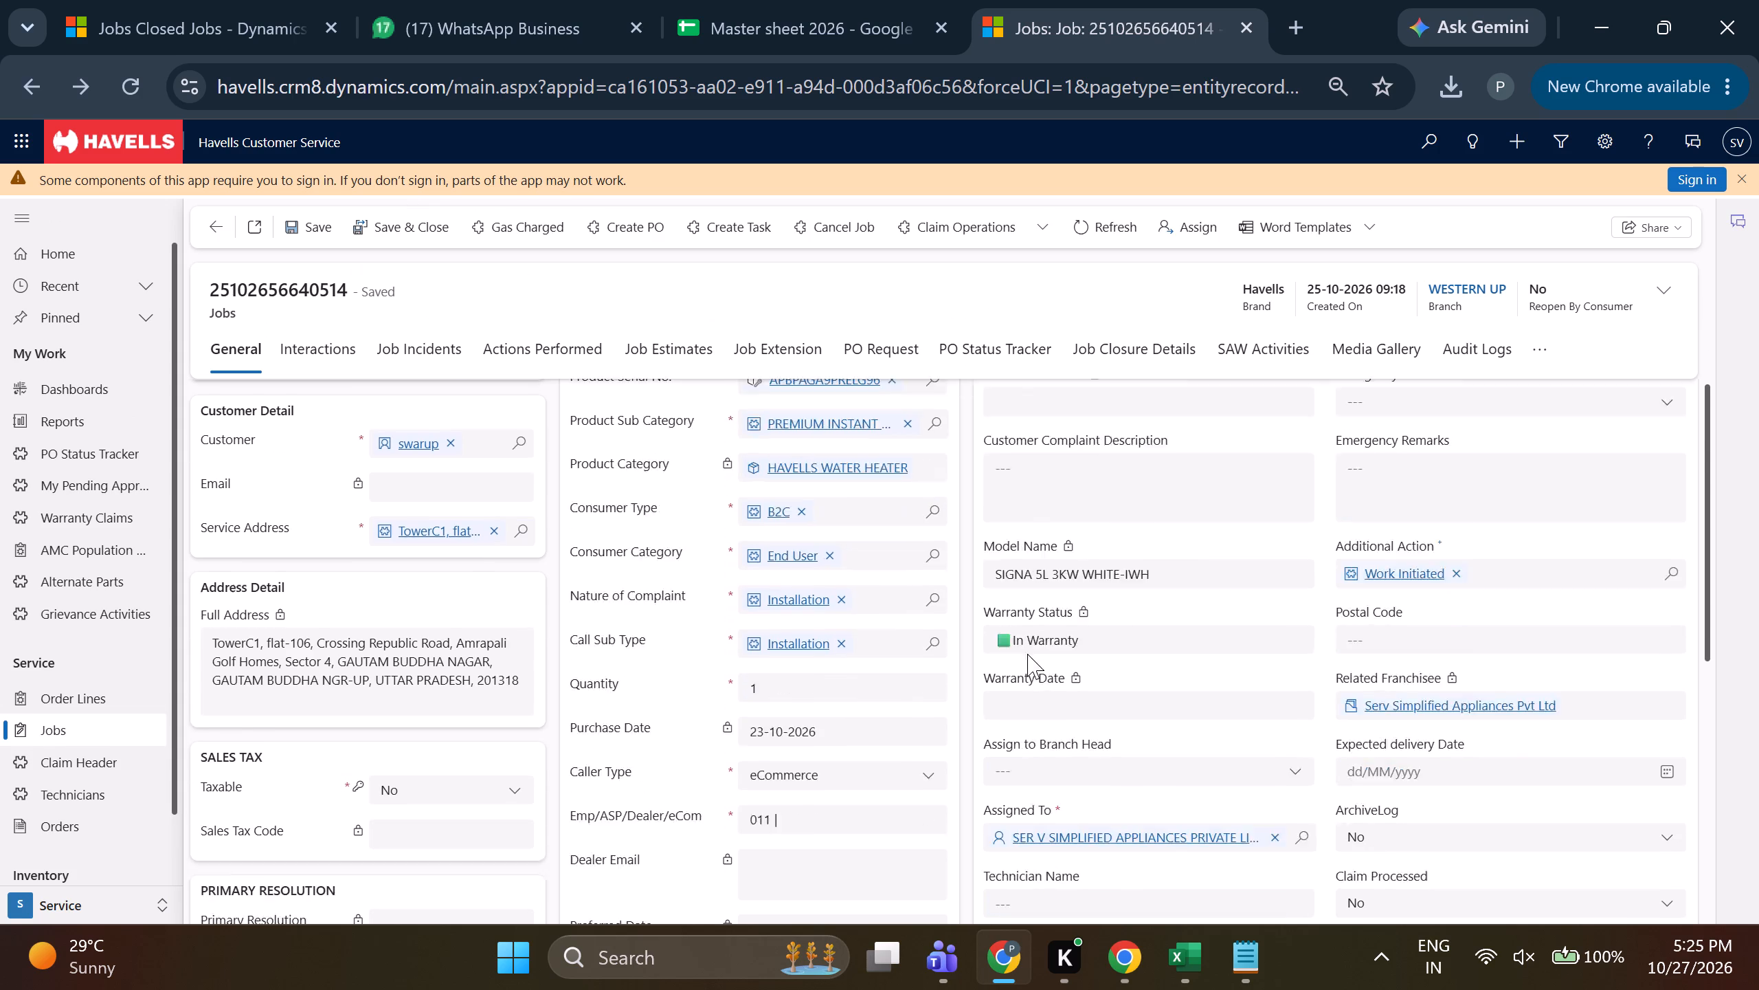
left_click(1293, 760)
scroll(1021, 570, "down", 2)
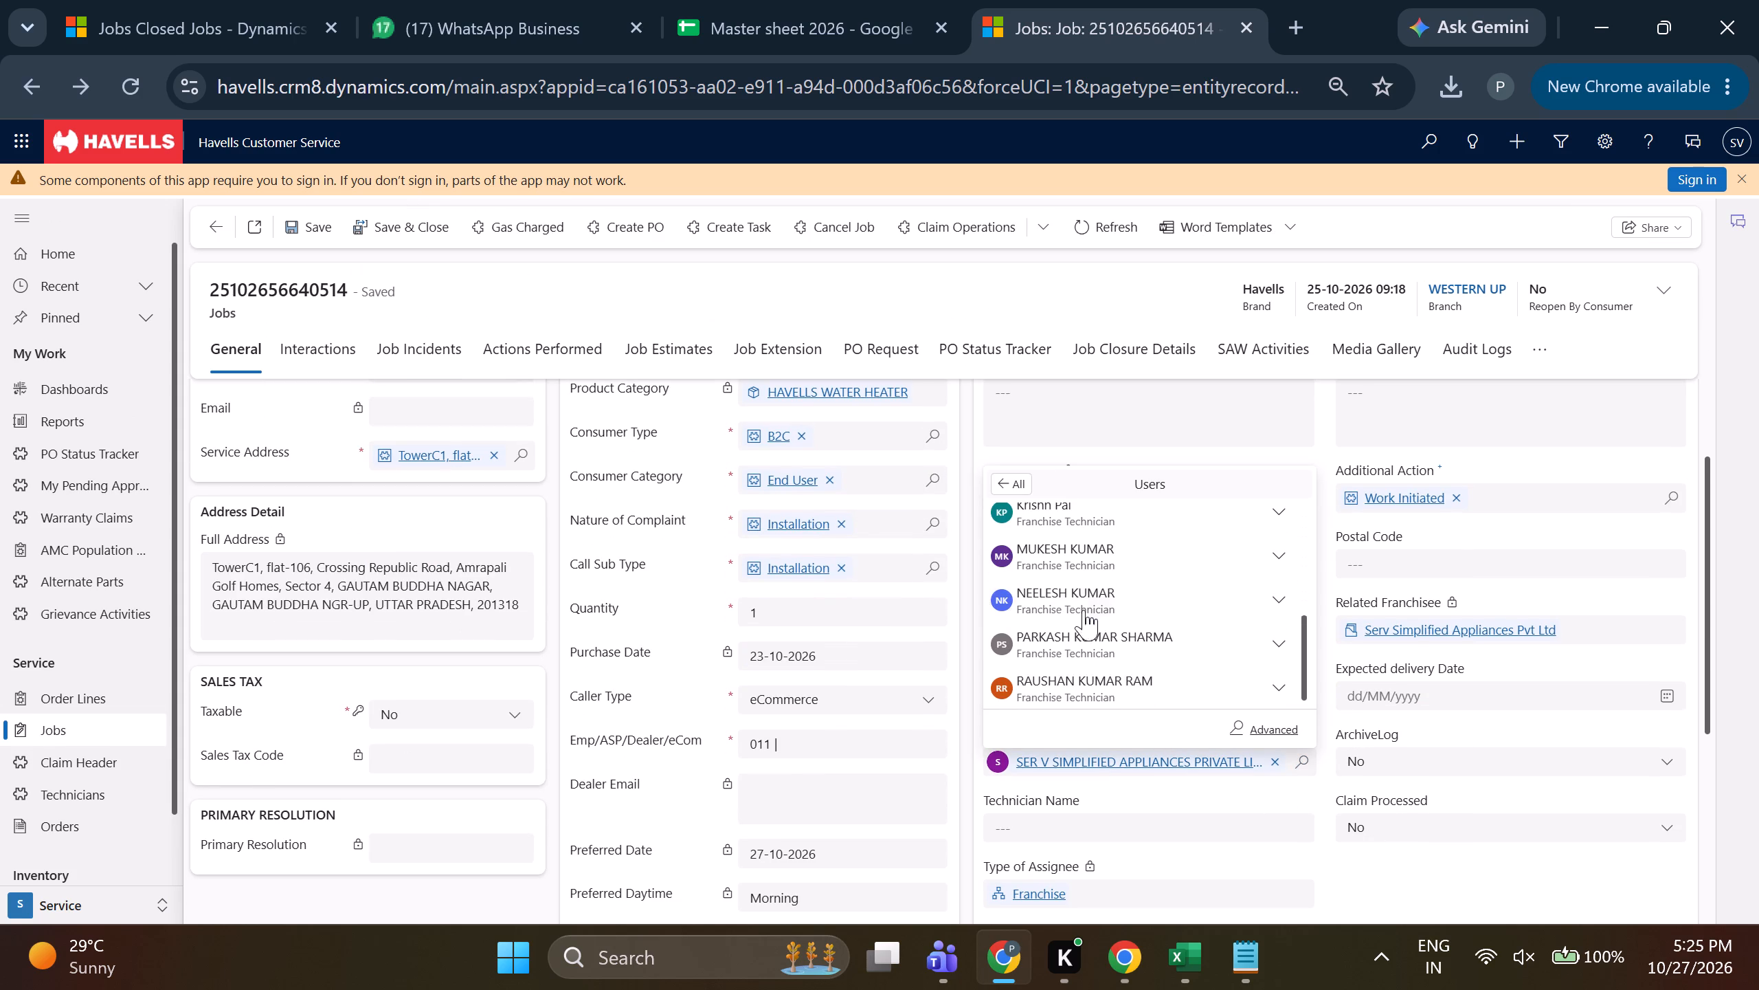
left_click(1130, 639)
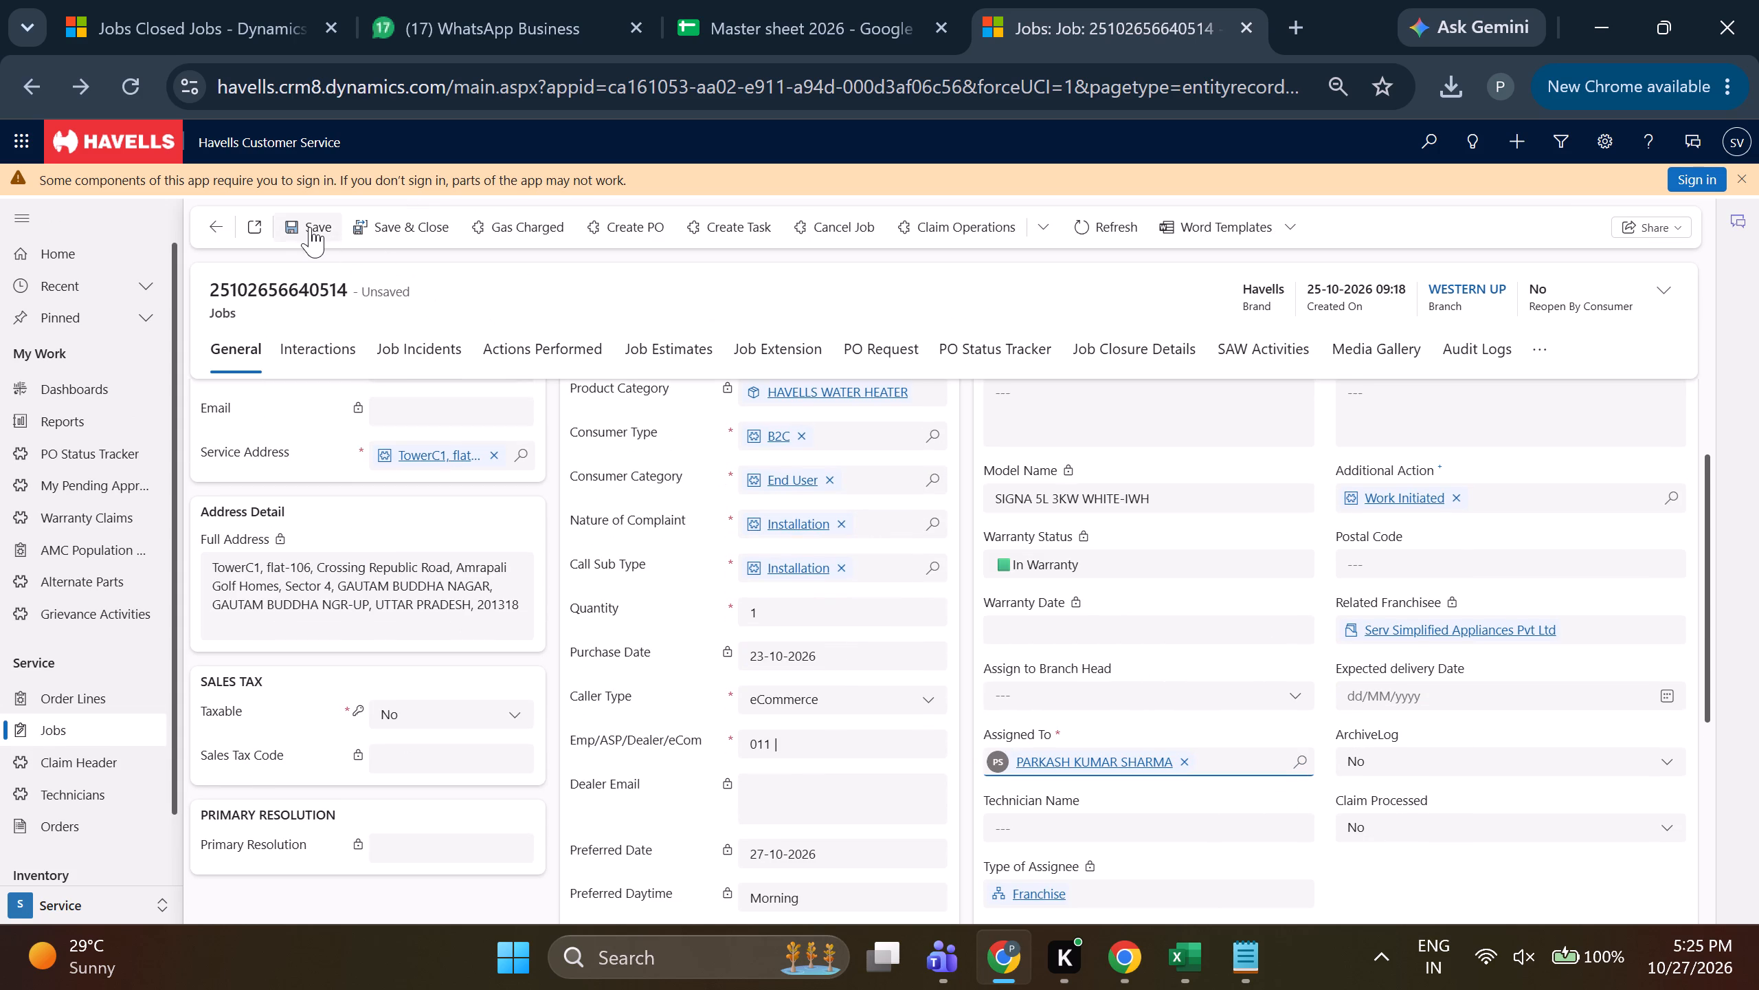
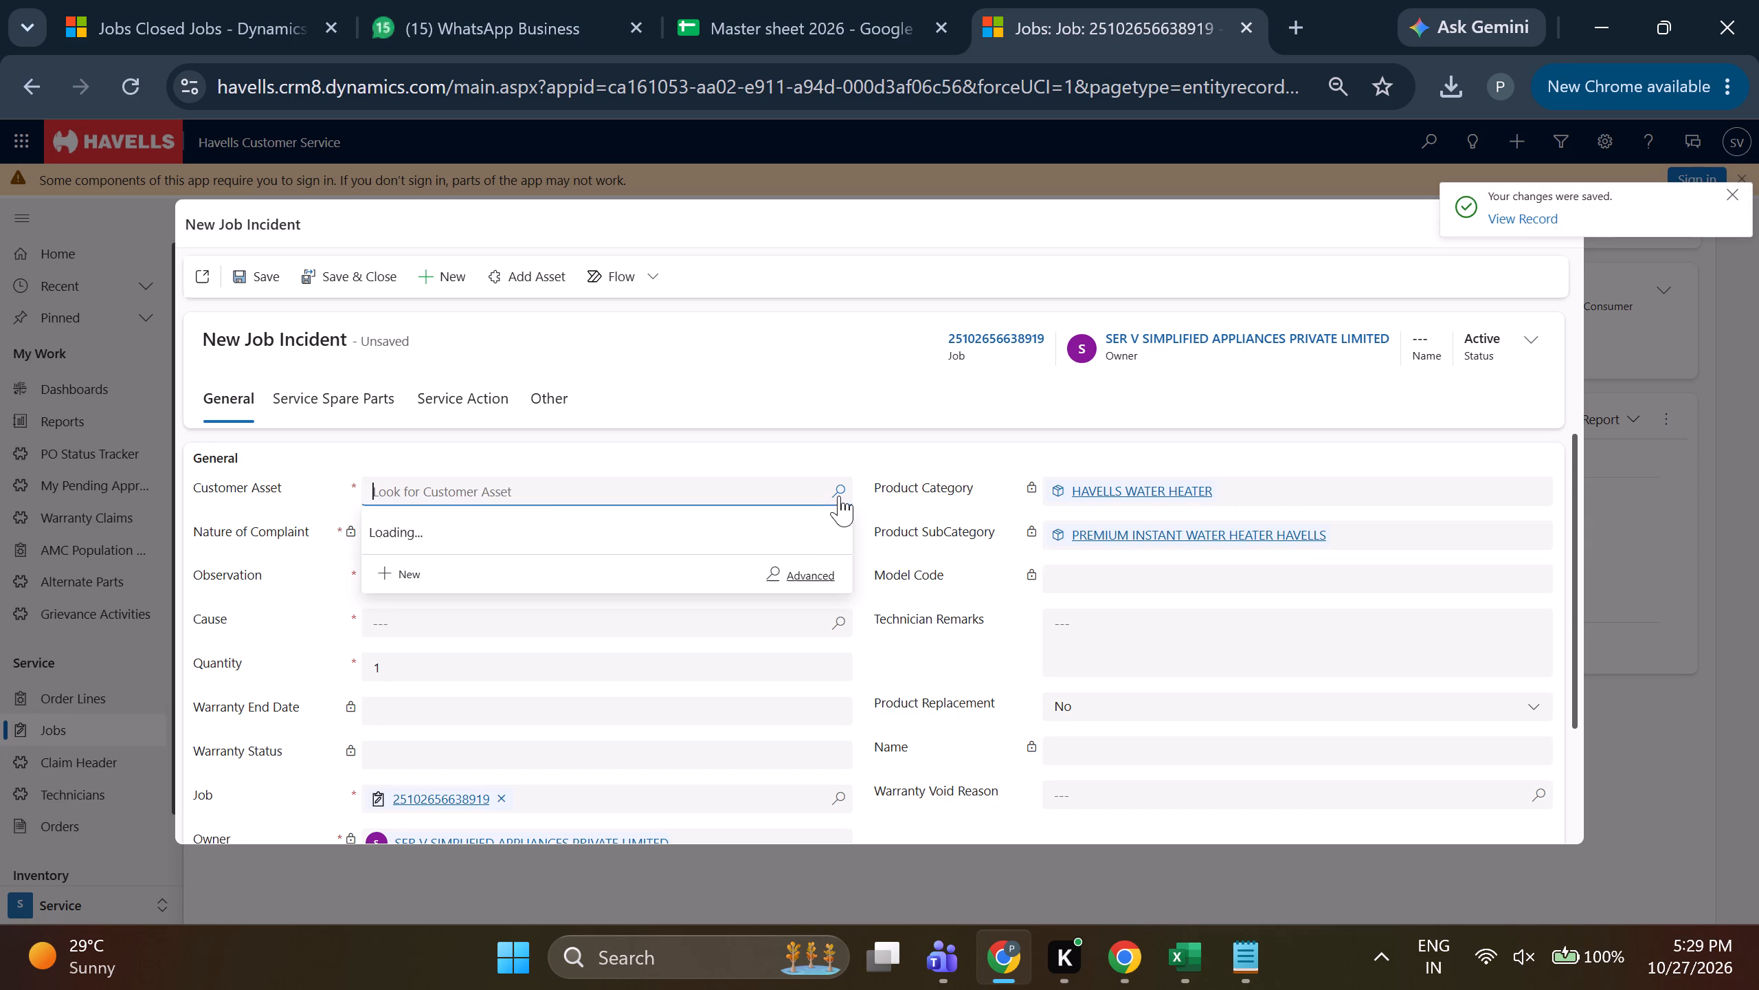
left_click(773, 546)
left_click(848, 571)
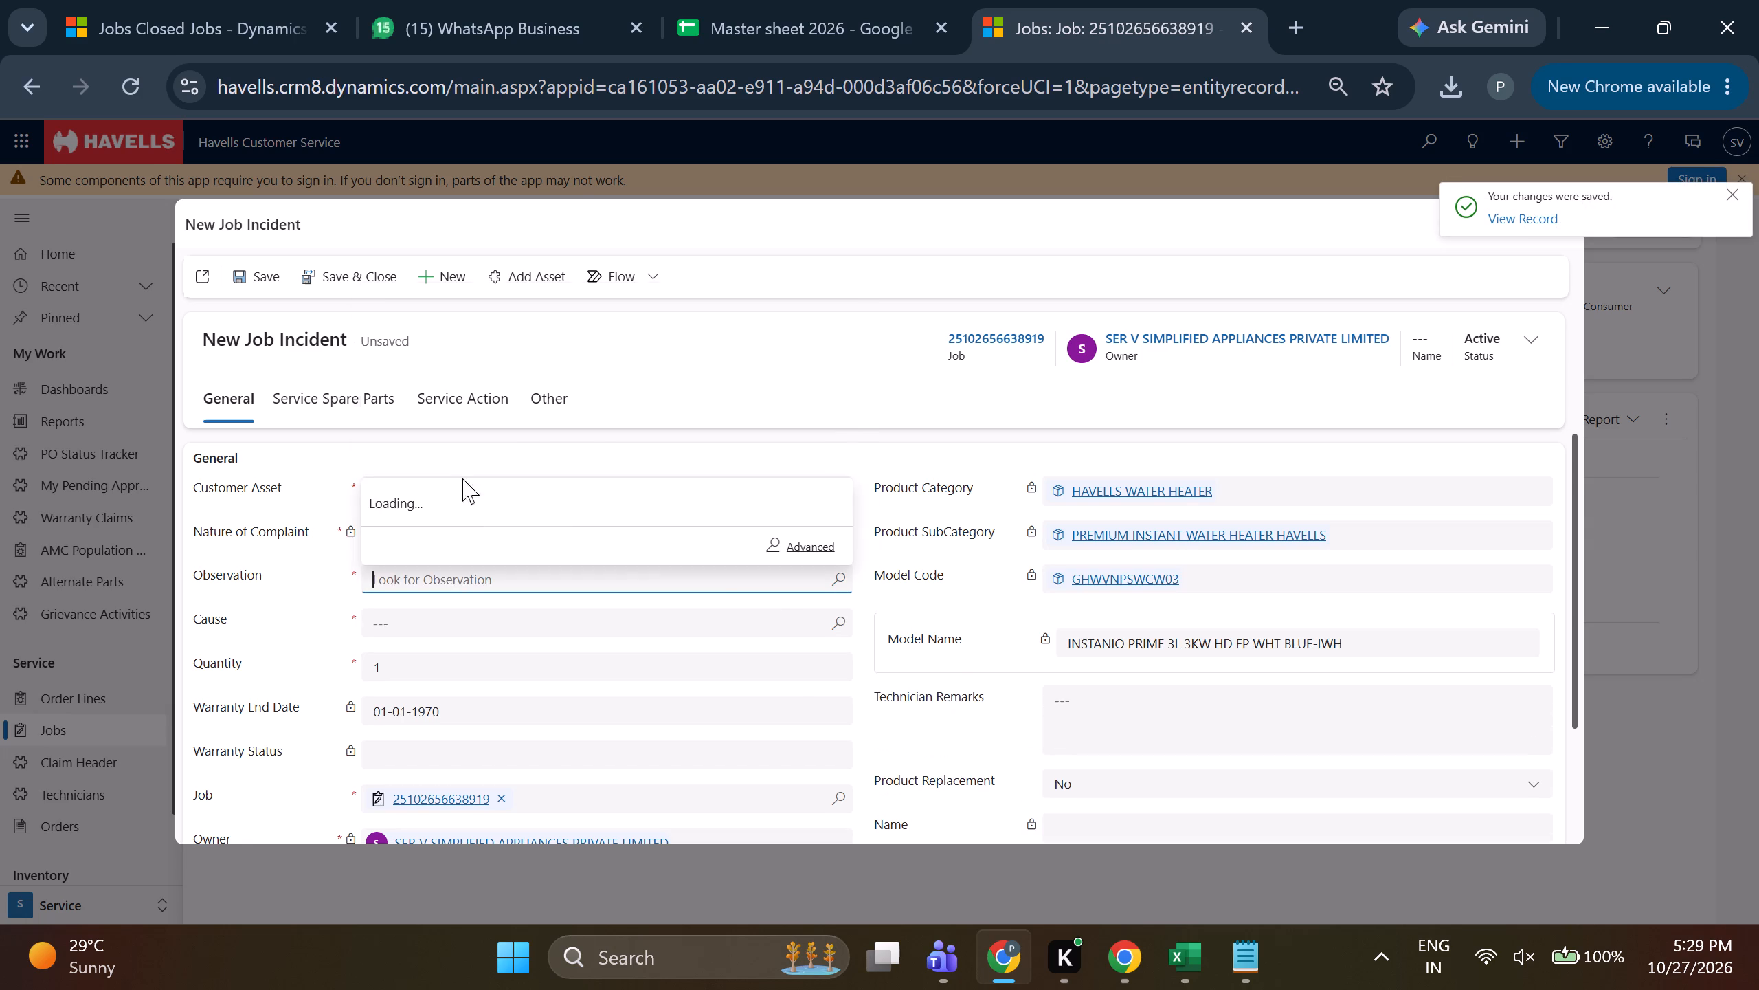
left_click(471, 388)
left_click(839, 620)
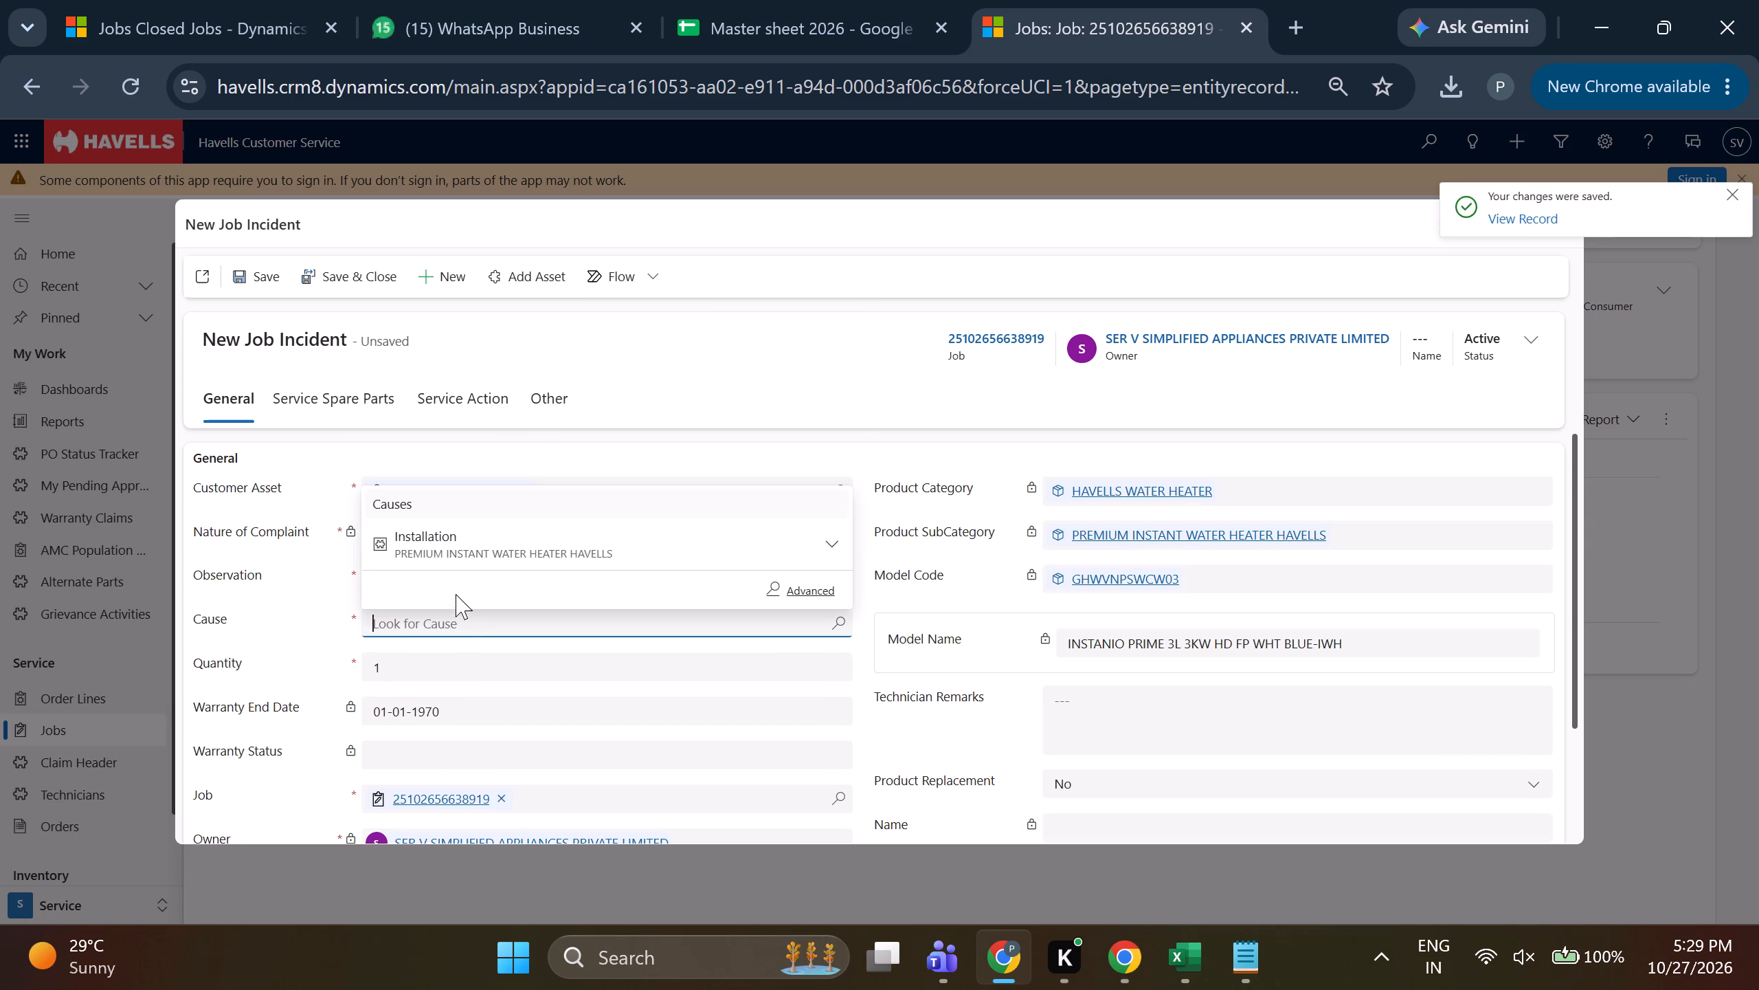
left_click(417, 555)
left_click(225, 277)
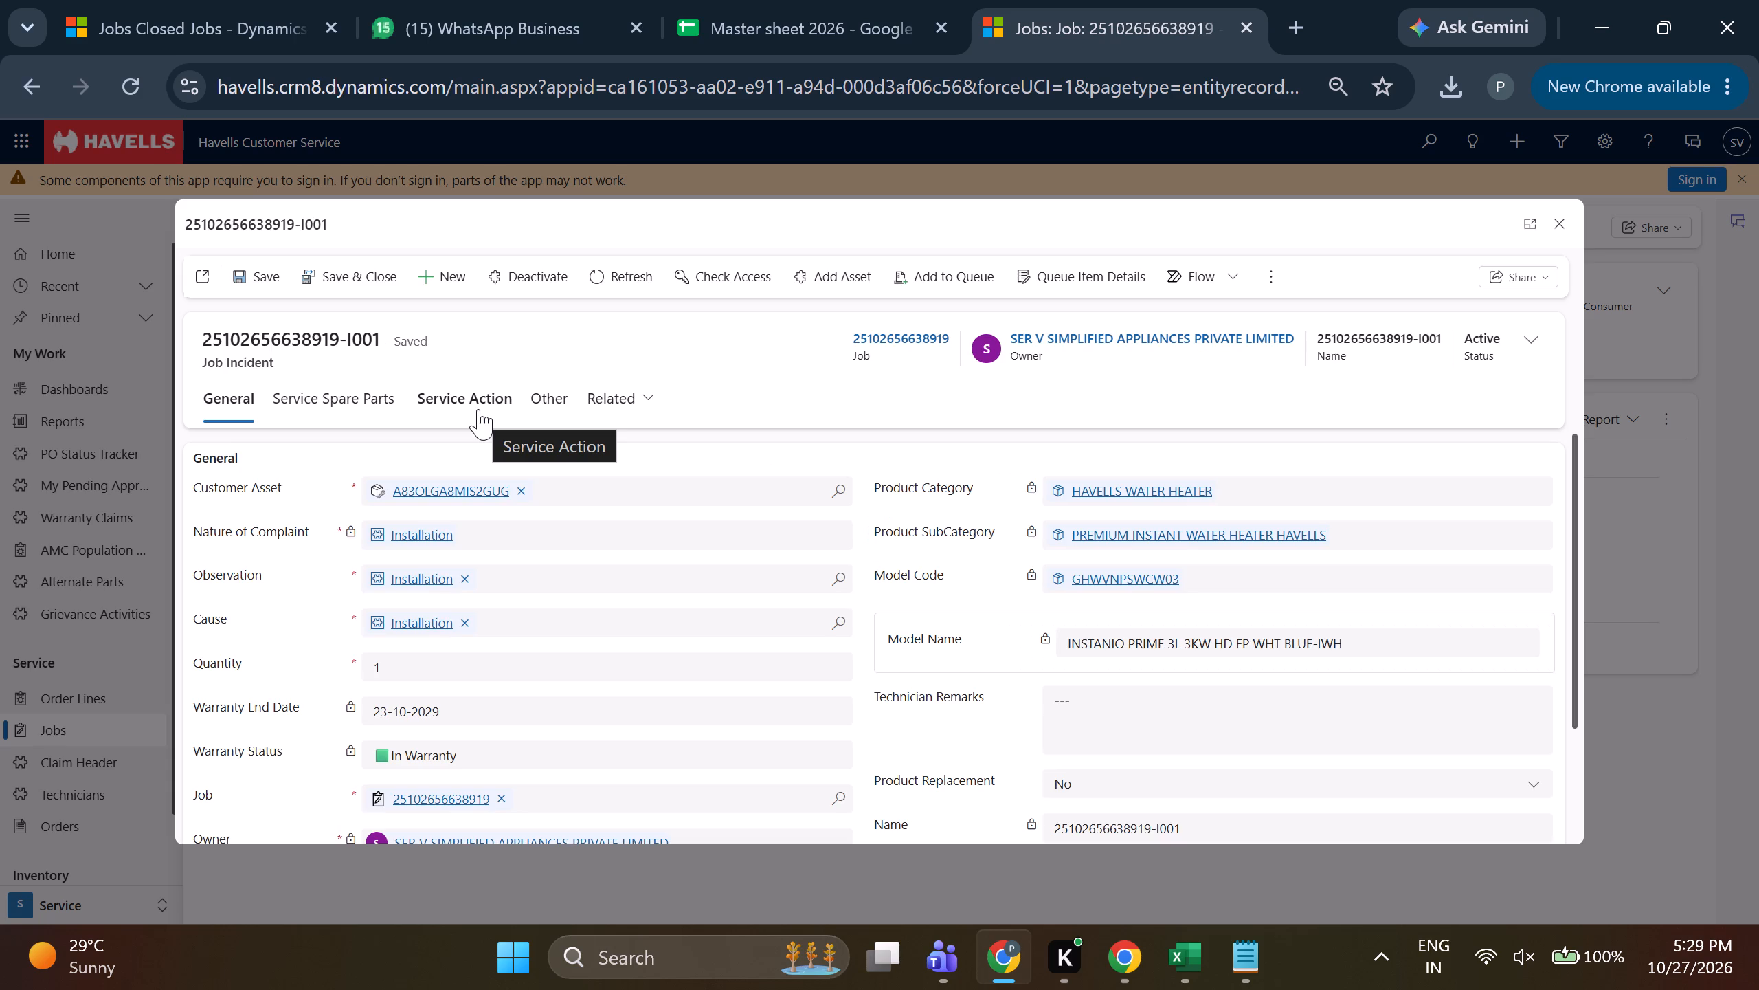
Check the saved job incident's service actions, reloading the incident and refreshing the list repeatedly.
left_click(478, 409)
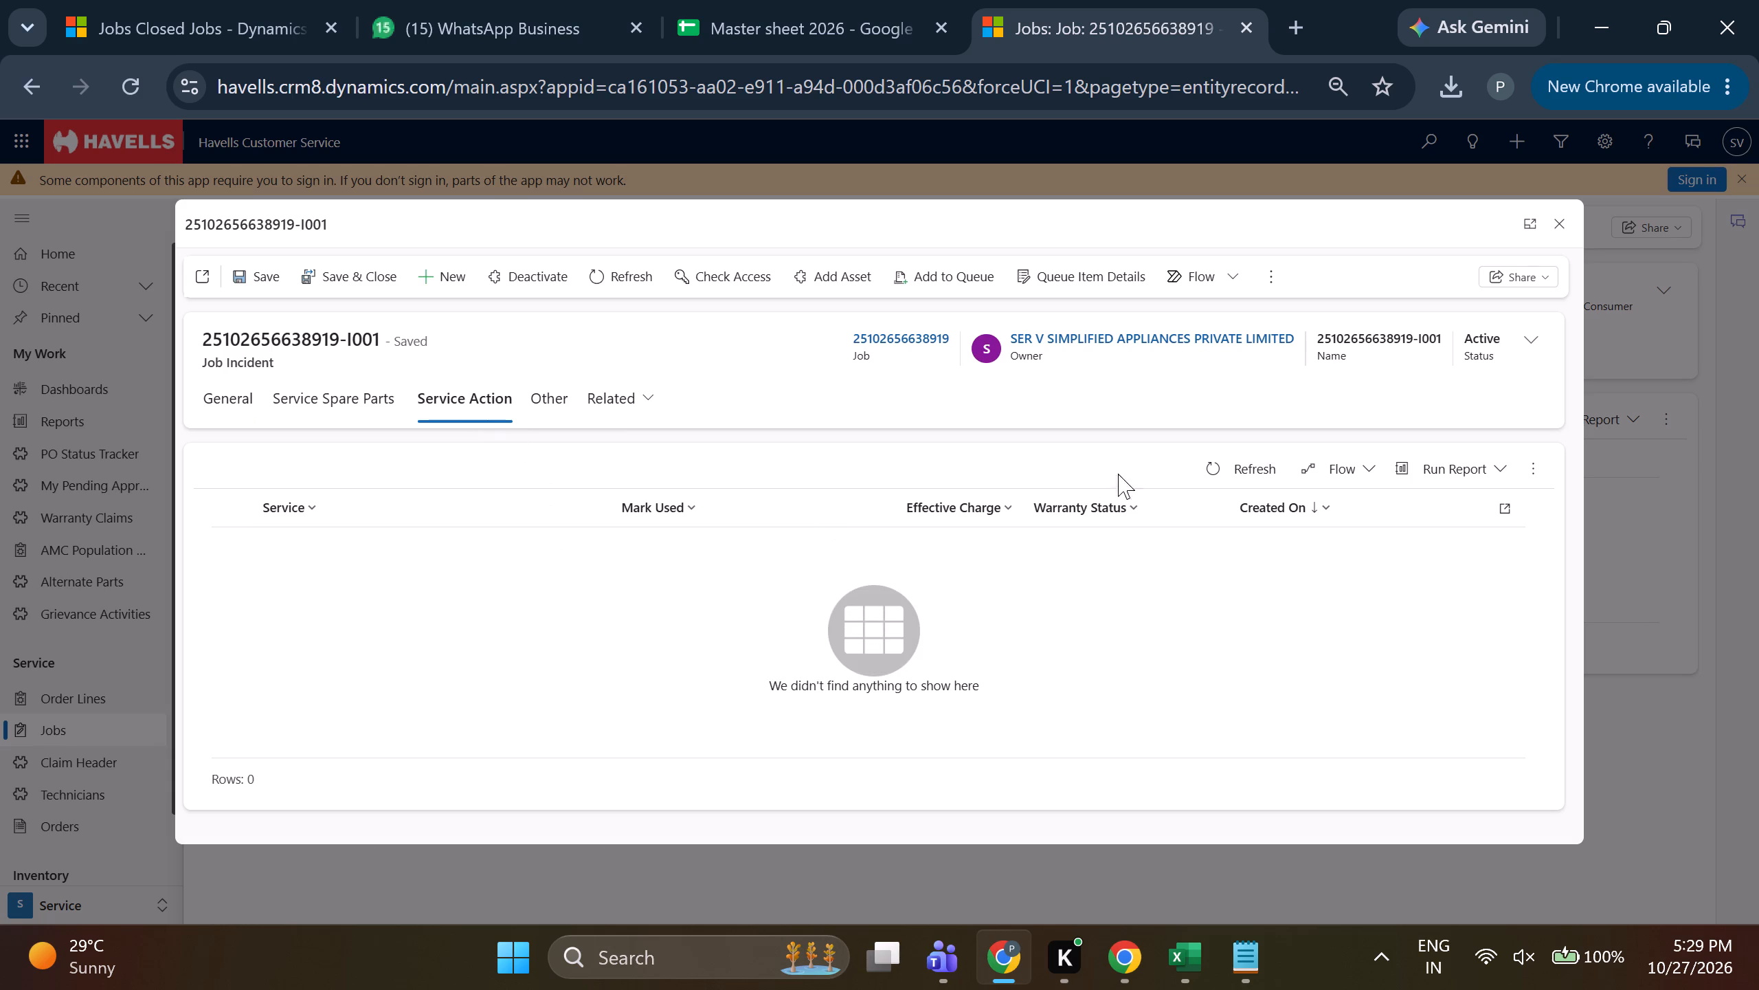
left_click(1198, 476)
triple_click(1235, 469)
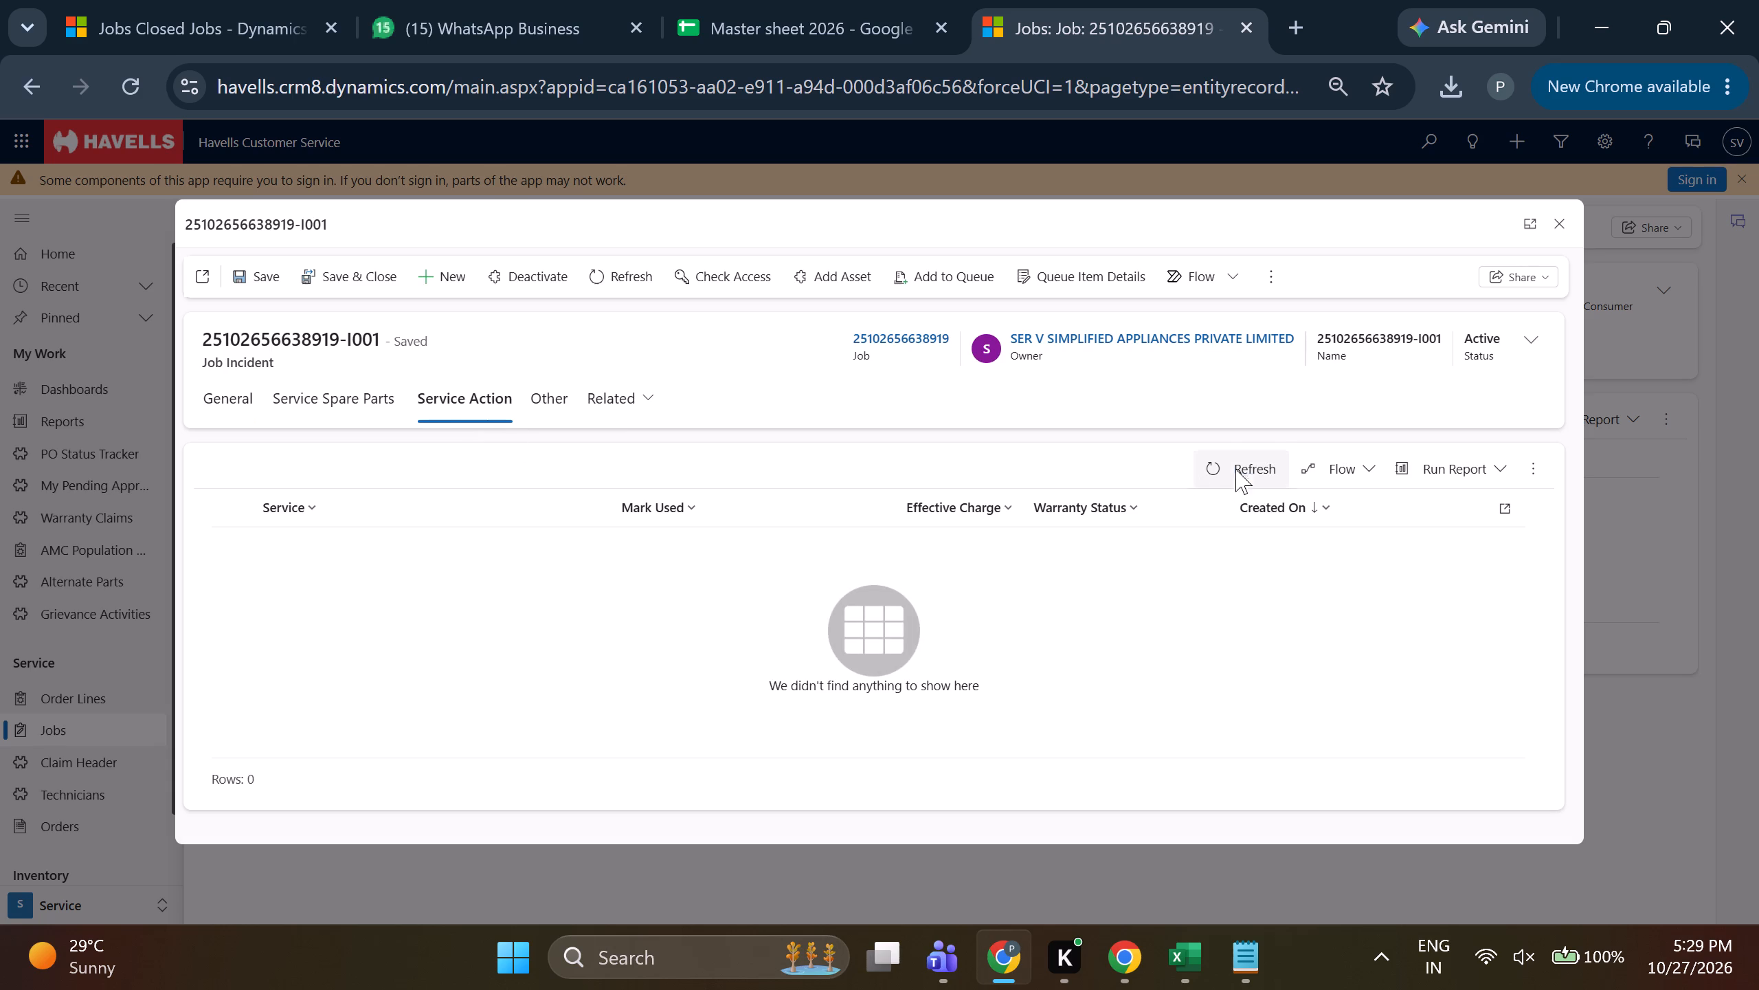
double_click(1223, 457)
double_click(1223, 457)
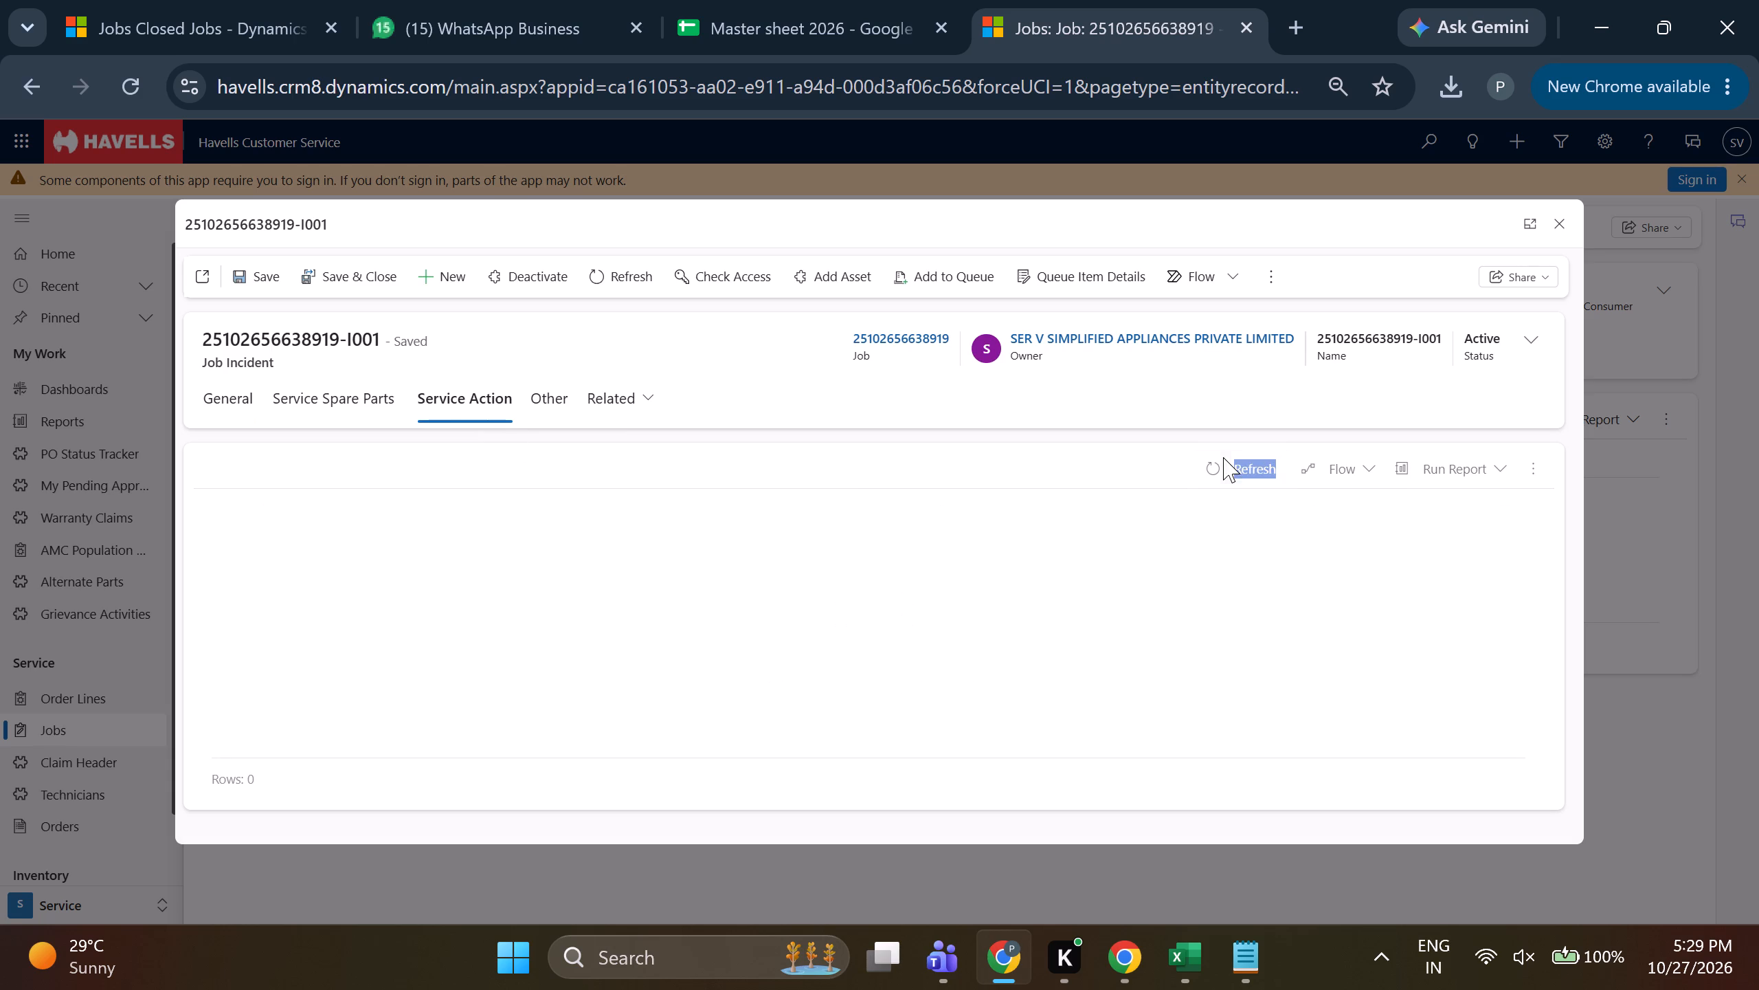
left_click(607, 276)
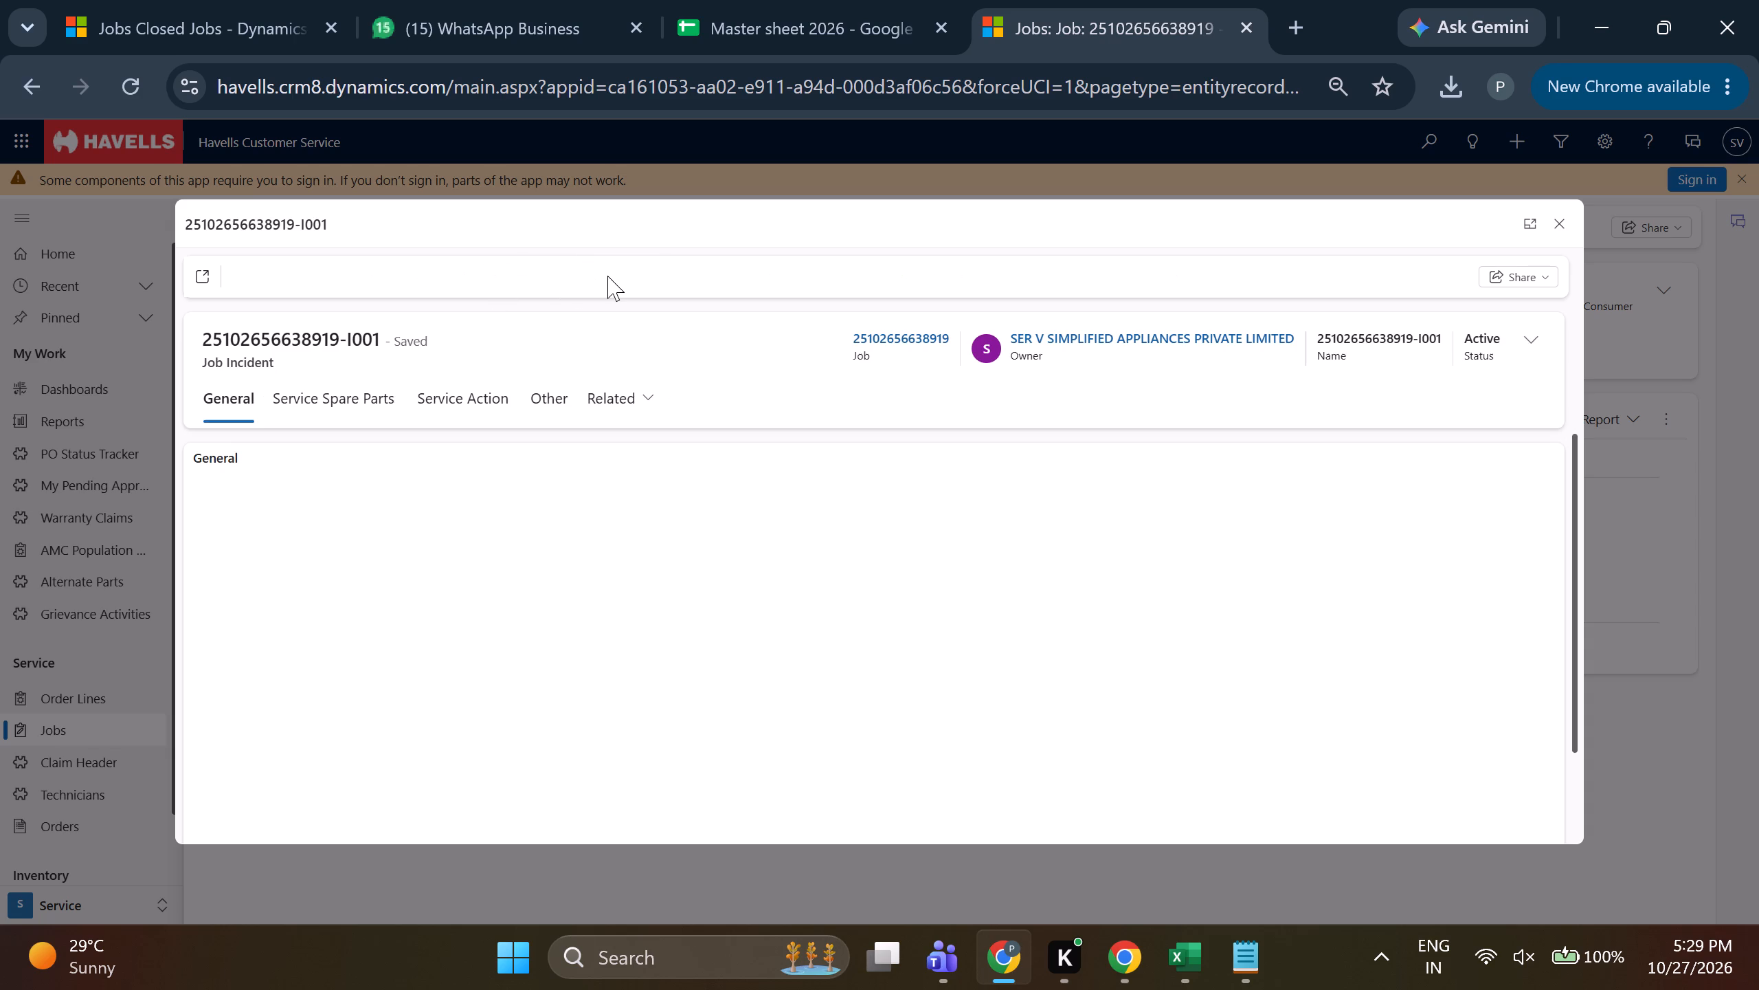
left_click(466, 435)
left_click(454, 415)
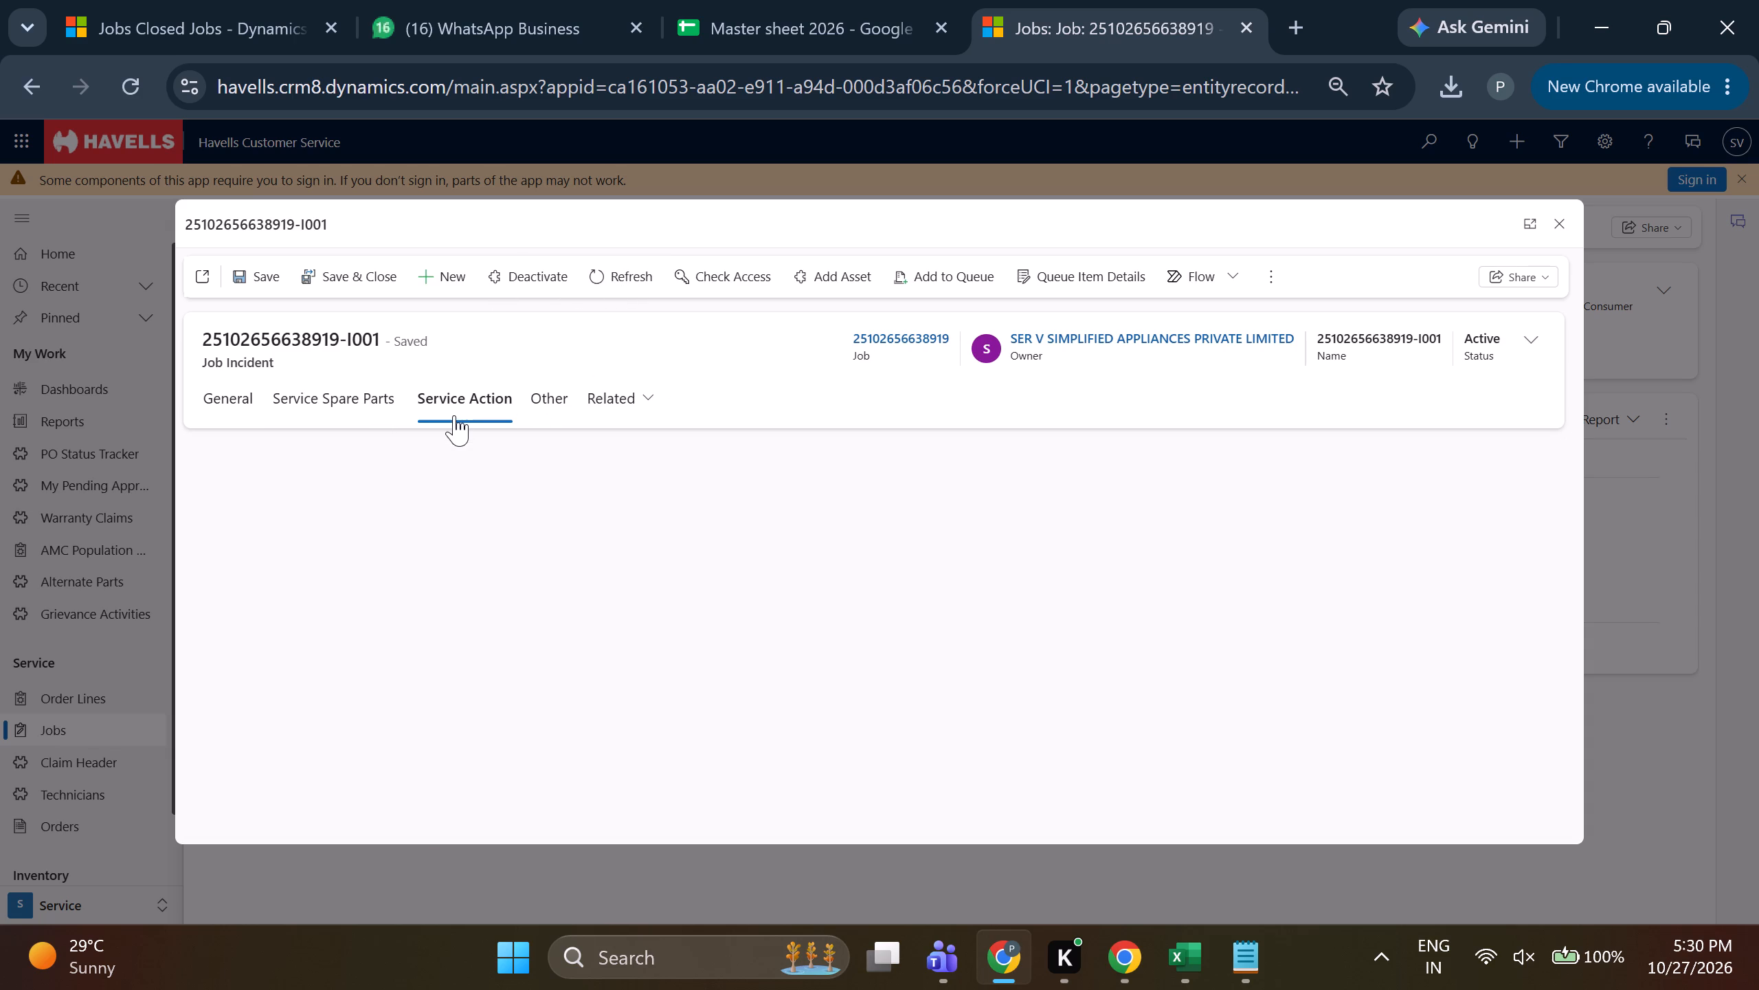
left_click(1223, 466)
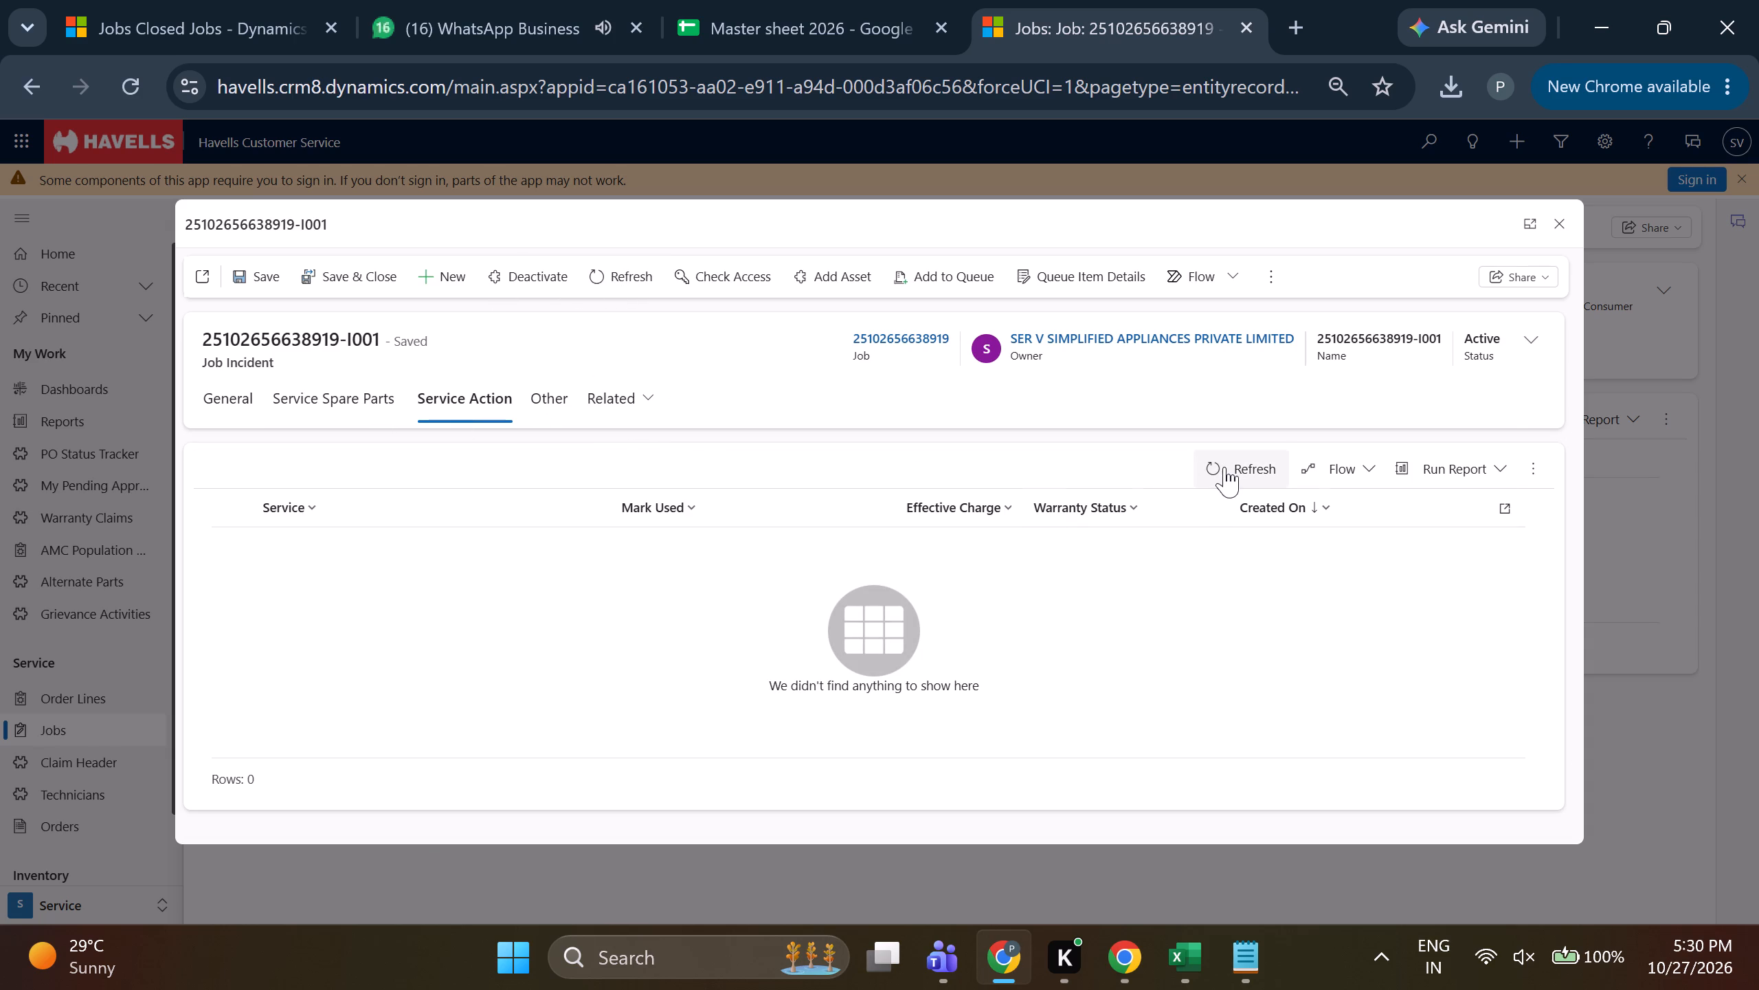
triple_click(1224, 467)
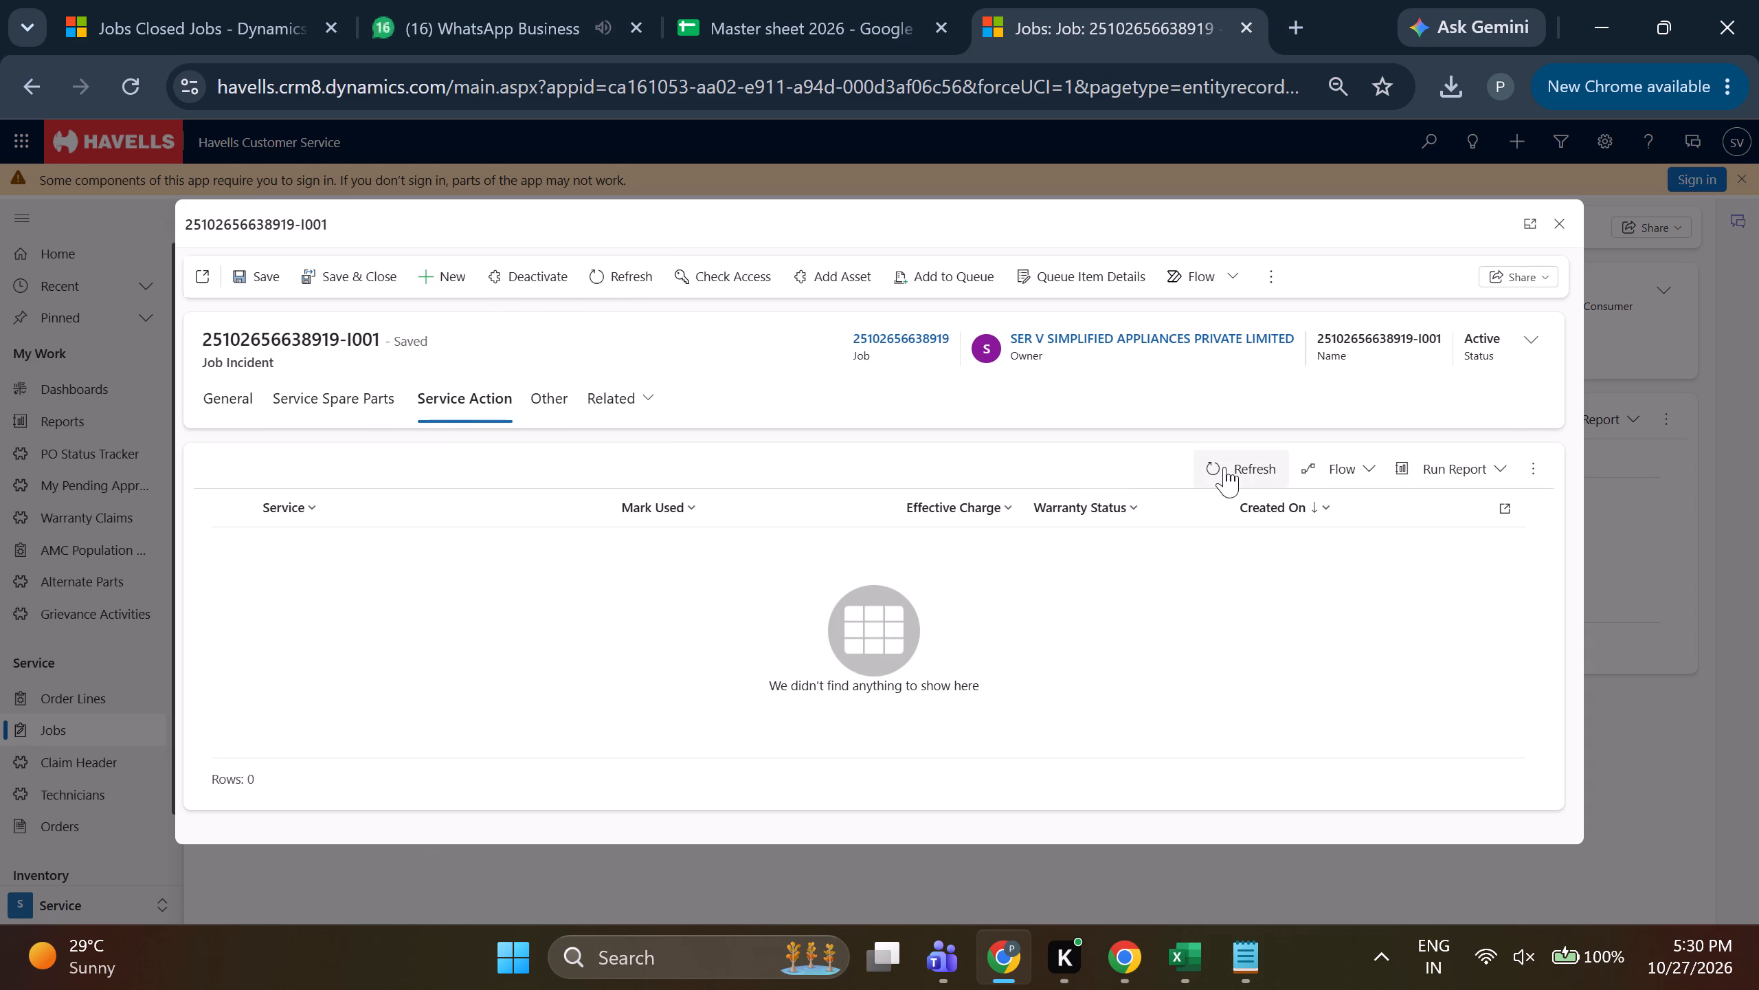
left_click(1224, 467)
double_click(1224, 467)
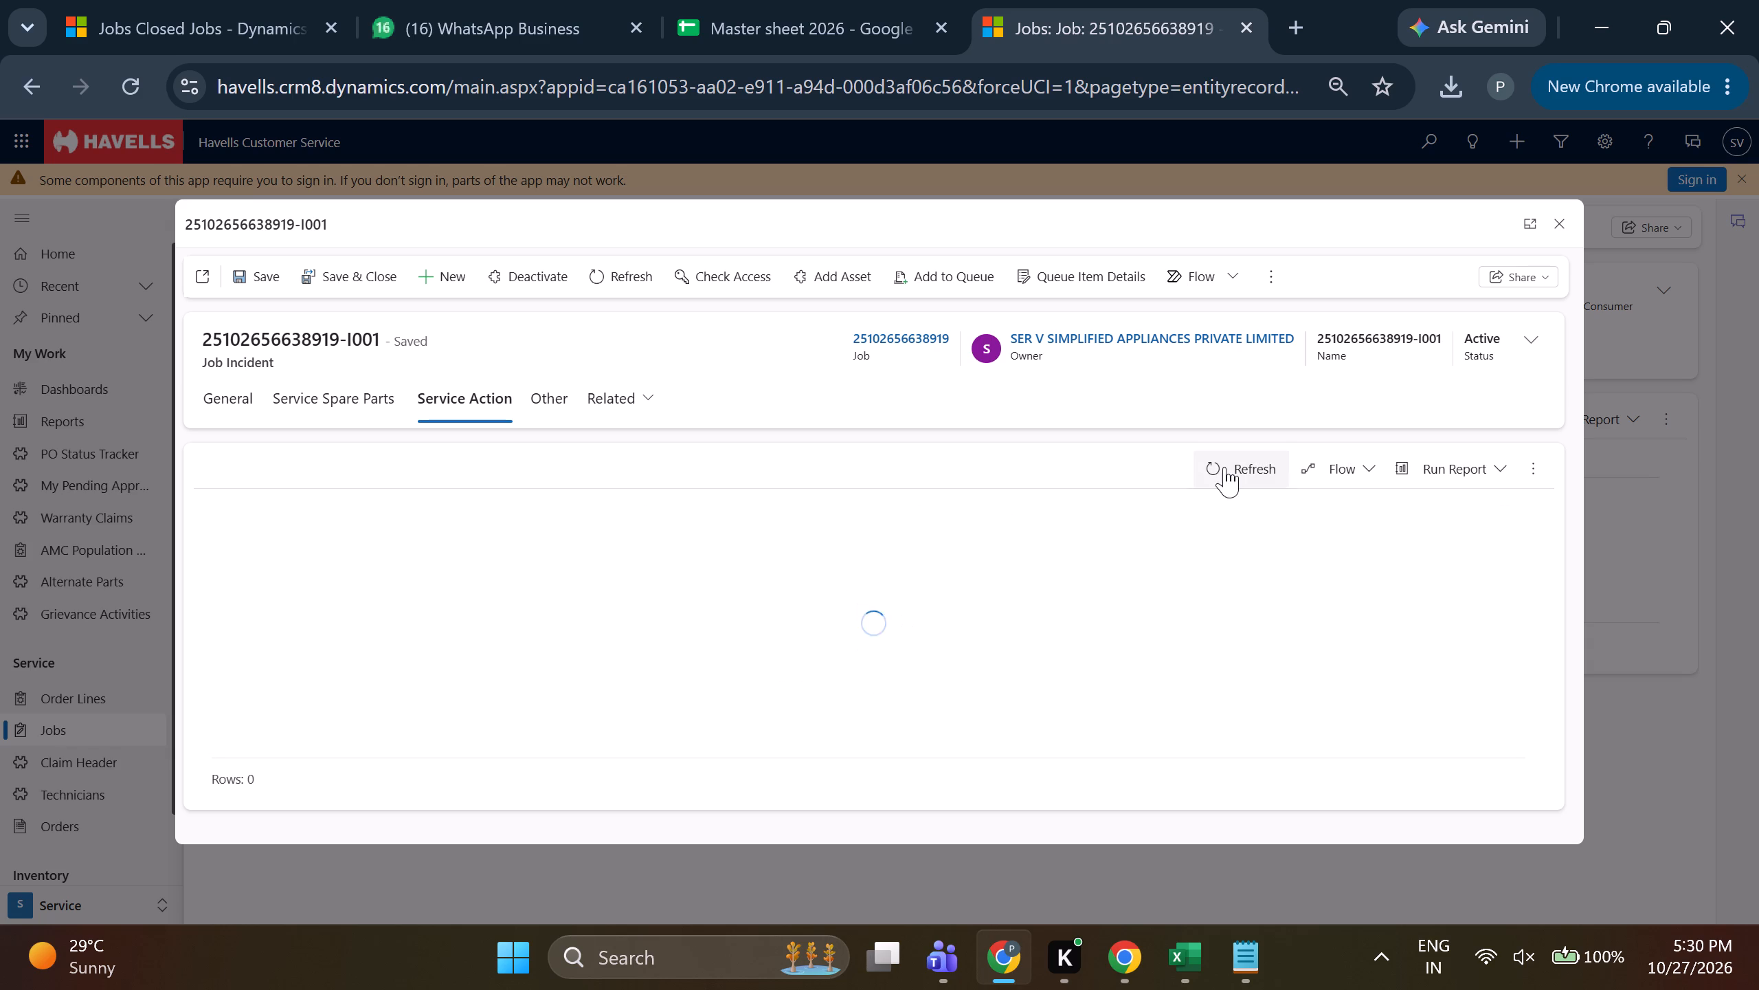
double_click(1224, 467)
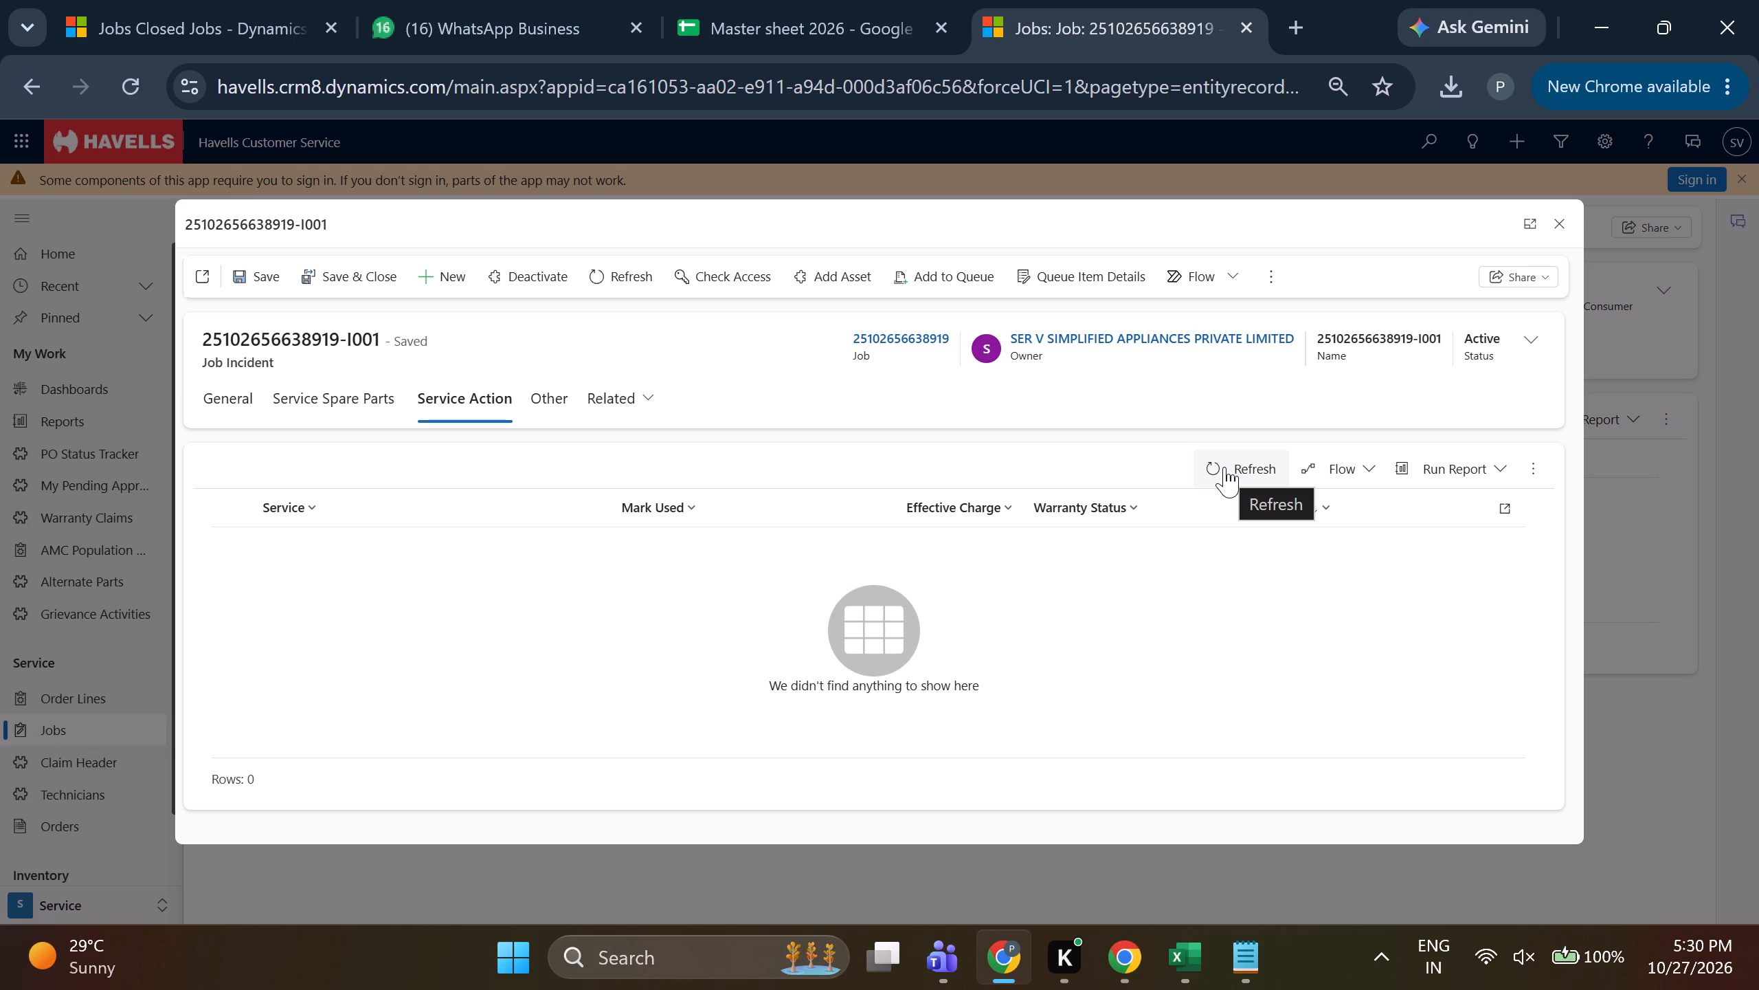
left_click(1224, 467)
left_click(1224, 467)
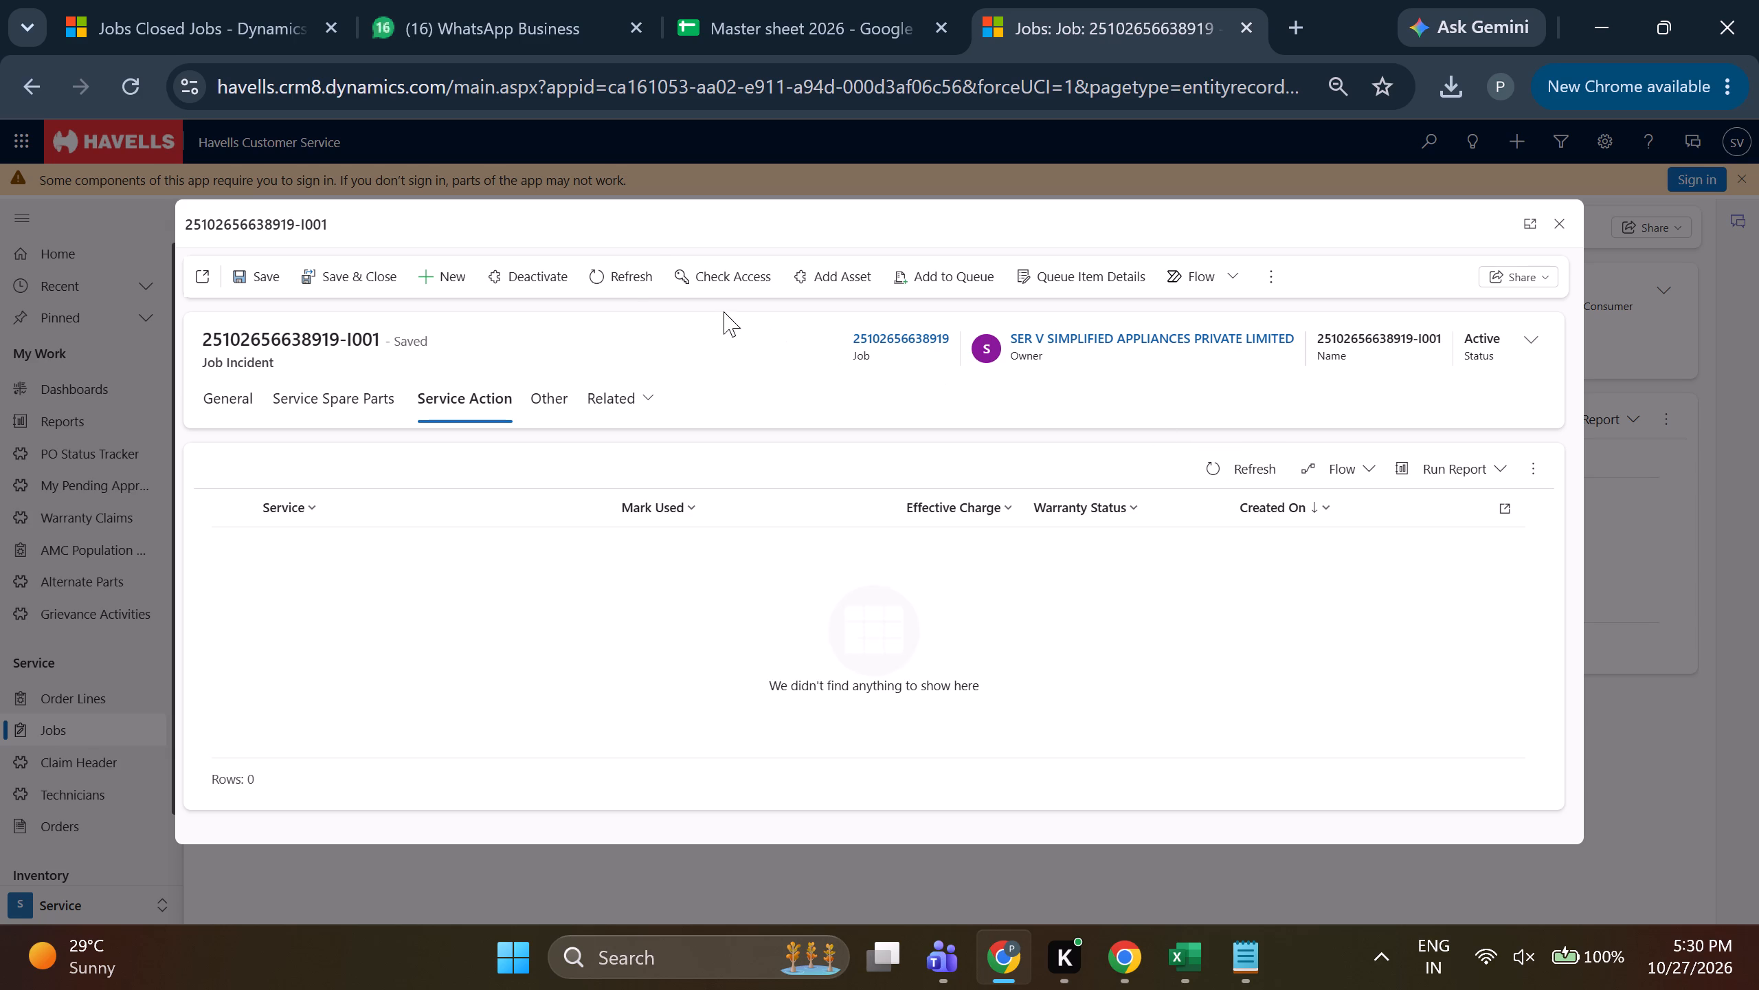
Recheck the job incident's service actions after reloading it, and close the incident to return to the job.
left_click(607, 278)
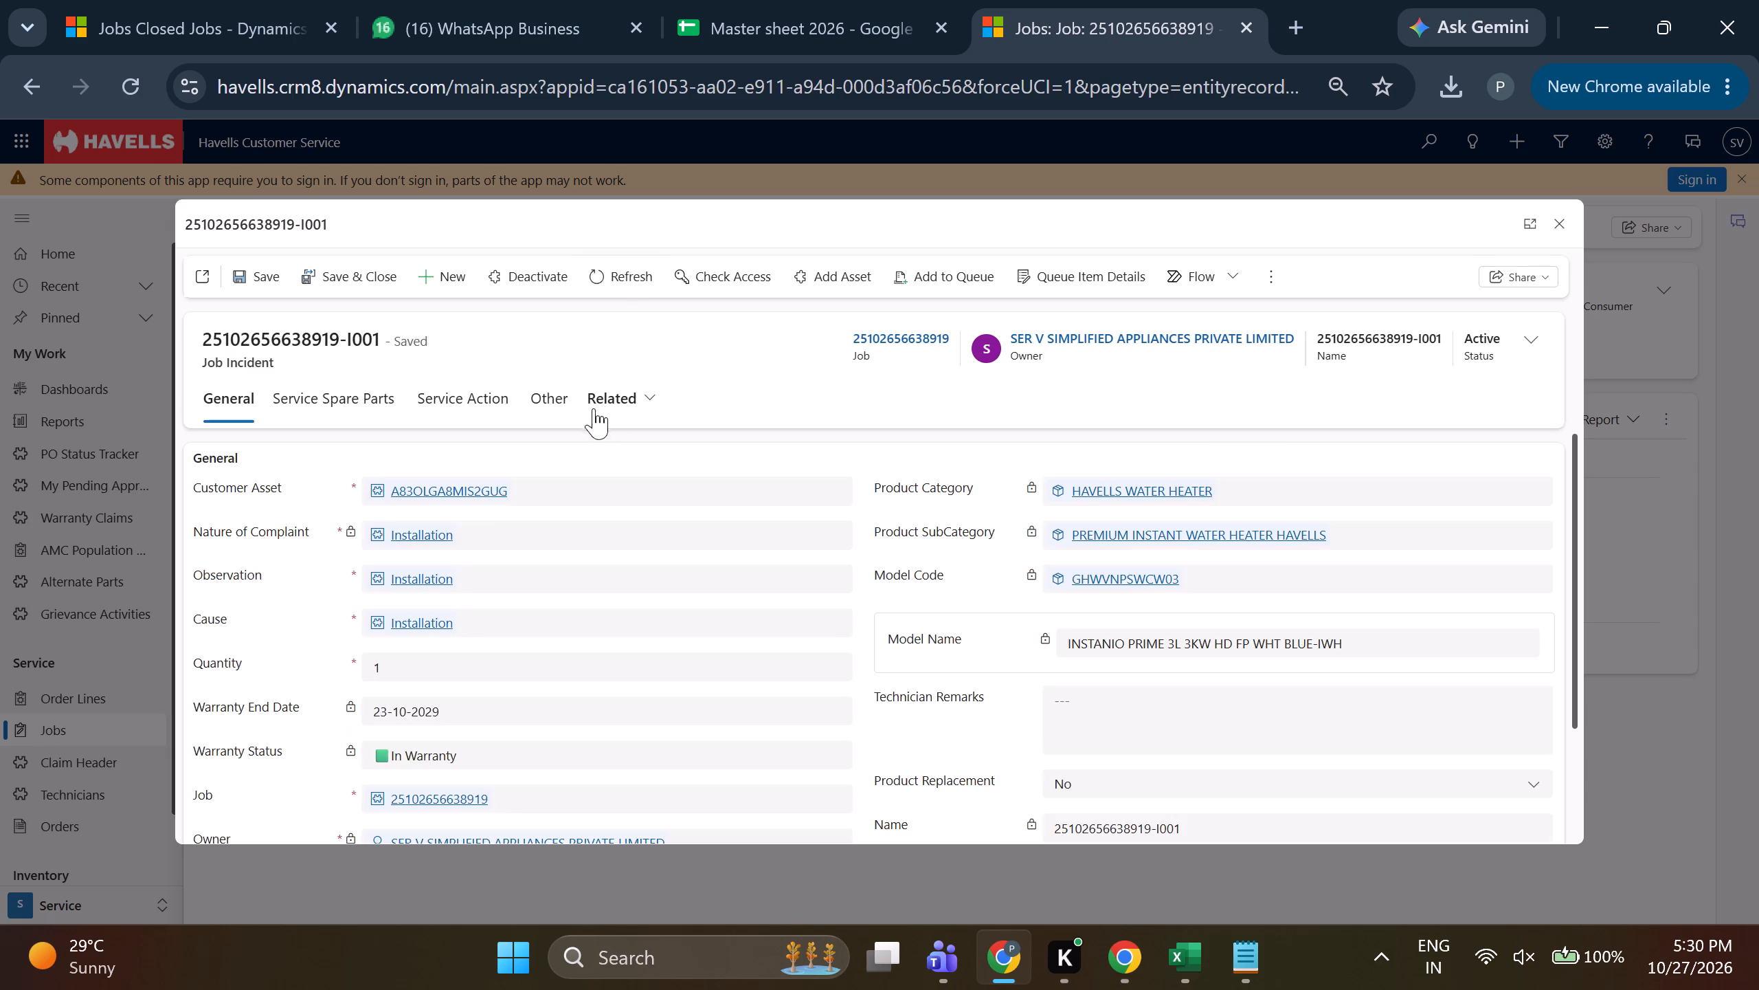
left_click(480, 411)
left_click(1218, 454)
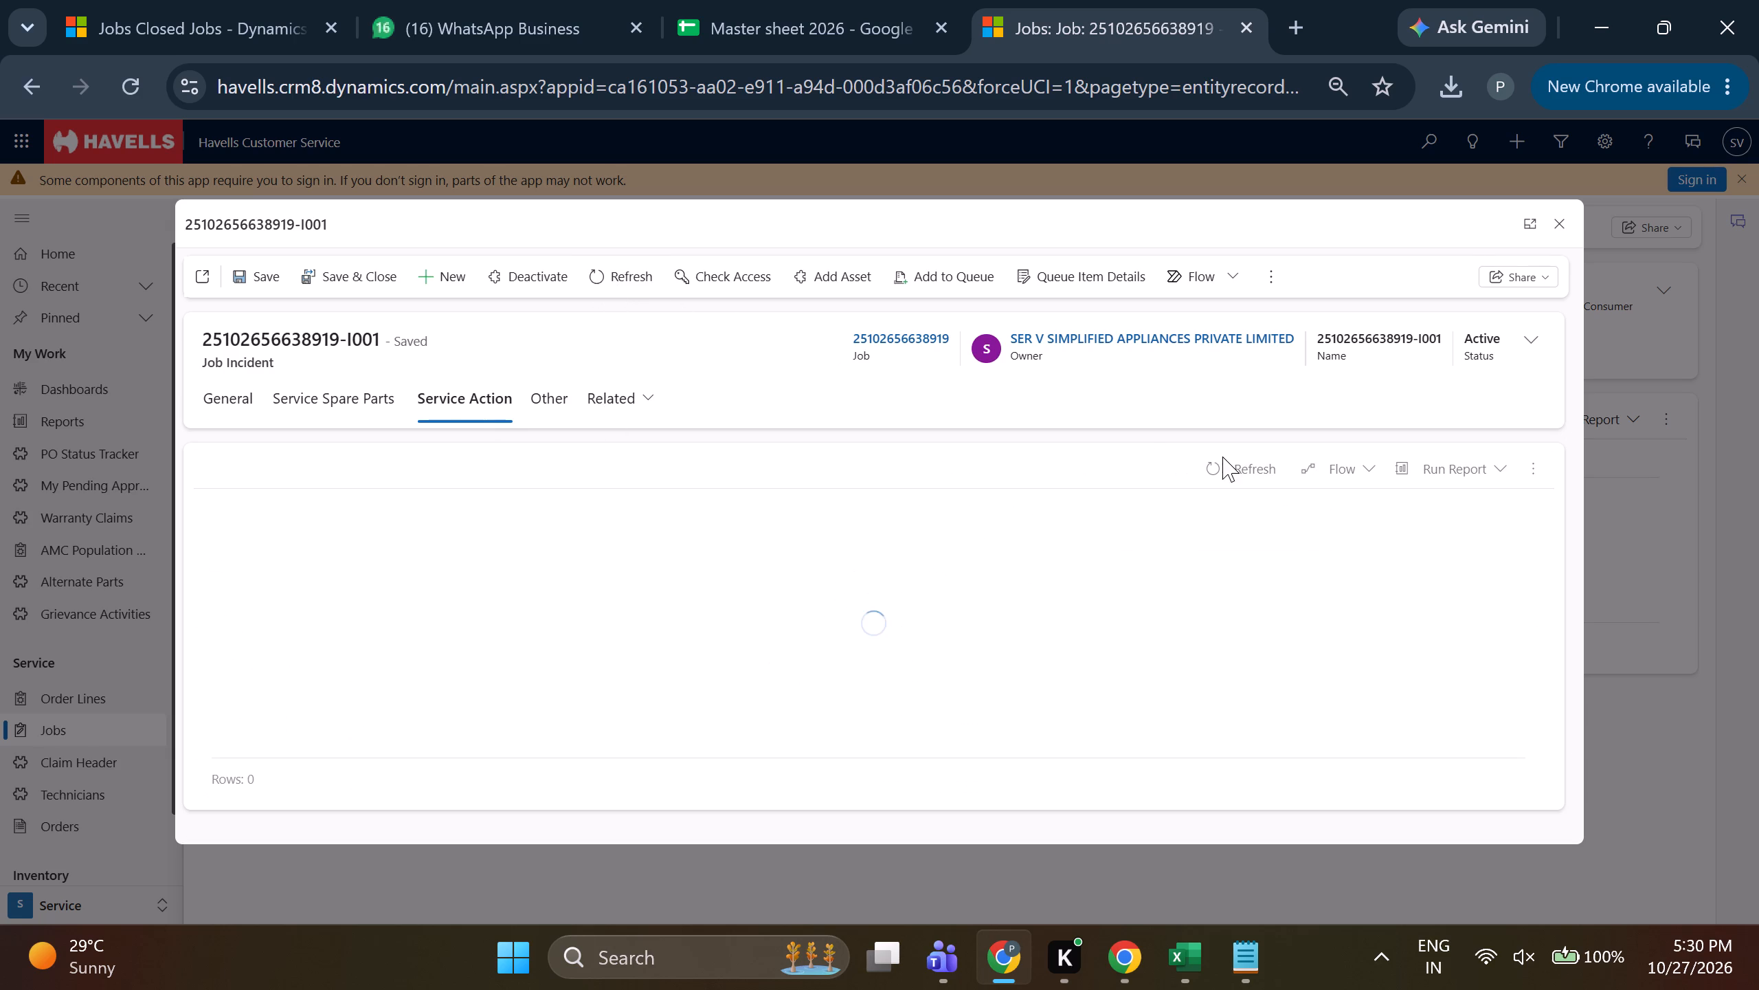
left_click(1560, 221)
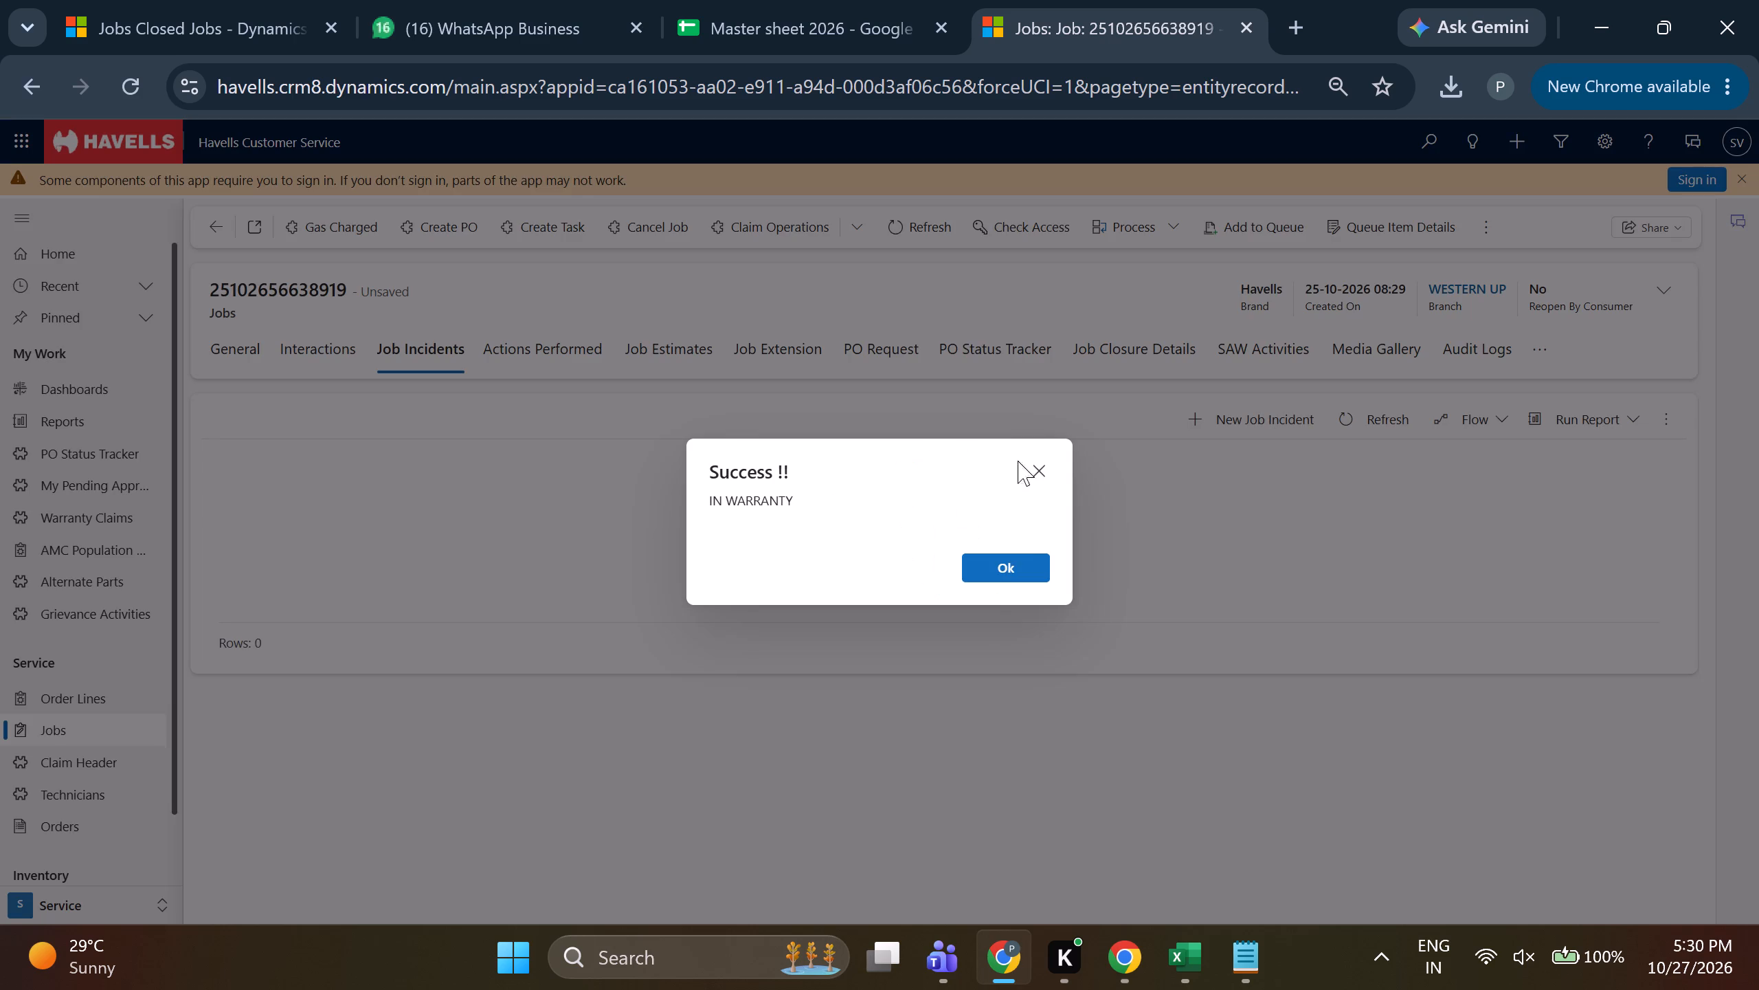
left_click(998, 581)
left_click(1000, 576)
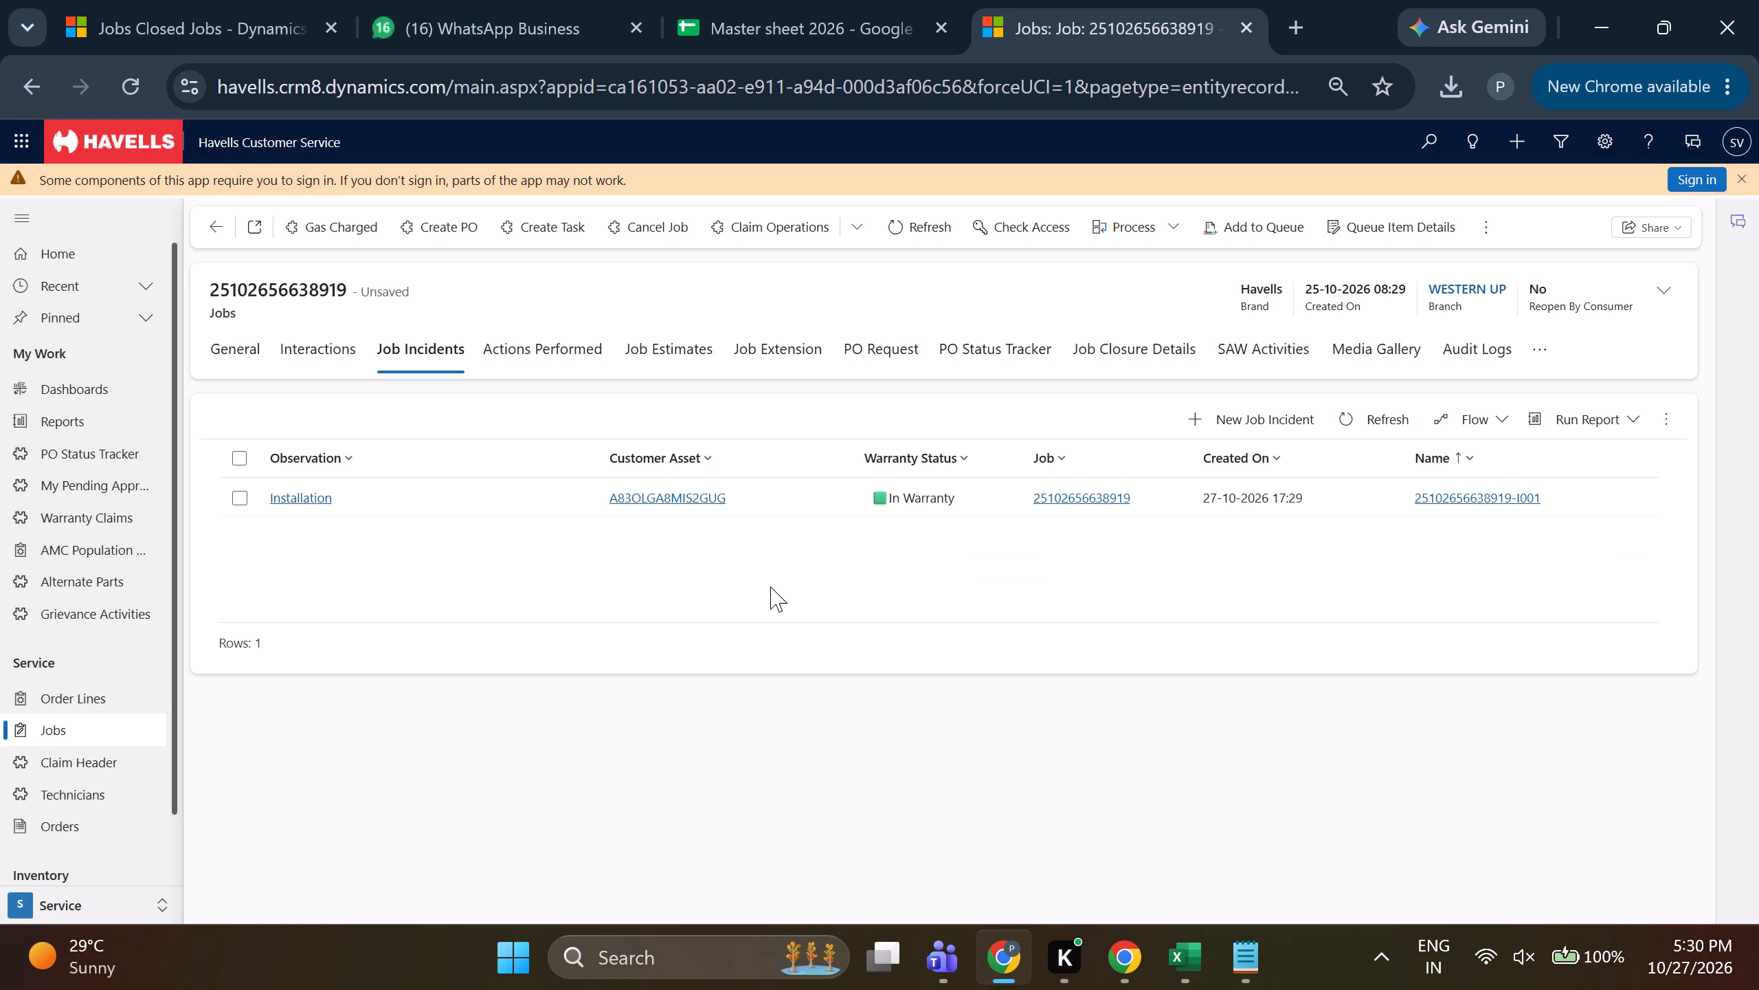
Open the incident's customer asset and add a note attaching WhatsApp Image 2026-10-25 at 4.33.26 PM.
left_click(671, 498)
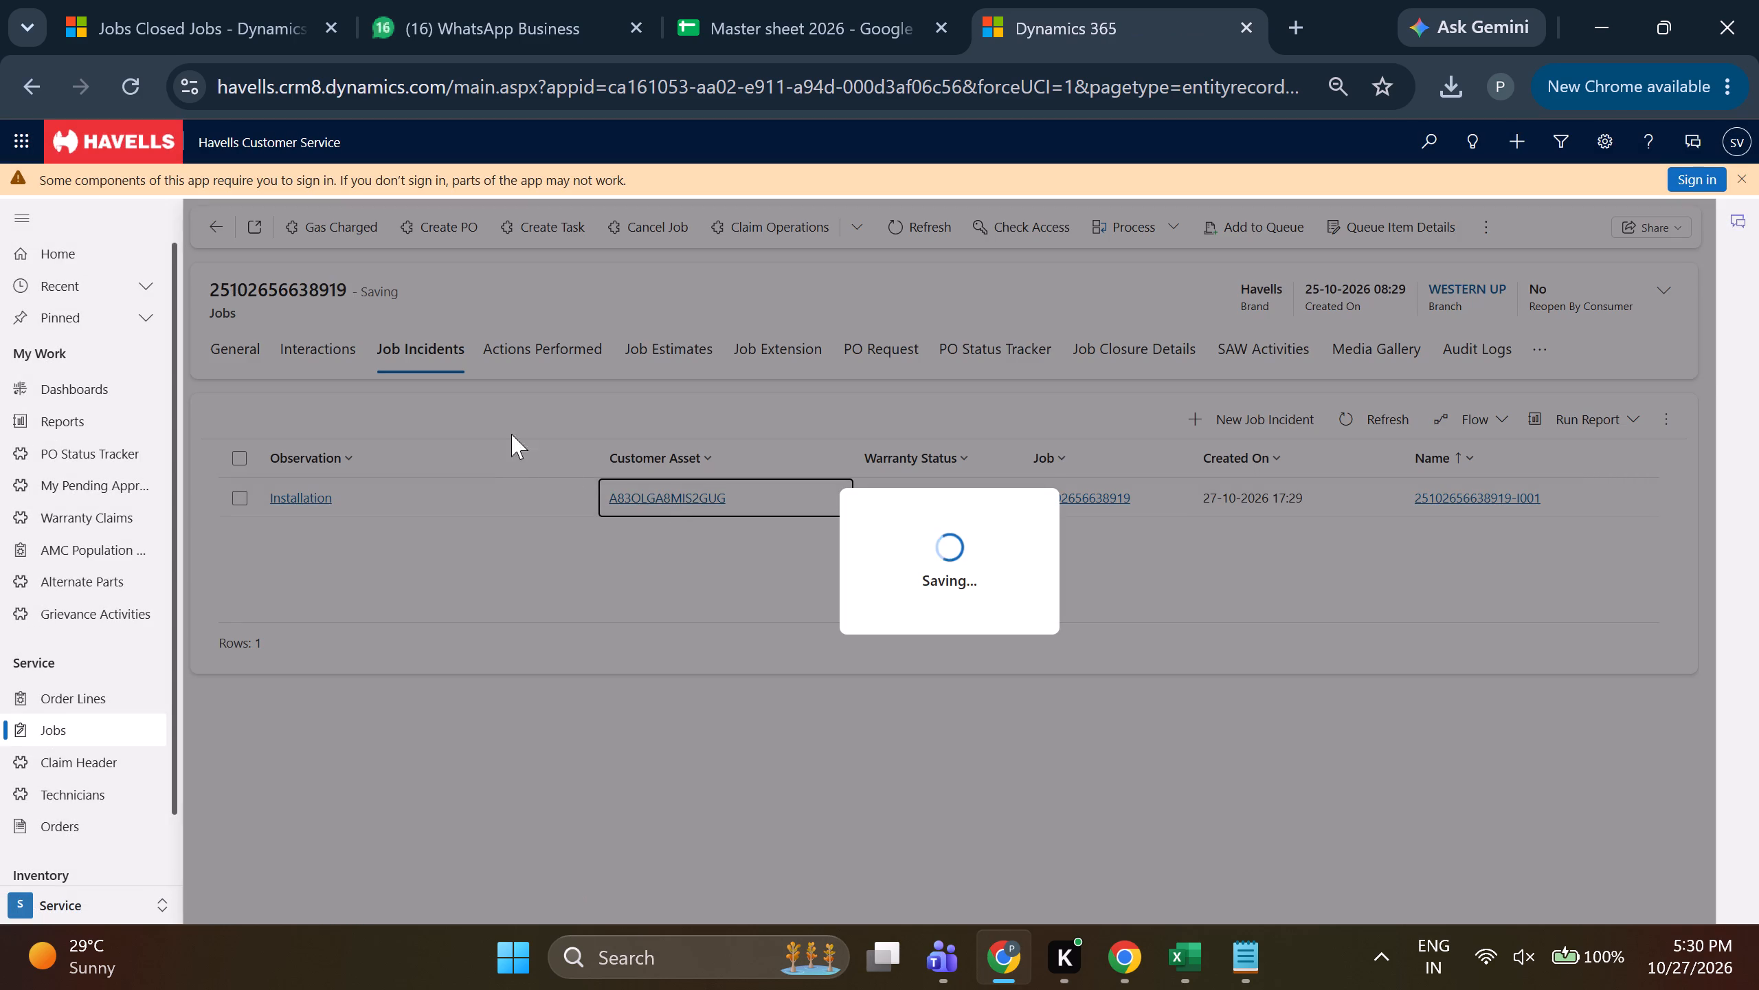
left_click(333, 361)
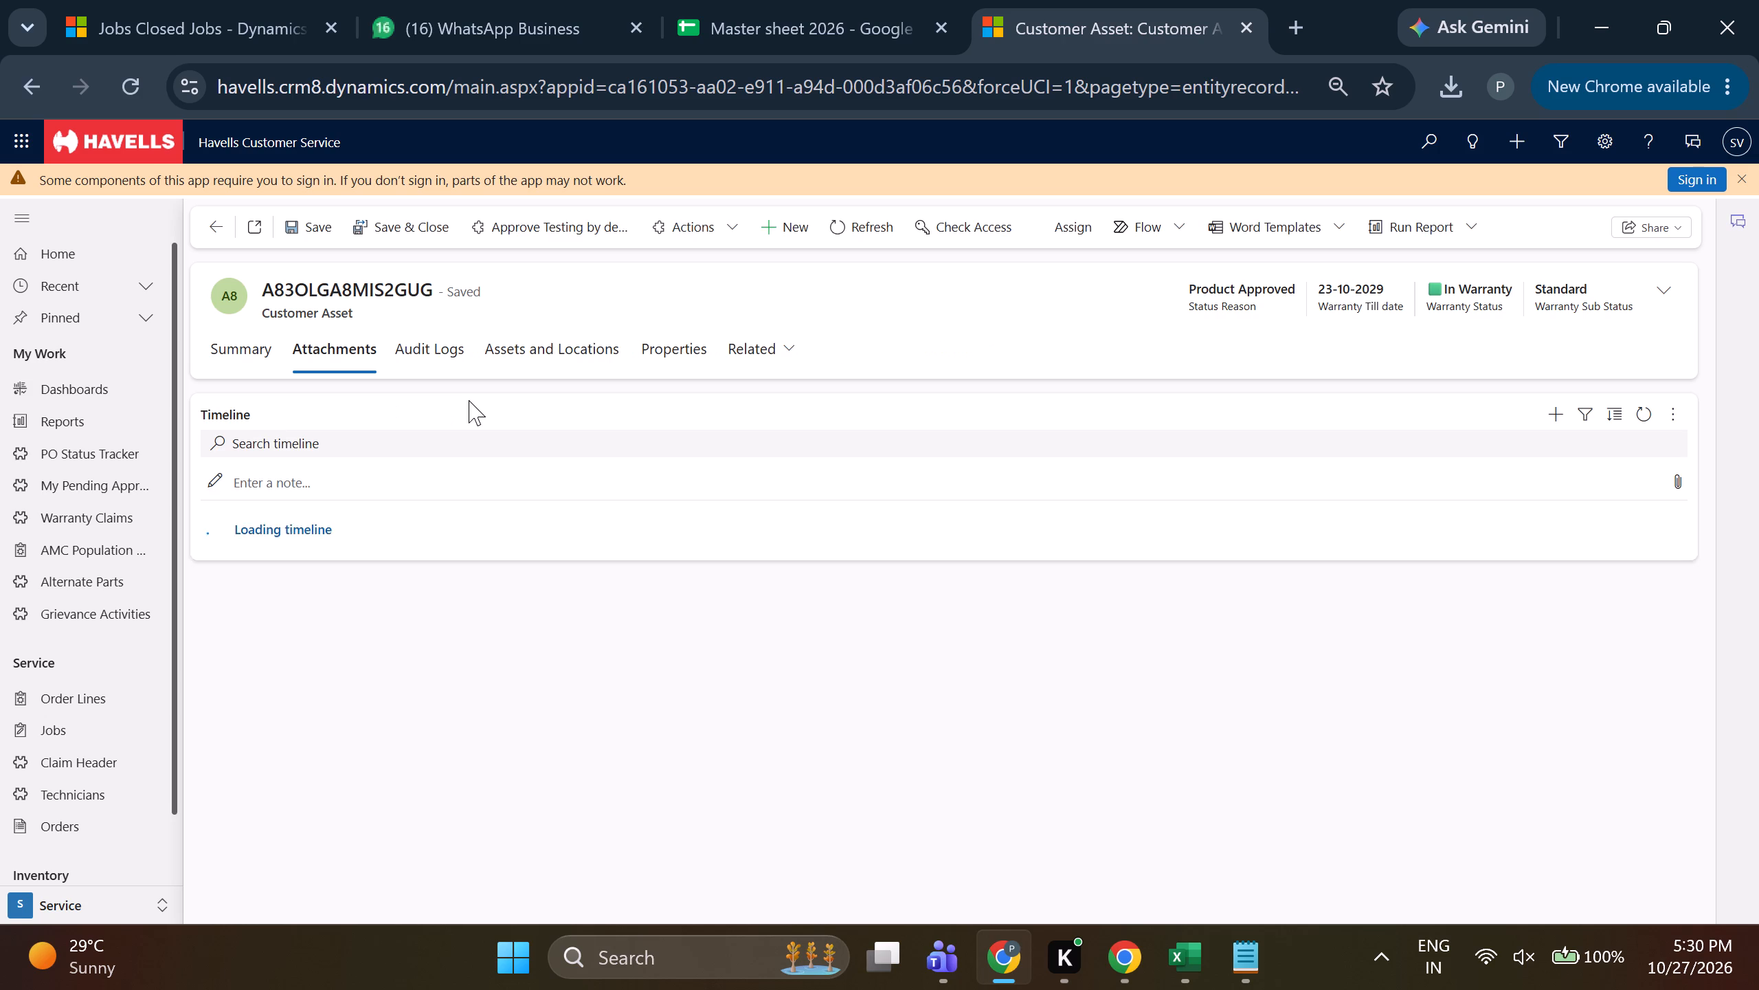
left_click(1681, 479)
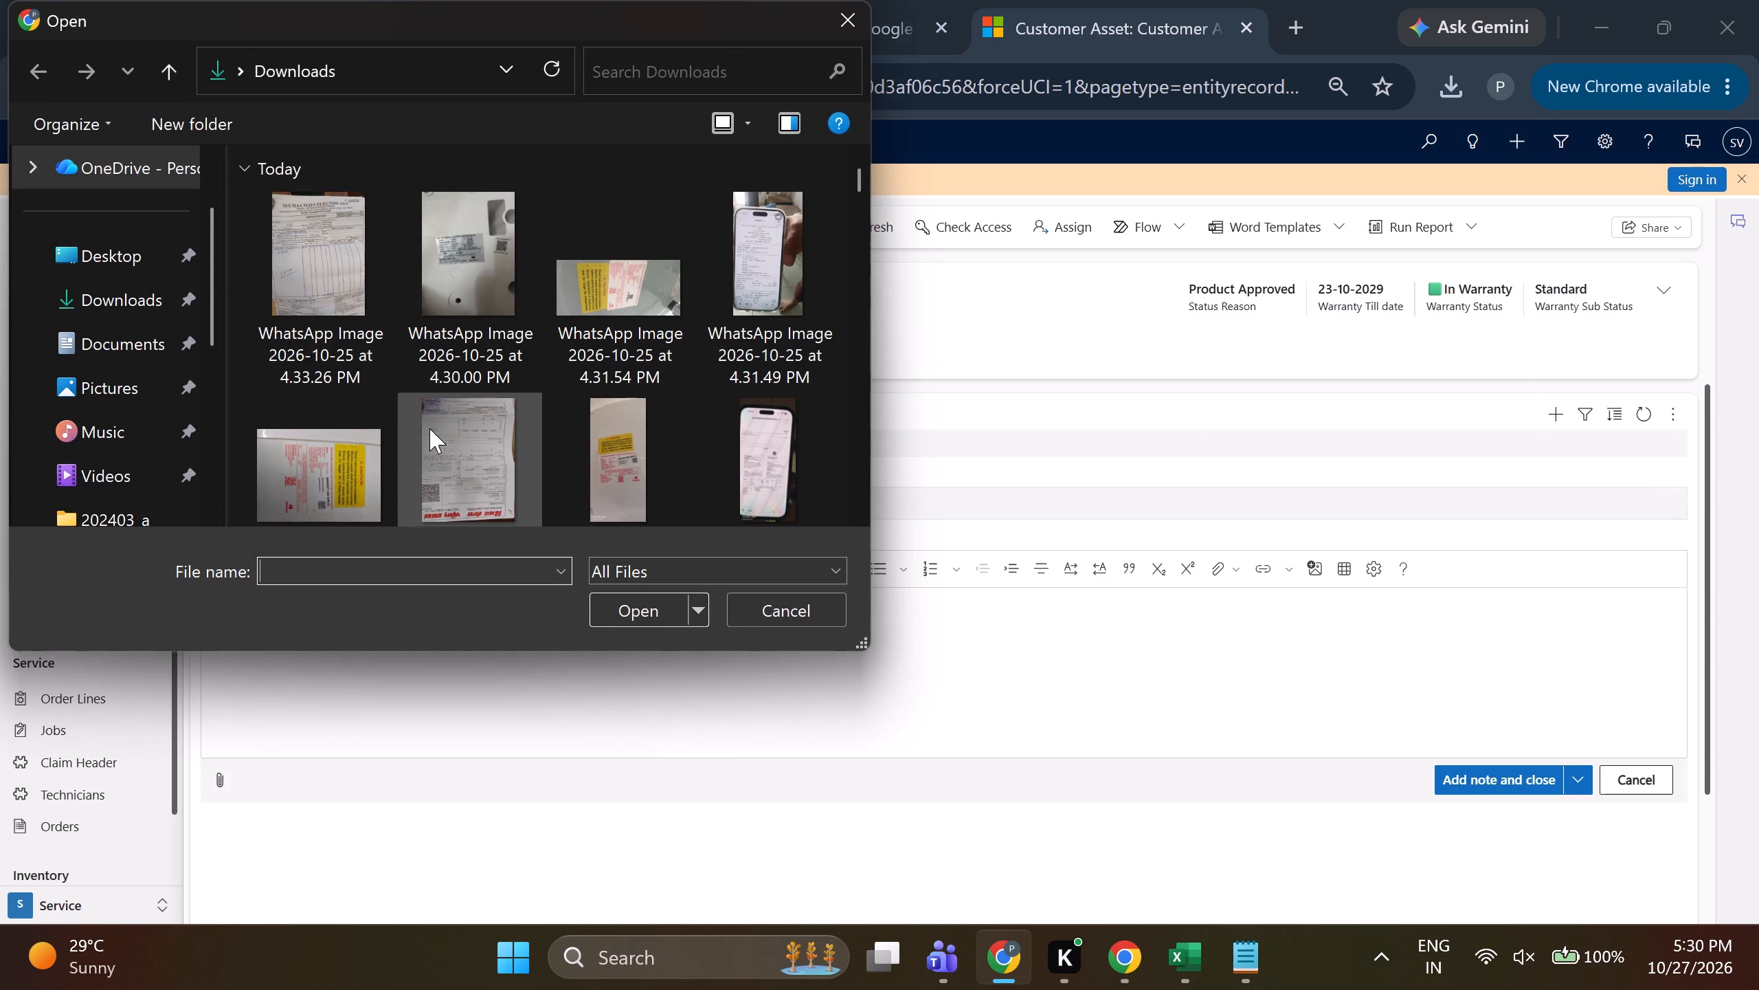
left_click(309, 273)
left_click(314, 273)
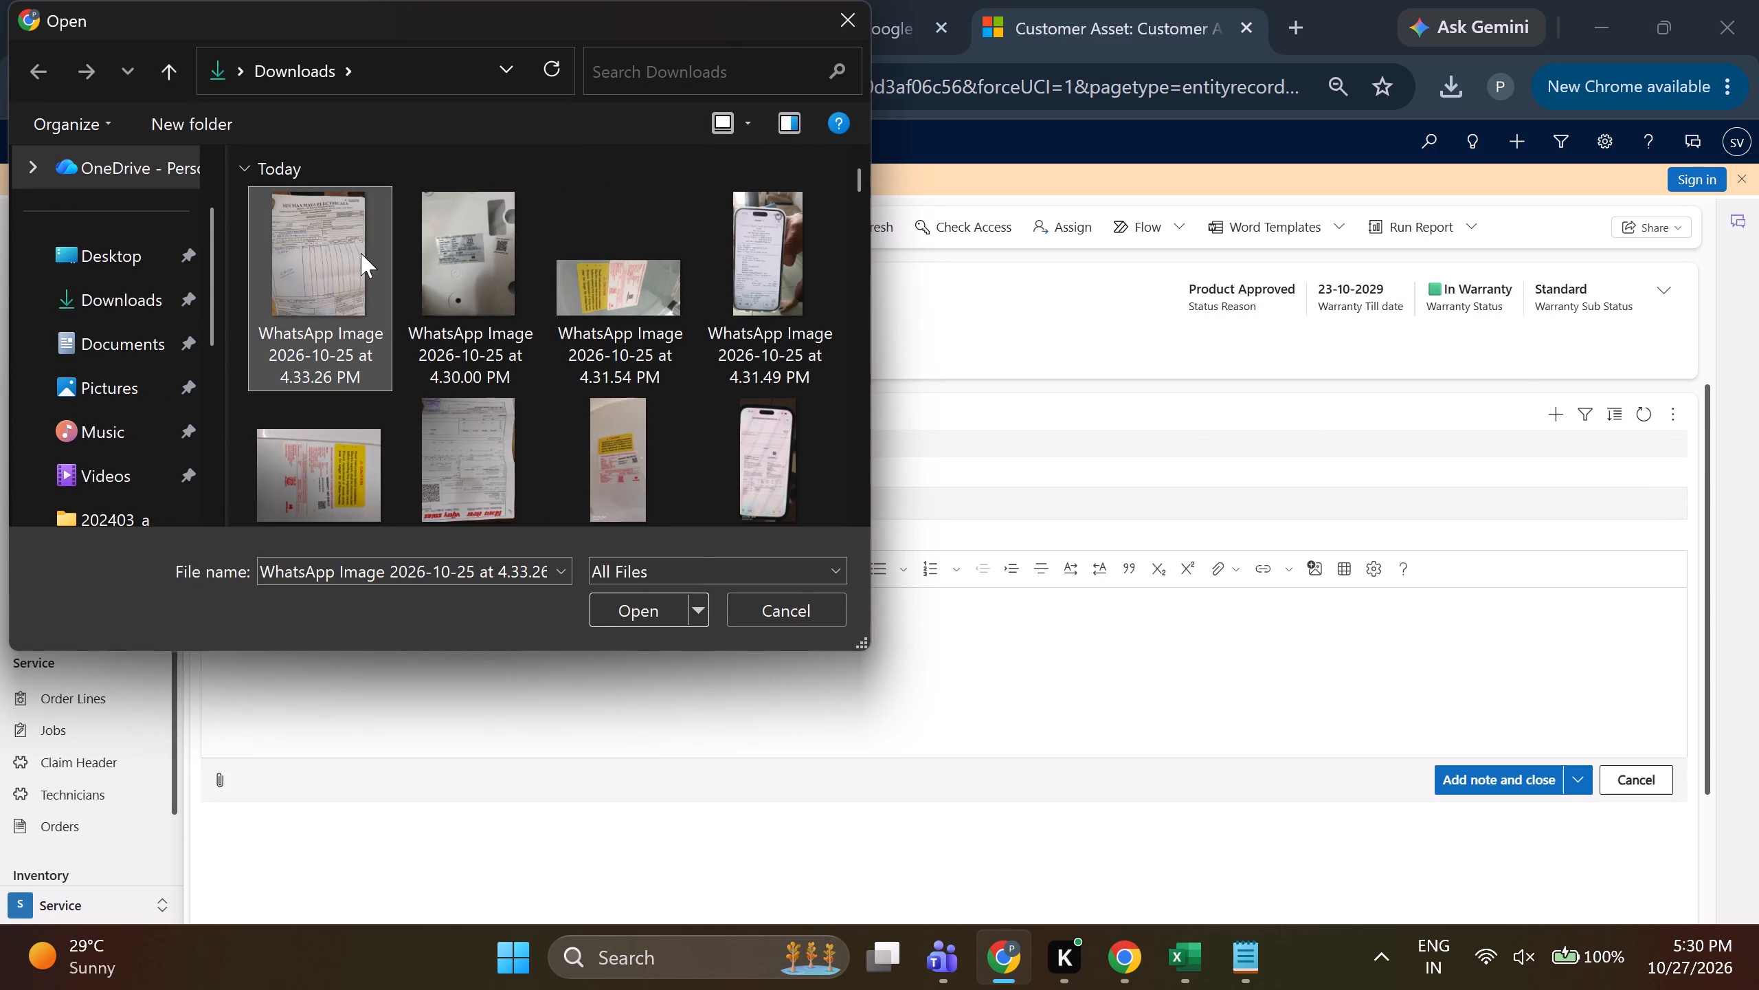
double_click(328, 253)
left_click(1450, 800)
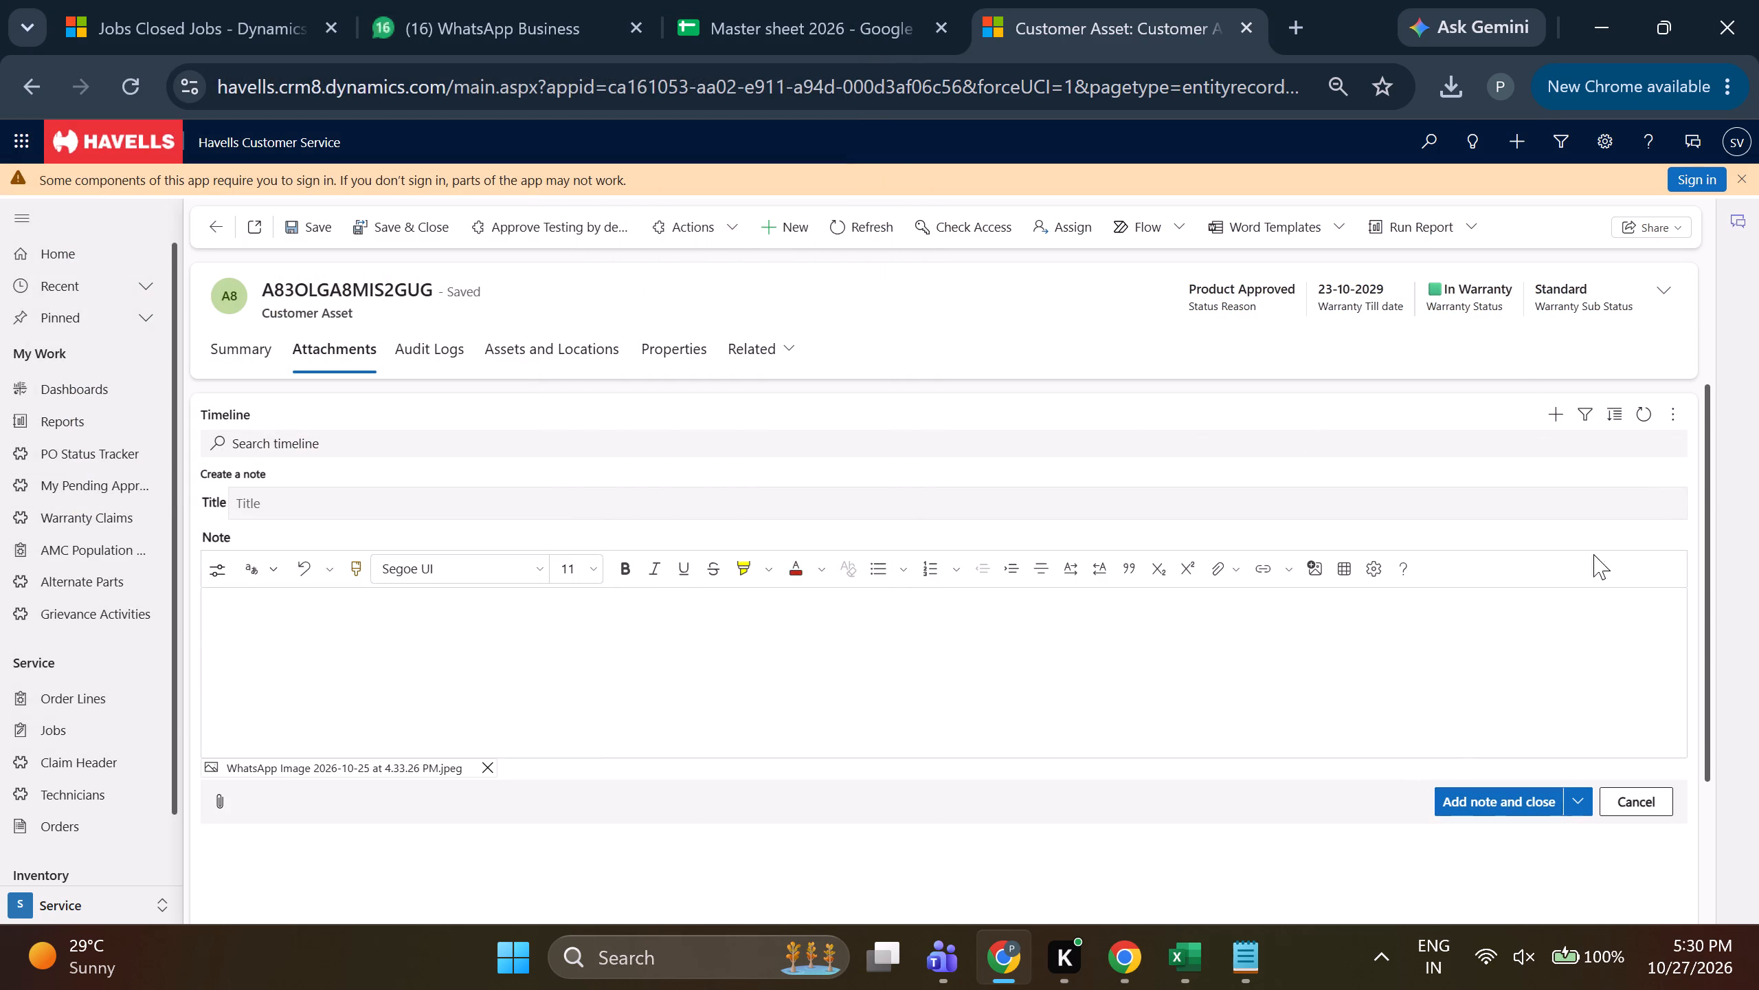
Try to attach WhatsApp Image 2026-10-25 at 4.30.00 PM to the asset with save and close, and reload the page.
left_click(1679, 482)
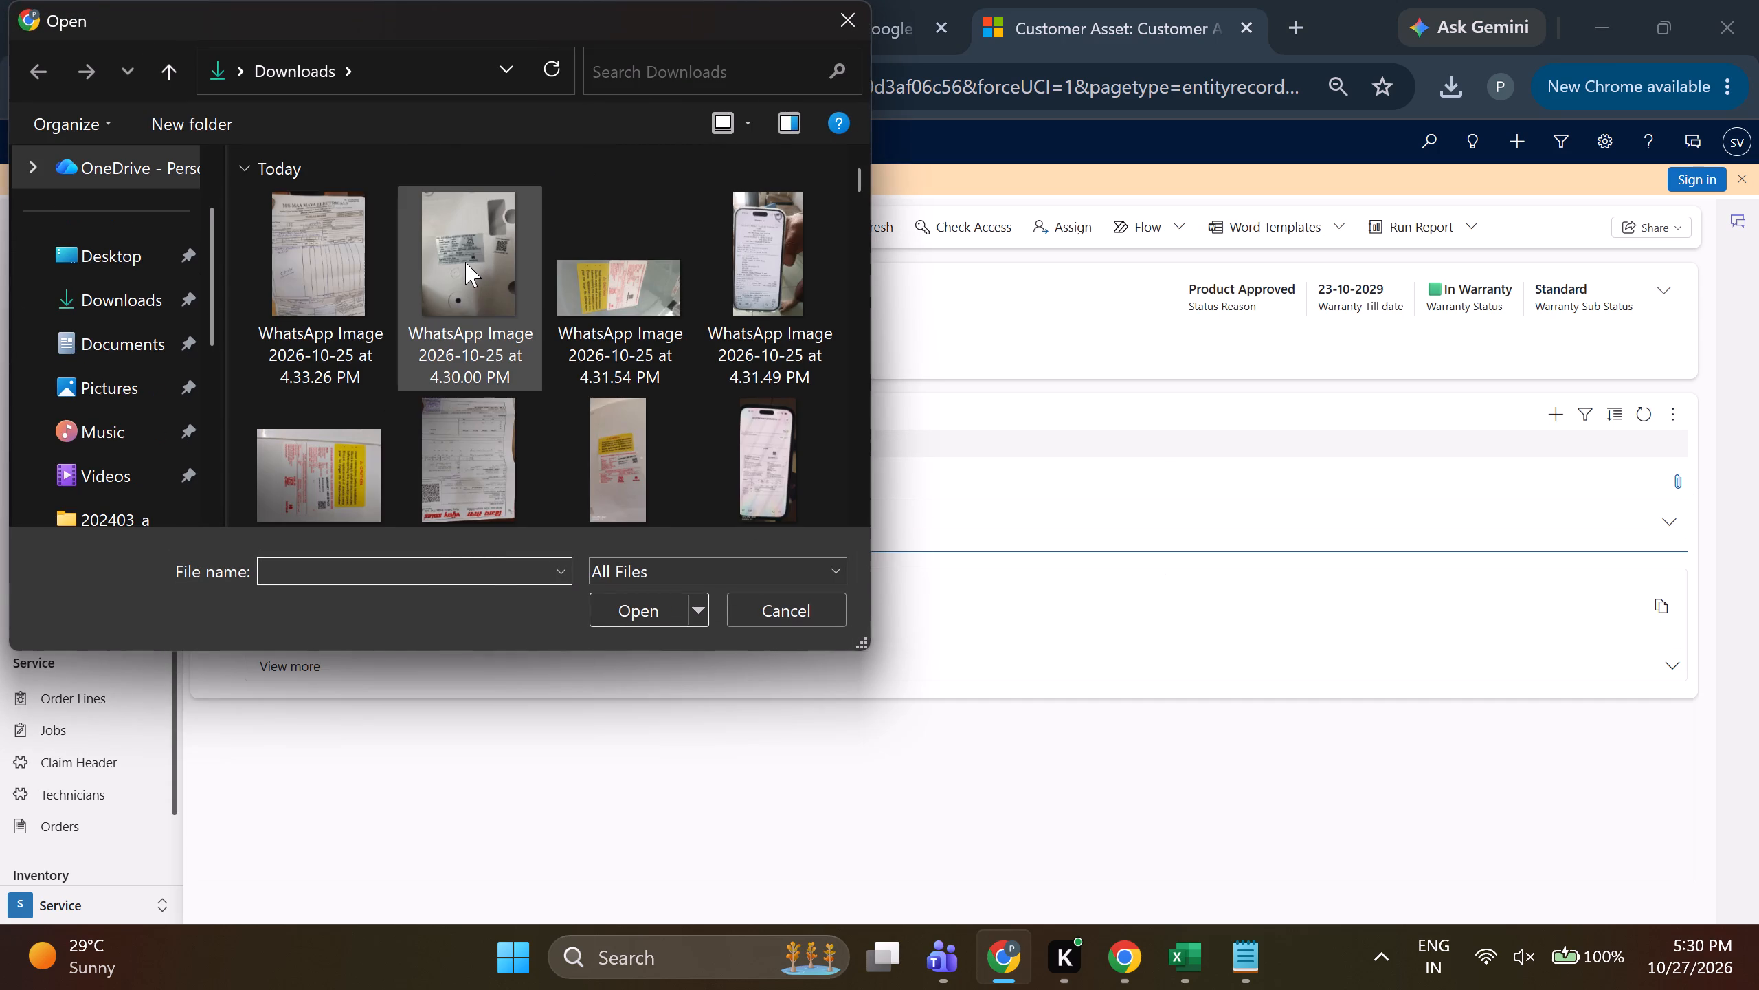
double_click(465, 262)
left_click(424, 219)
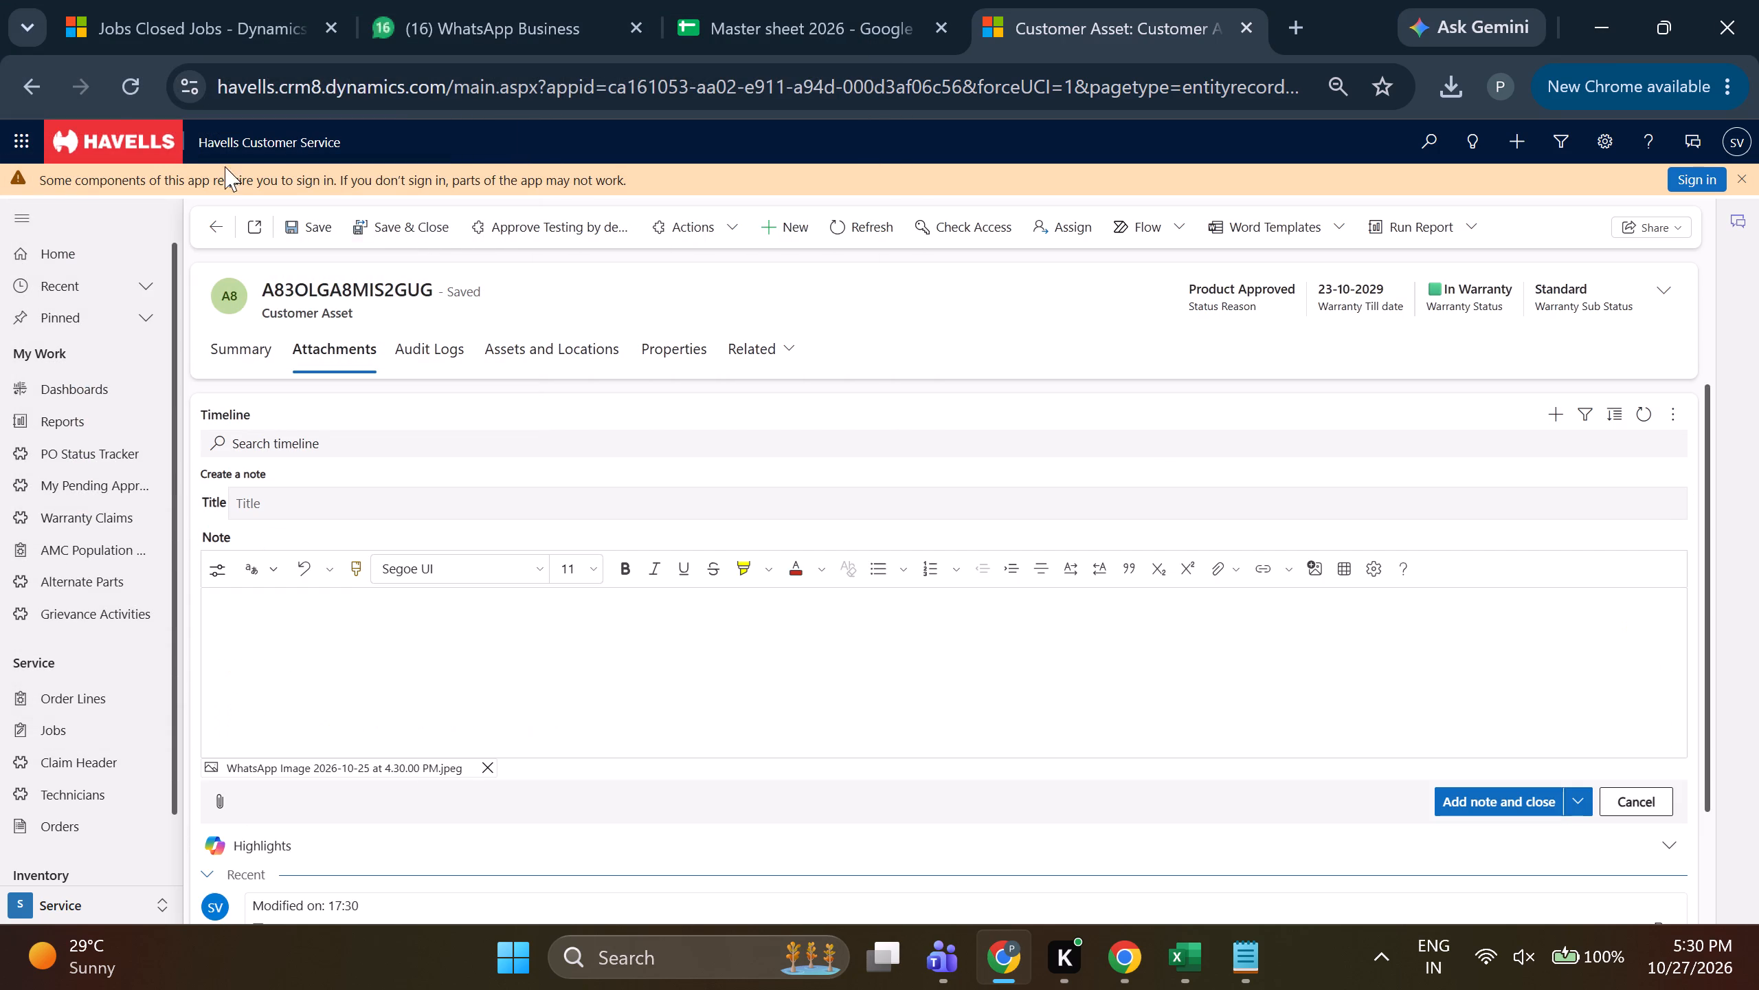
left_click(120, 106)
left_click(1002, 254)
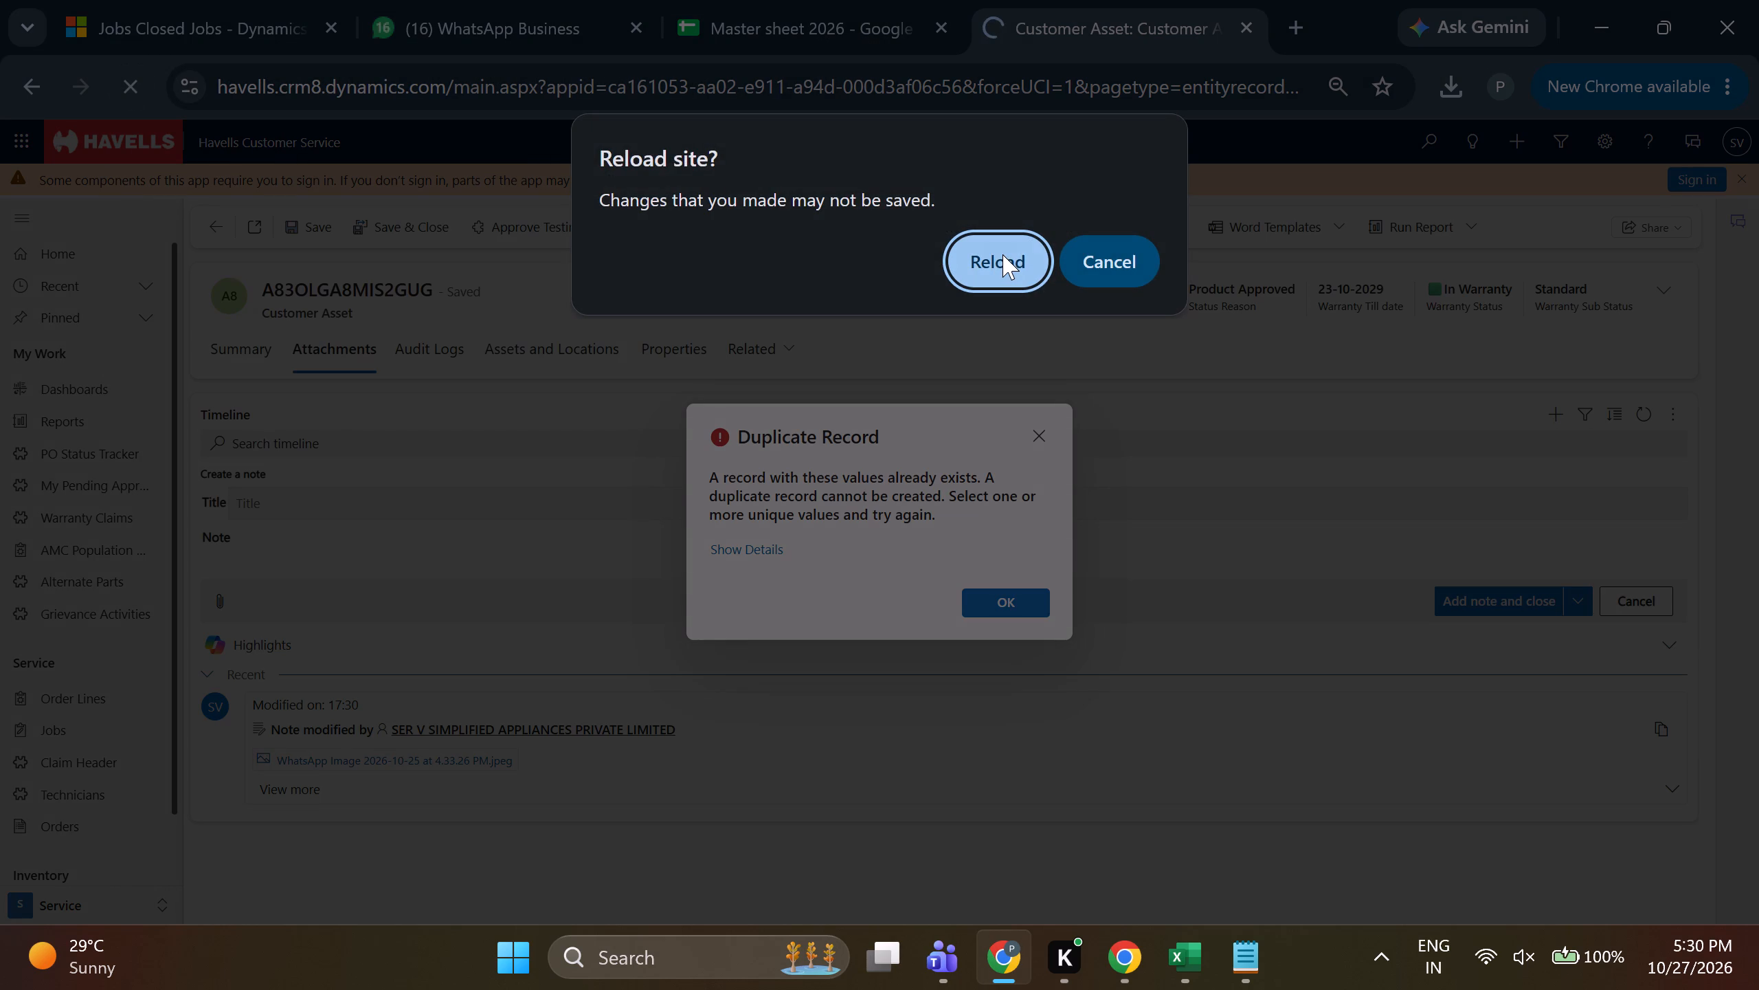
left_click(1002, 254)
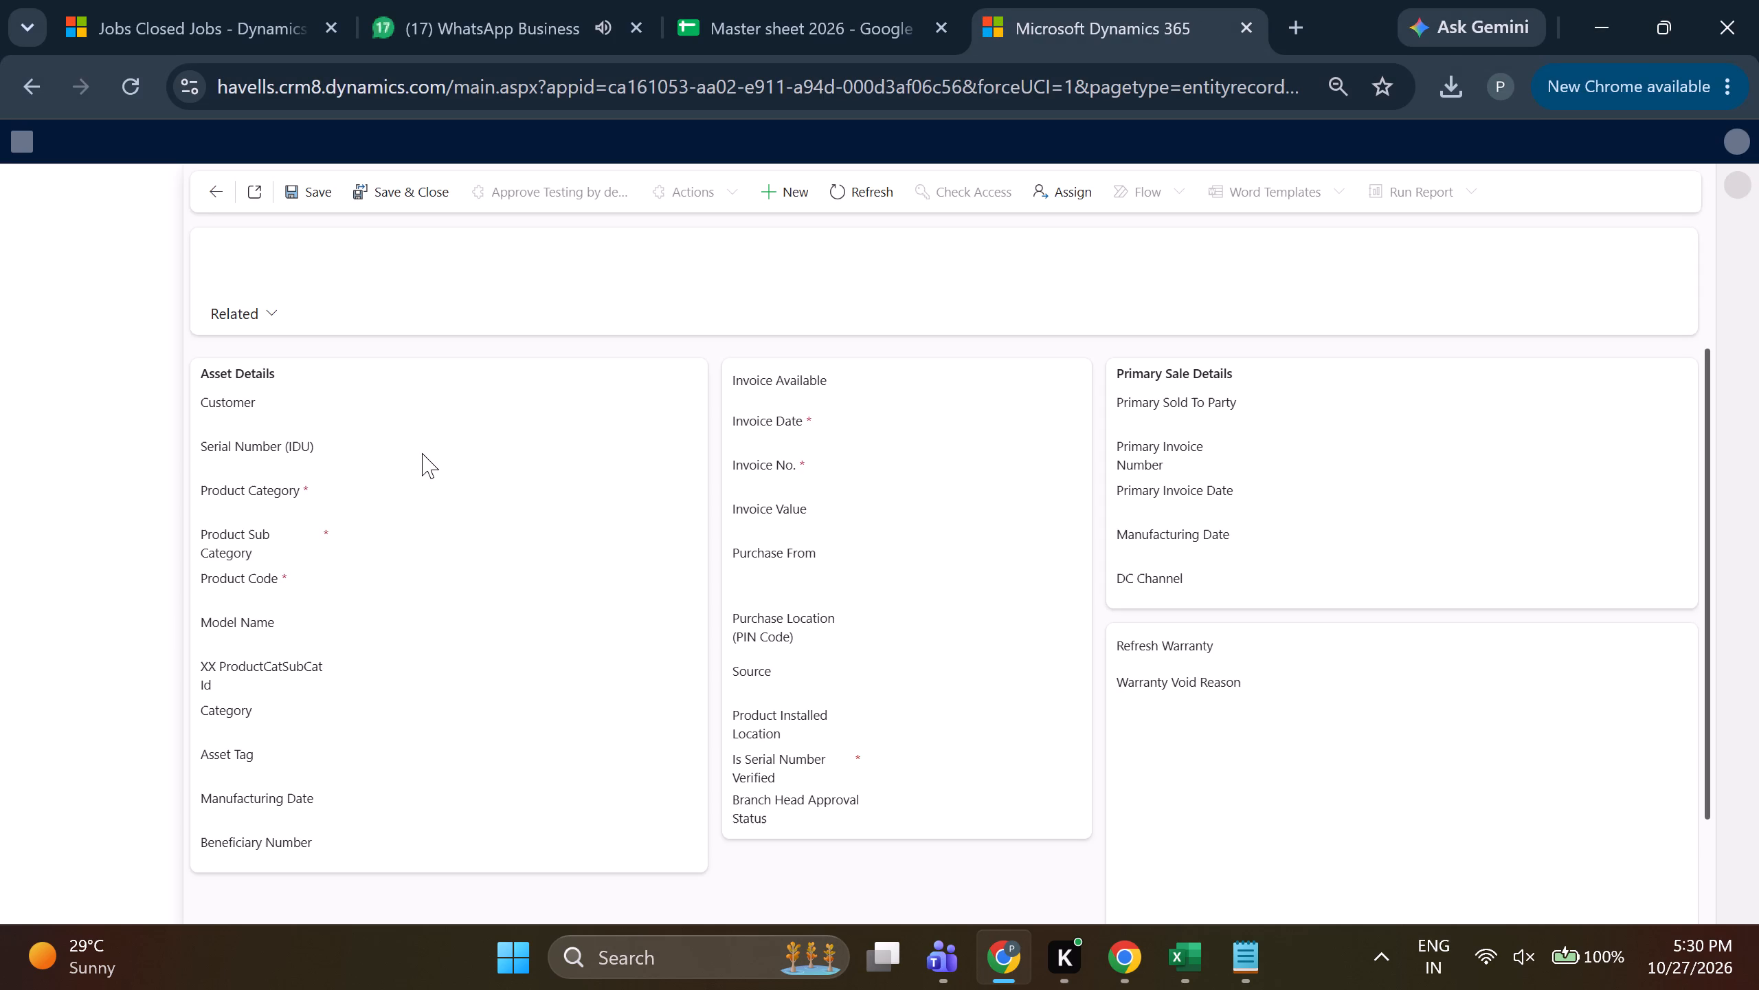
Attach WhatsApp Image 2026-10-25 at 4.30.00 PM in the reloaded asset's timeline, and save and close the asset.
left_click(324, 319)
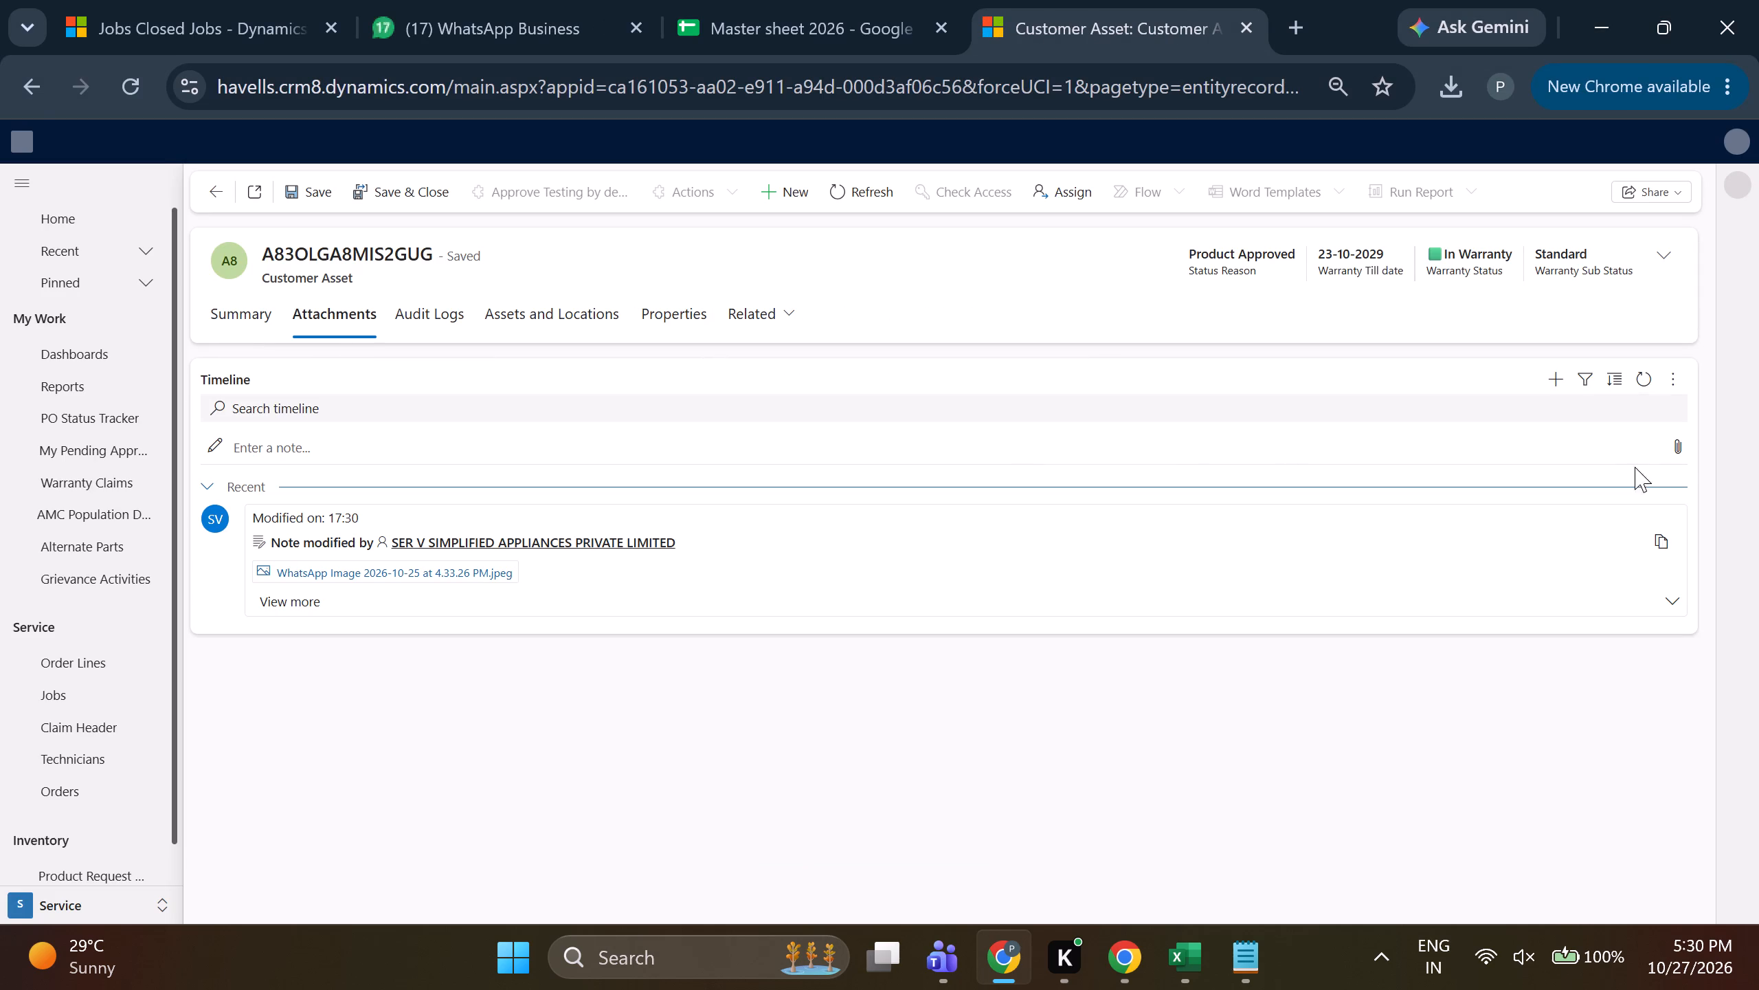
left_click(1681, 449)
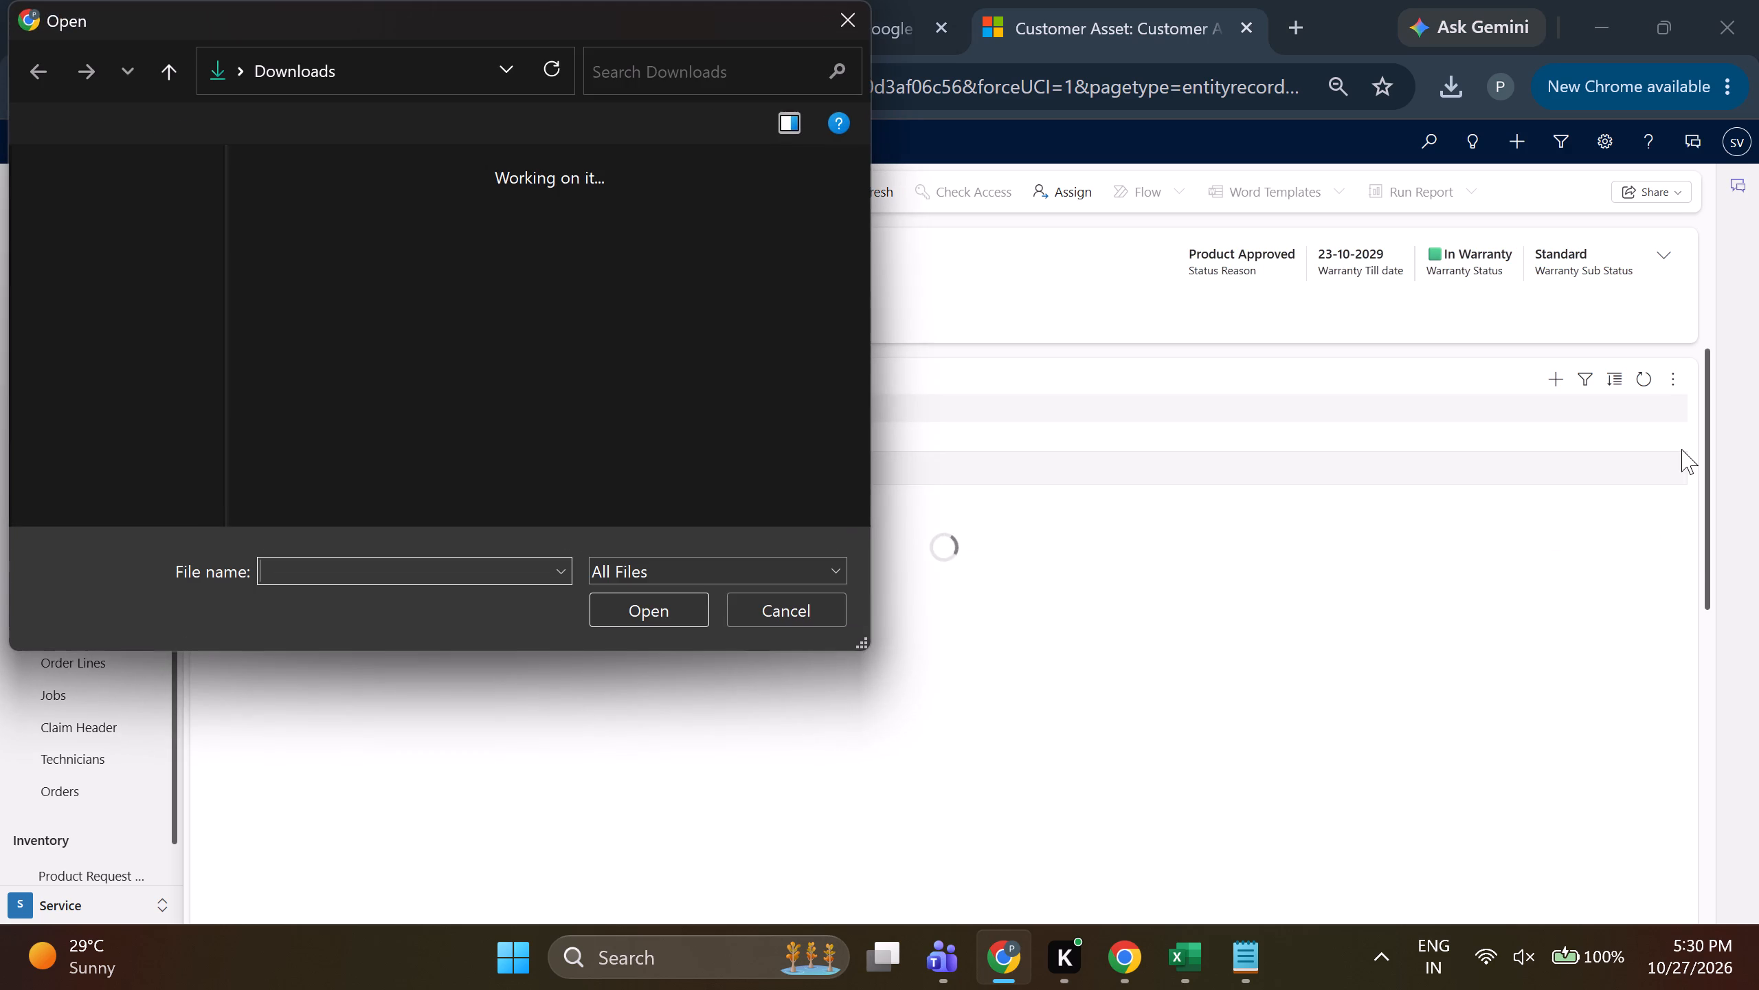
double_click(519, 304)
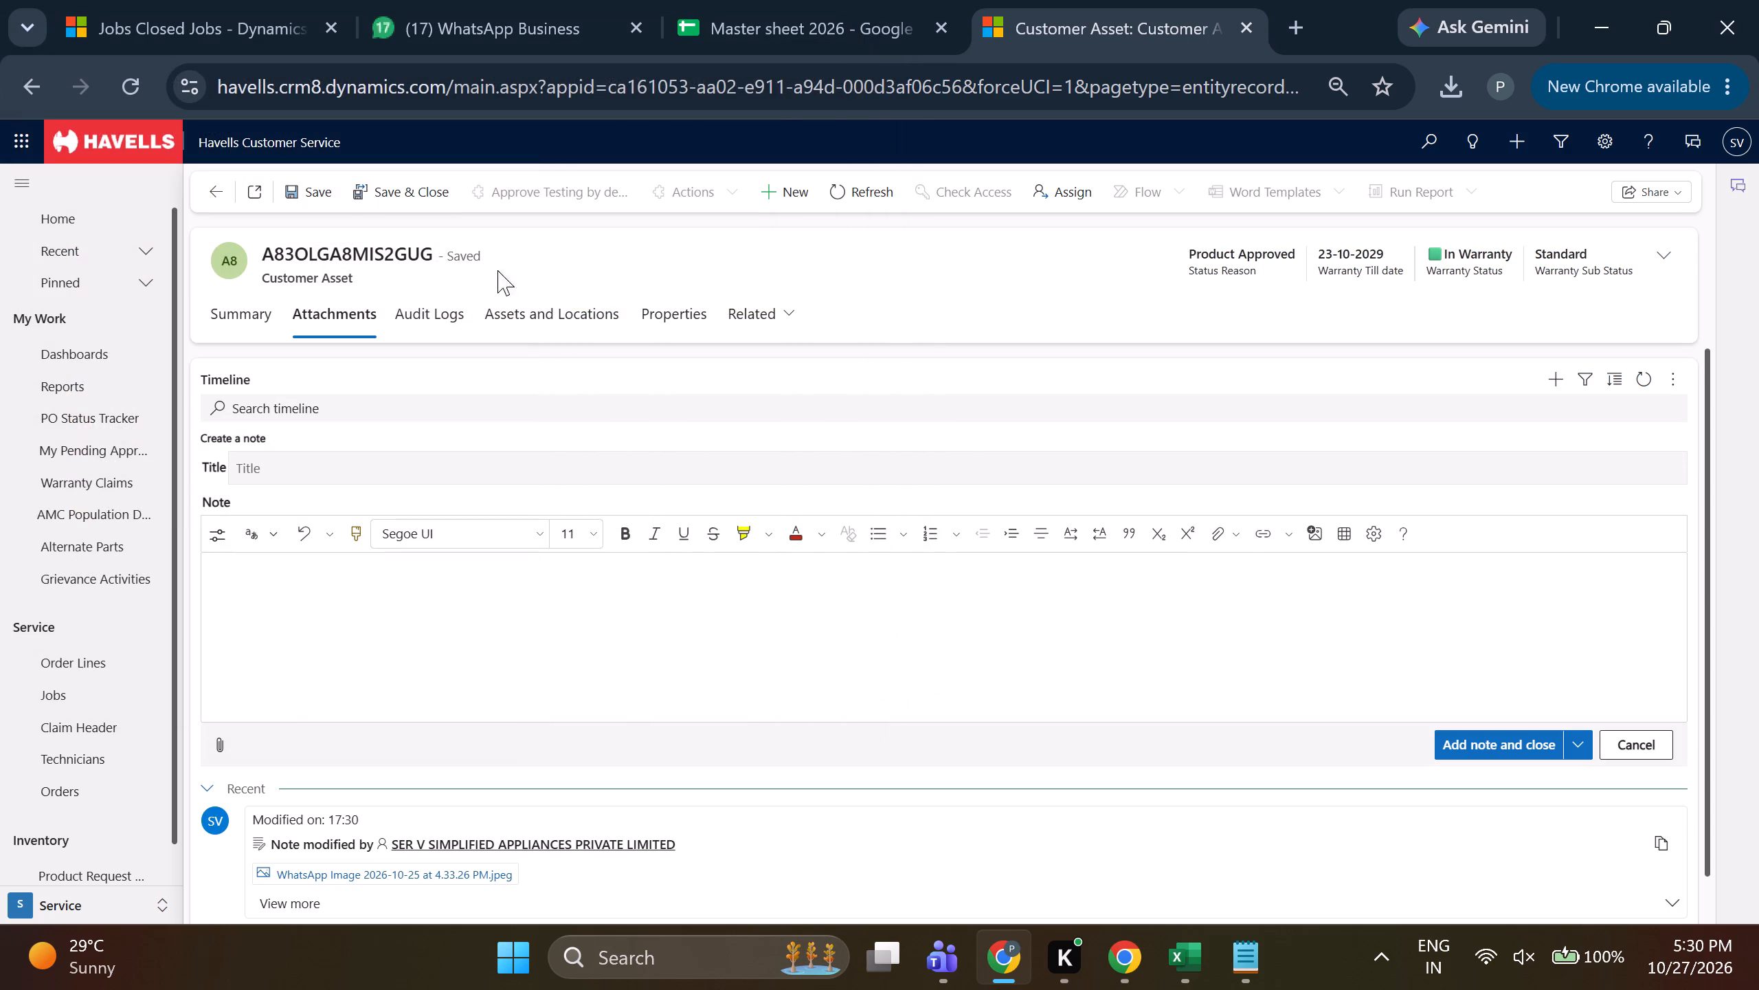
left_click(429, 197)
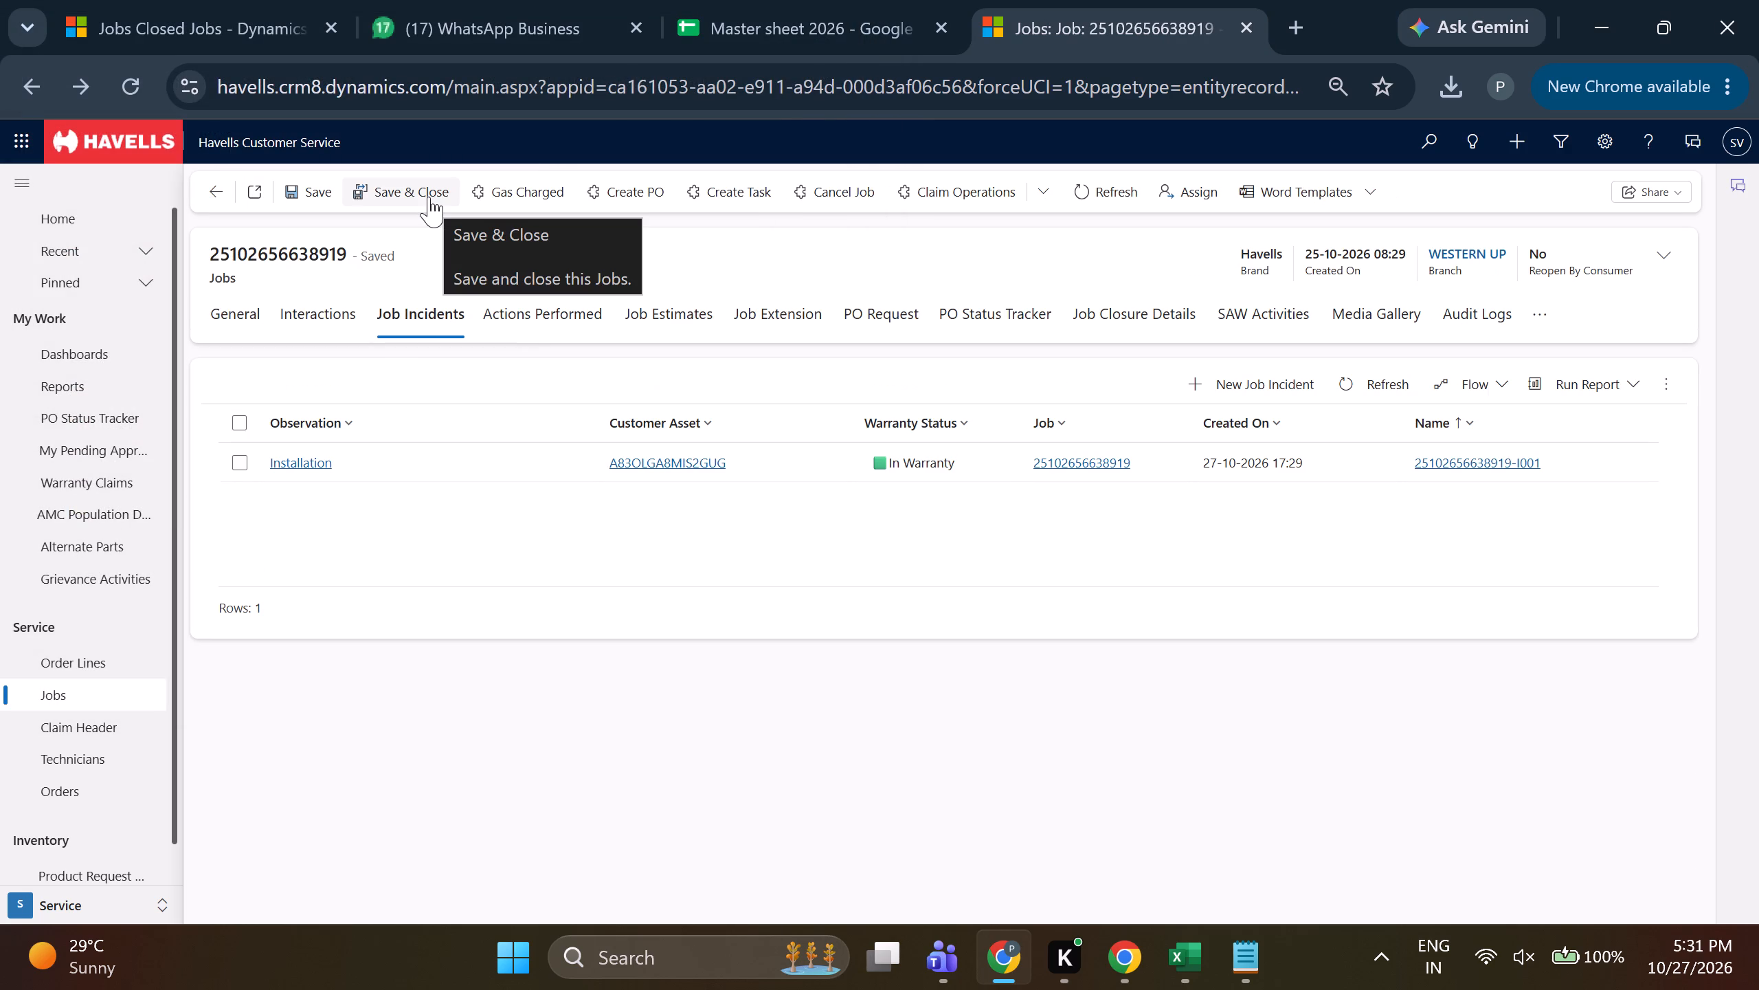
Set the job's Assigned To field to the responsible franchise technician and save the job.
left_click(255, 330)
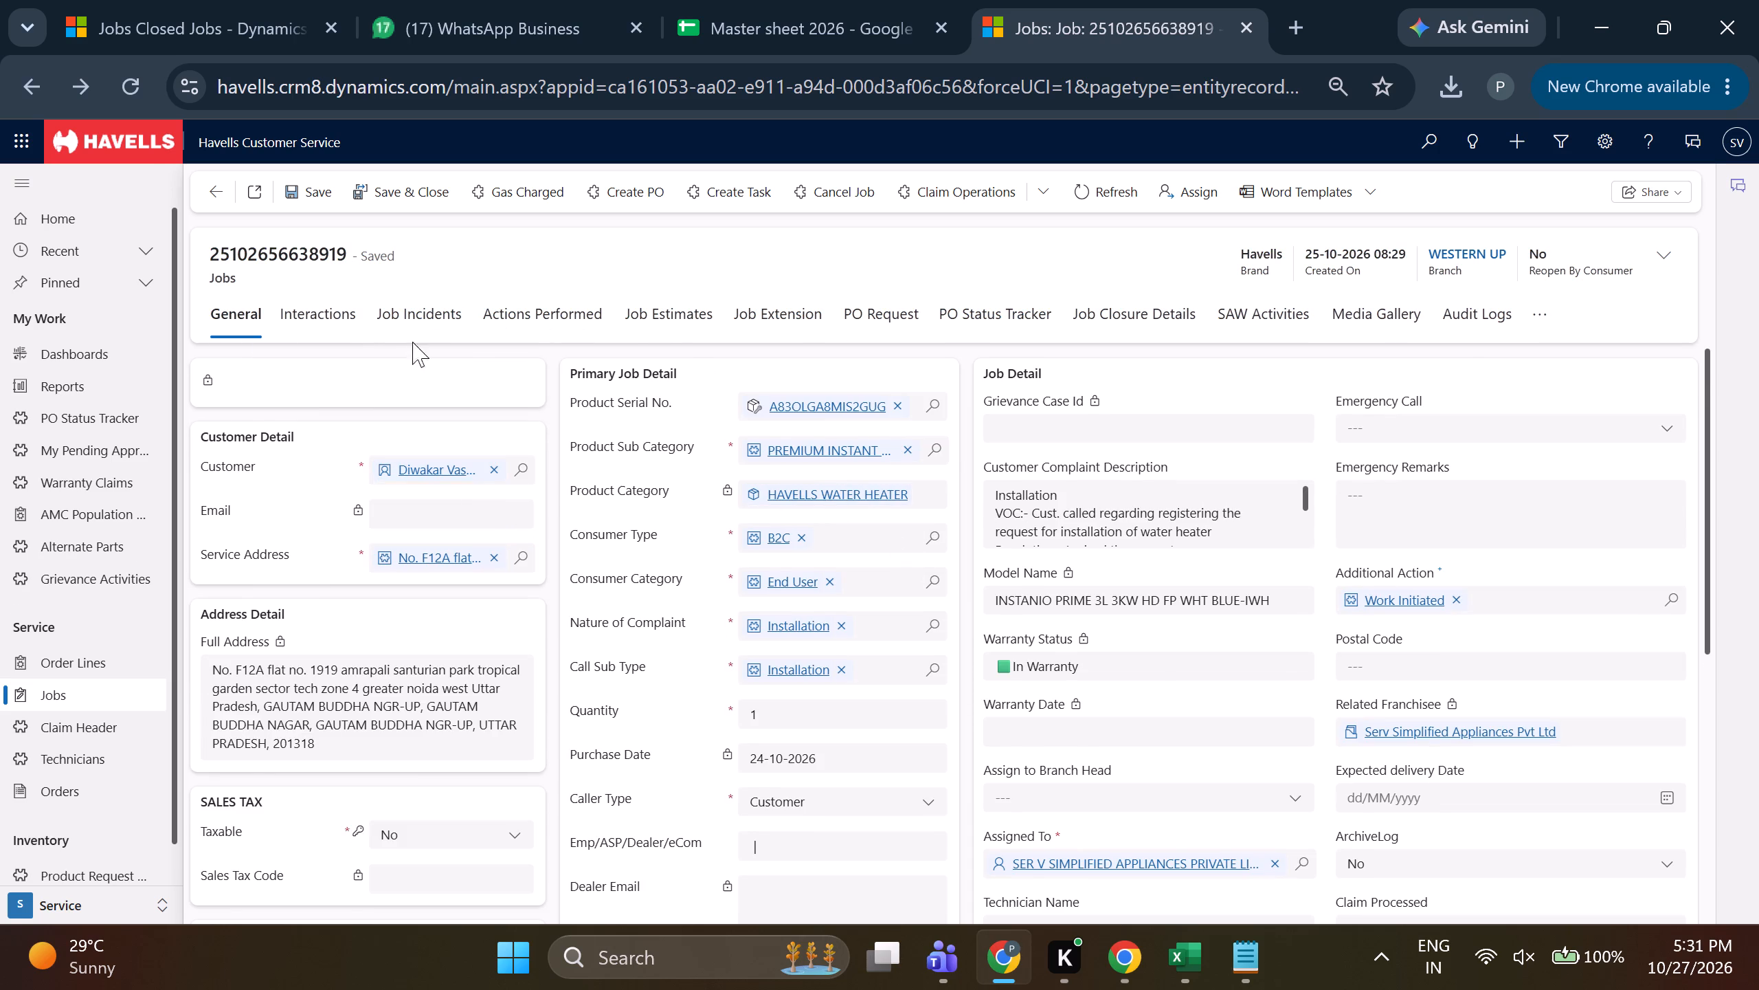
left_click(1300, 894)
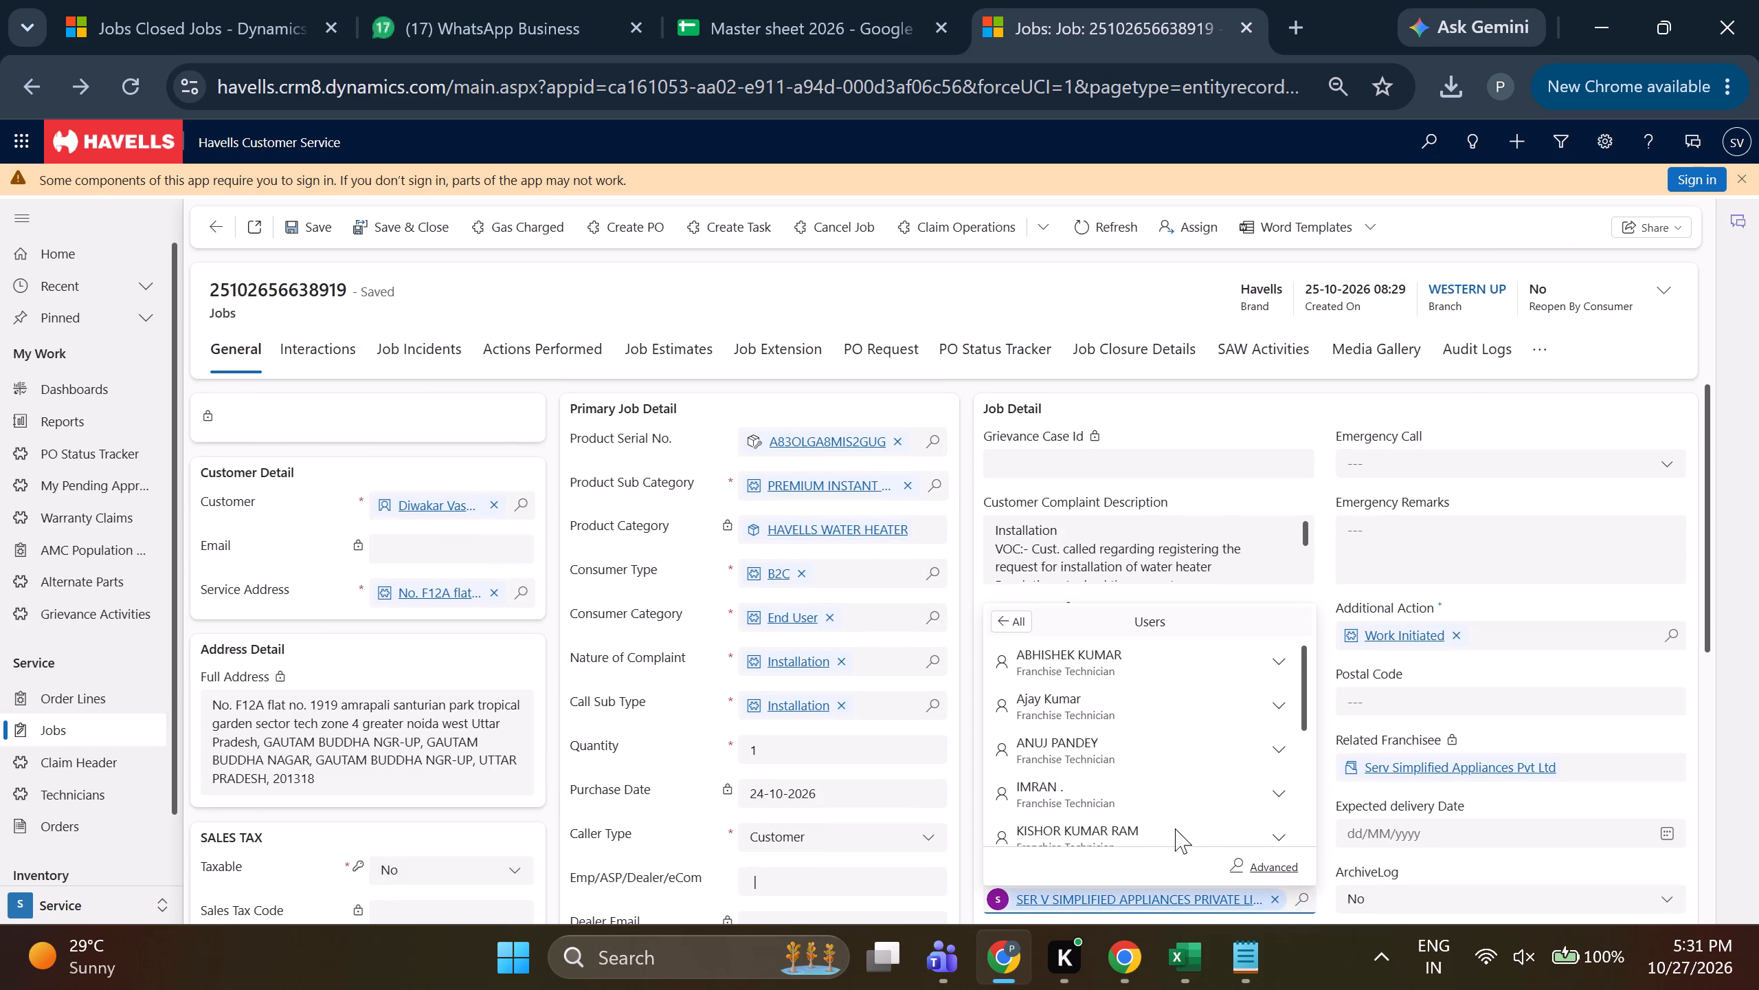
scroll(1165, 756, "down", 2)
left_click(1055, 769)
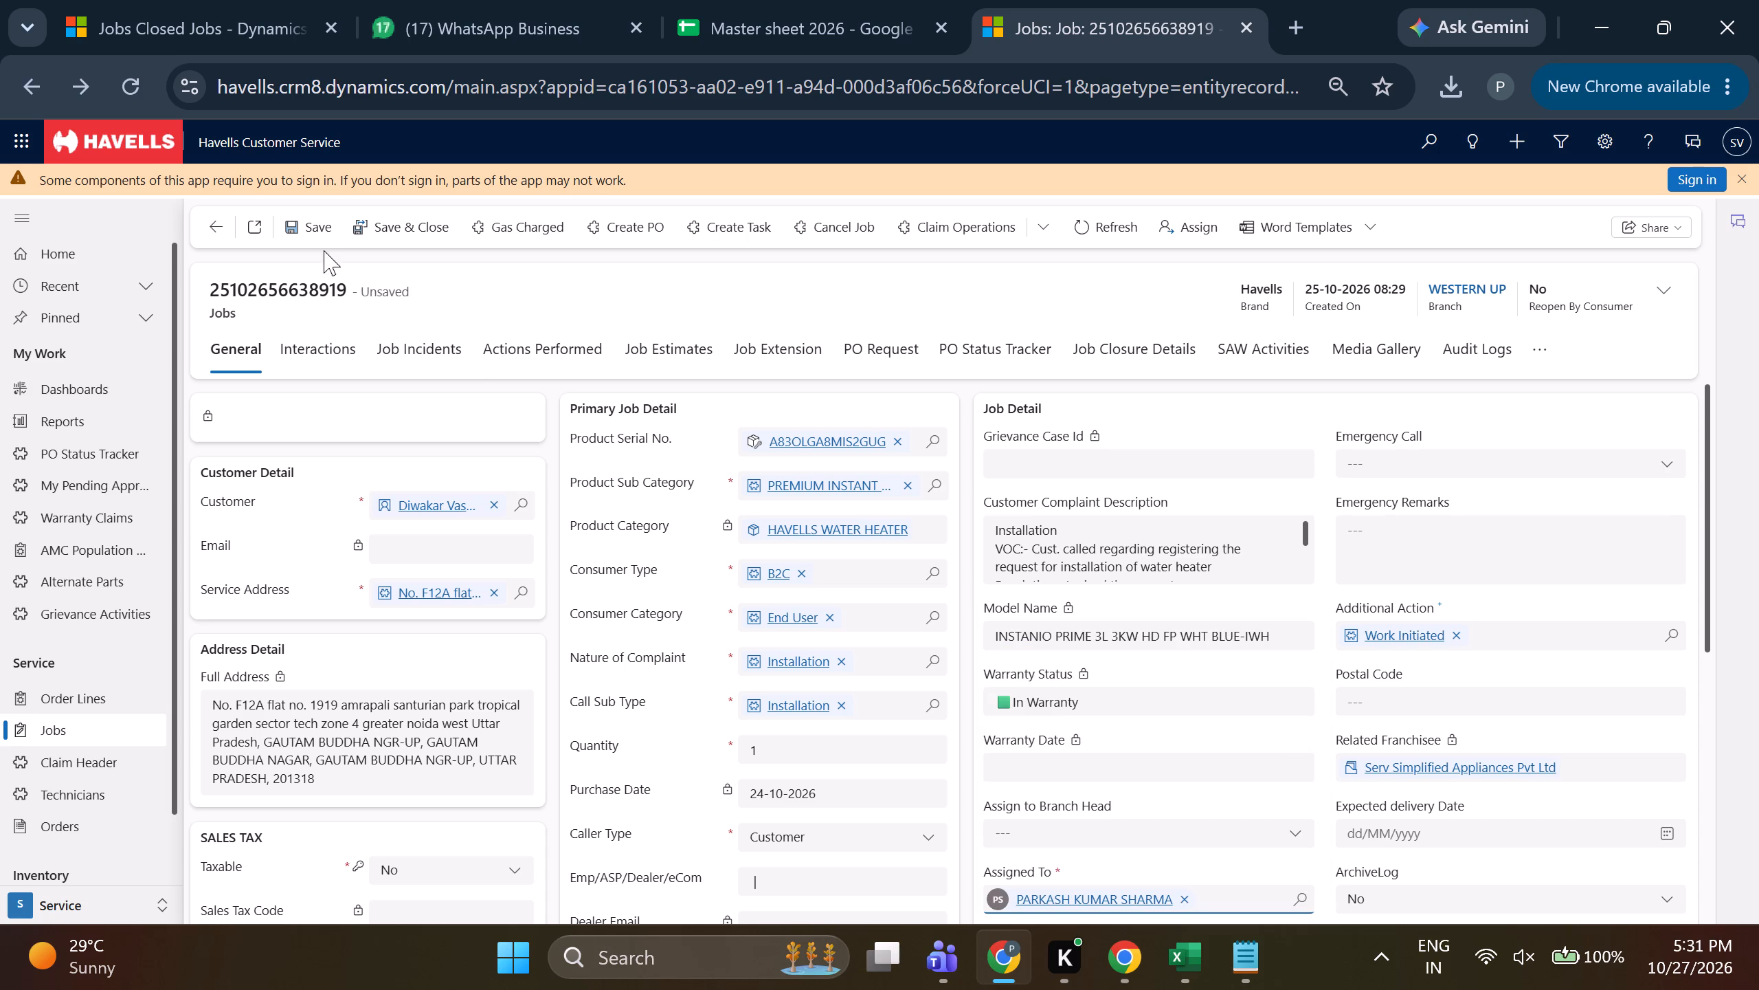
left_click(300, 219)
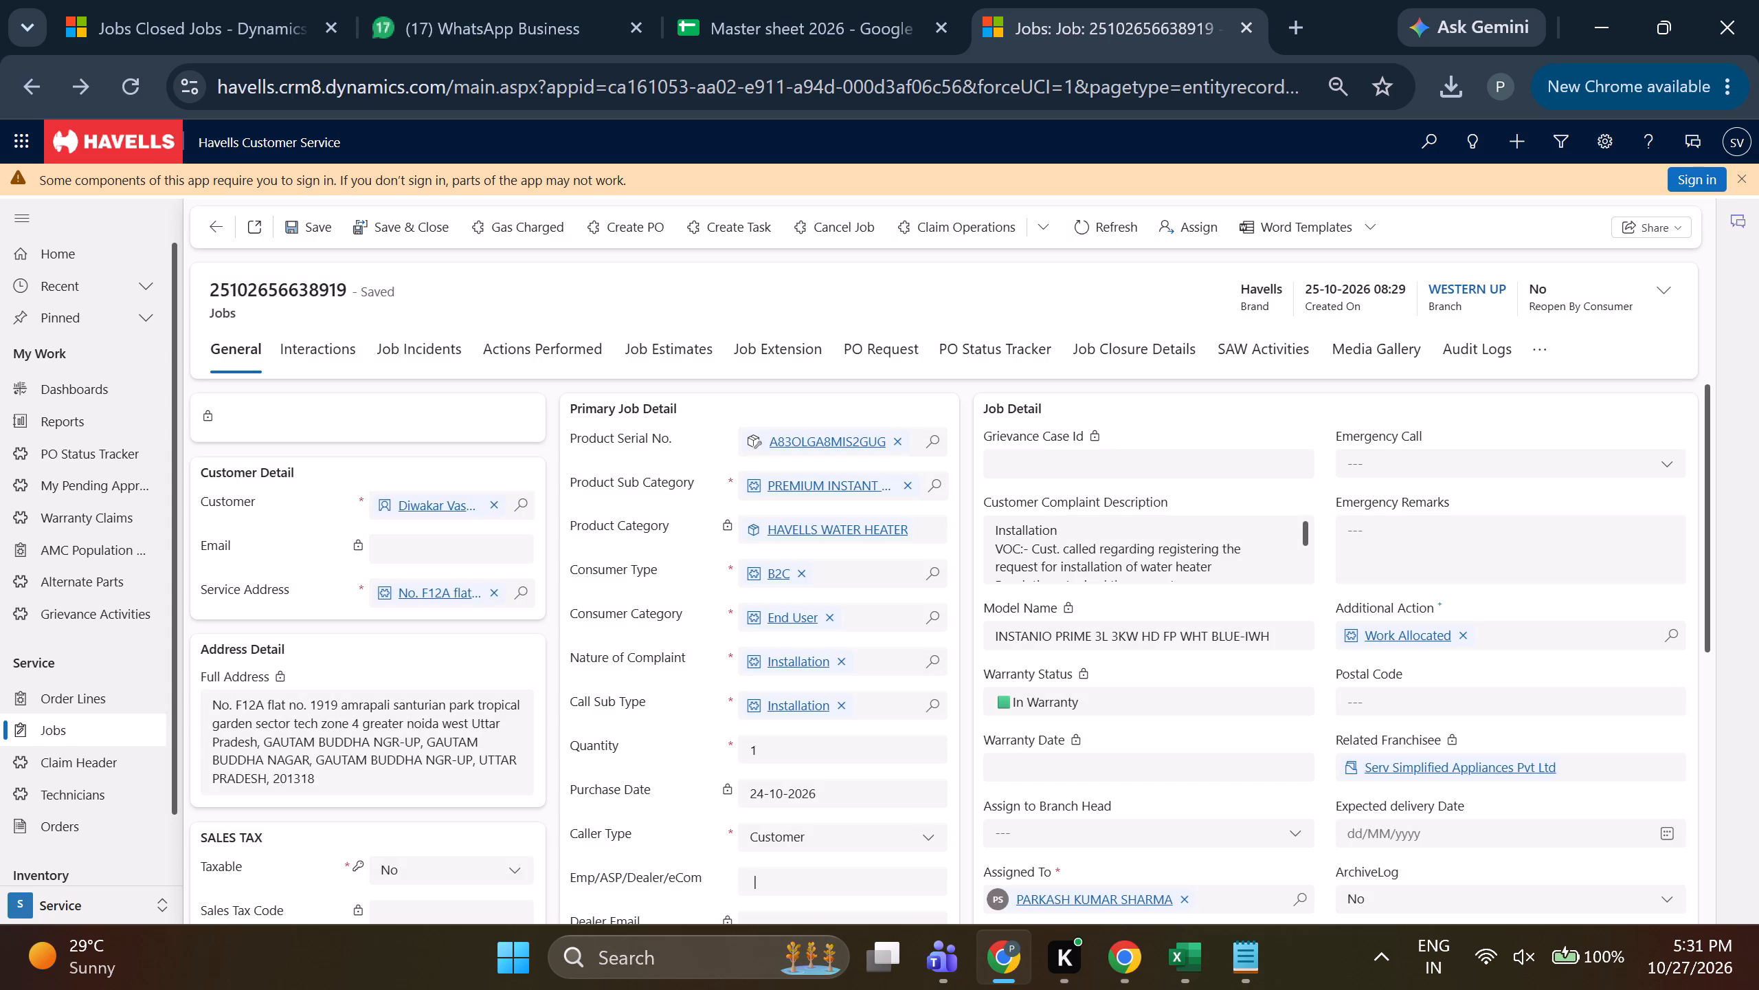
left_click(442, 364)
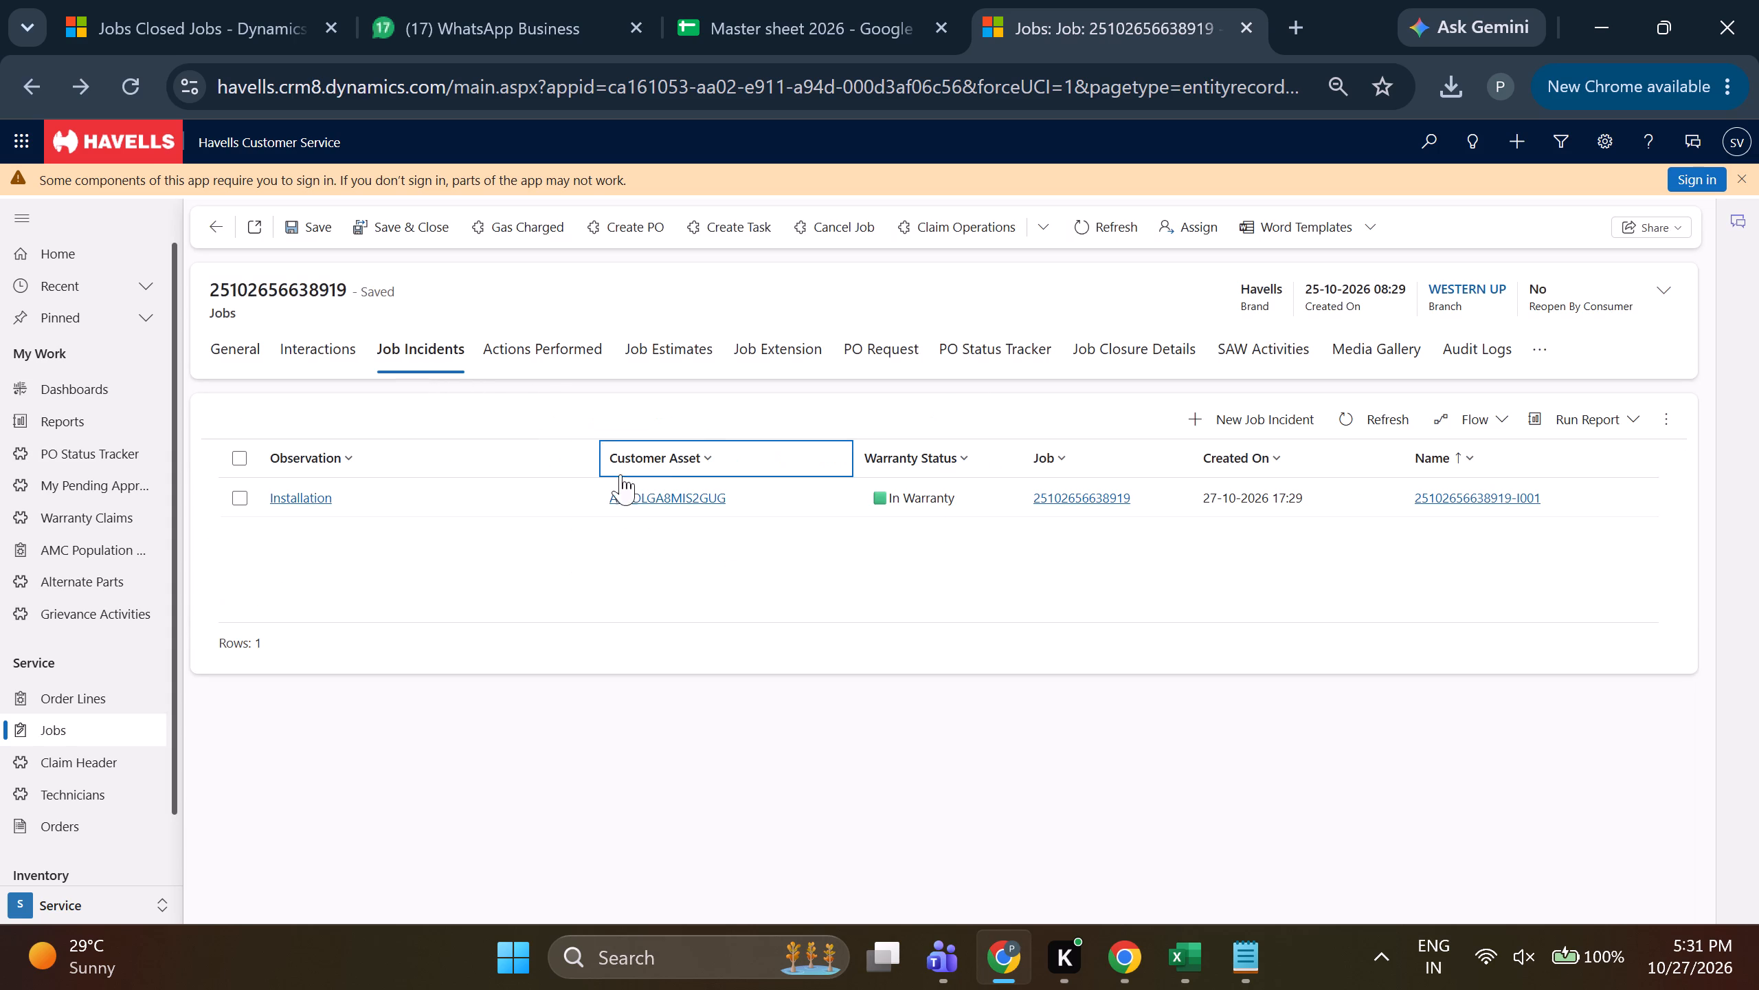
double_click(537, 500)
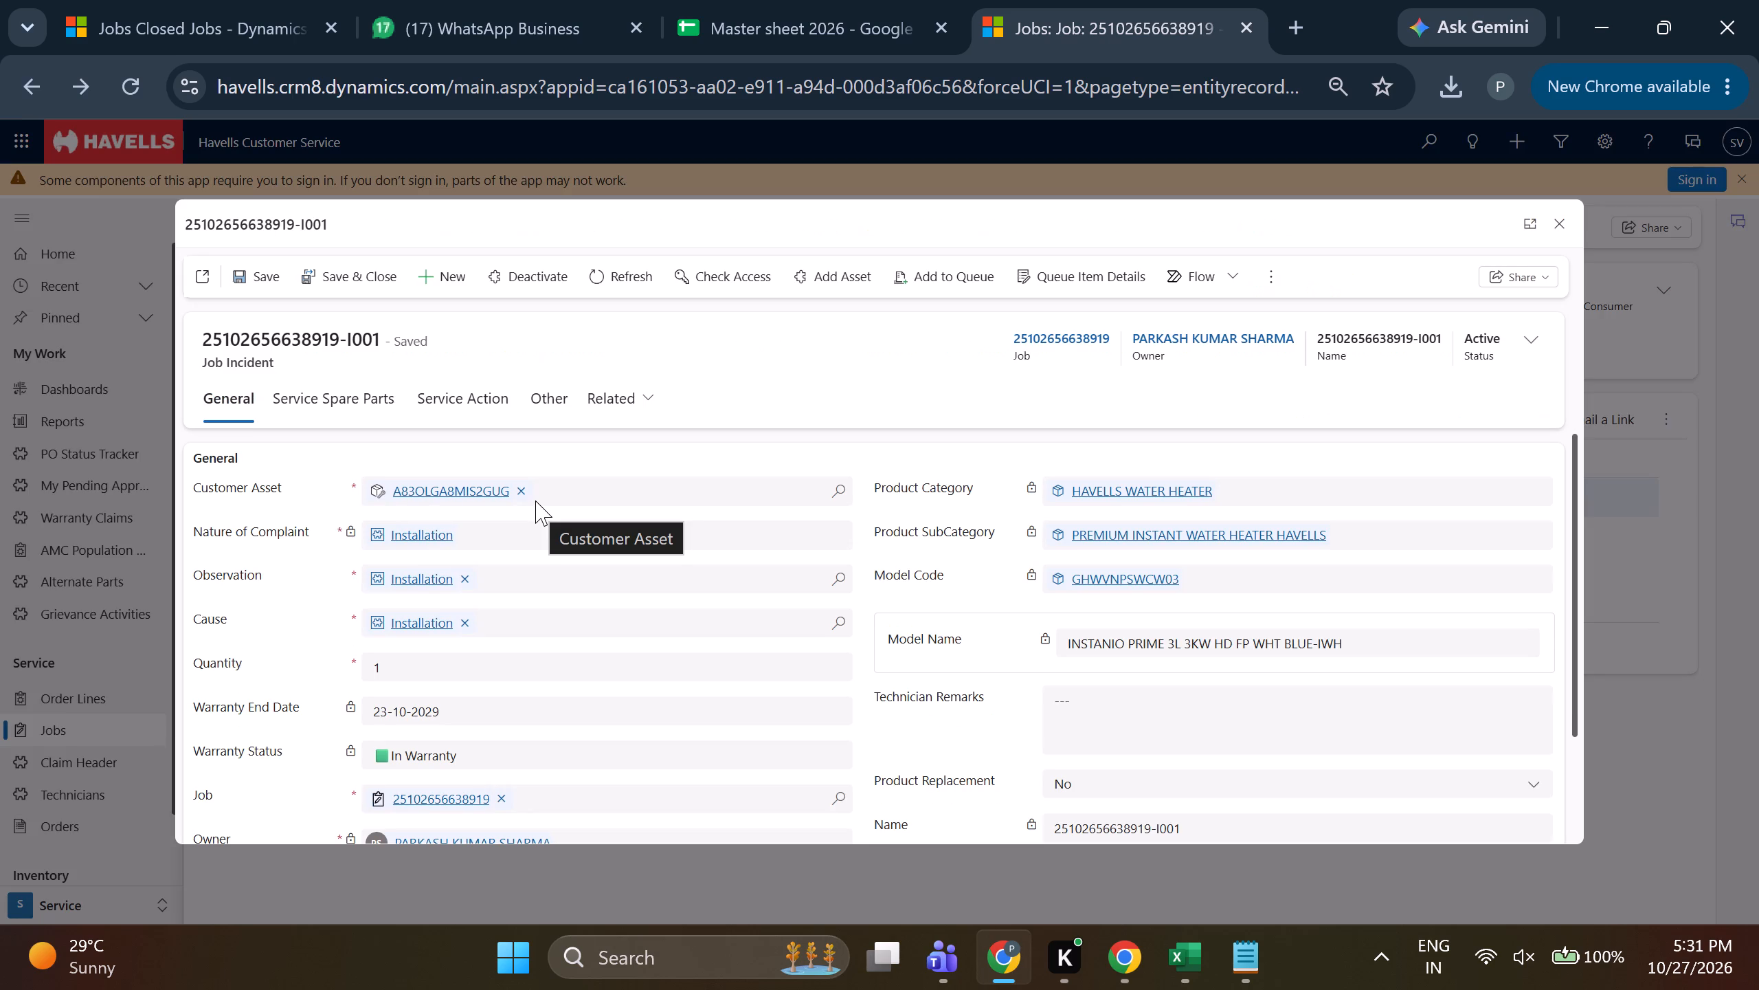
left_click(469, 393)
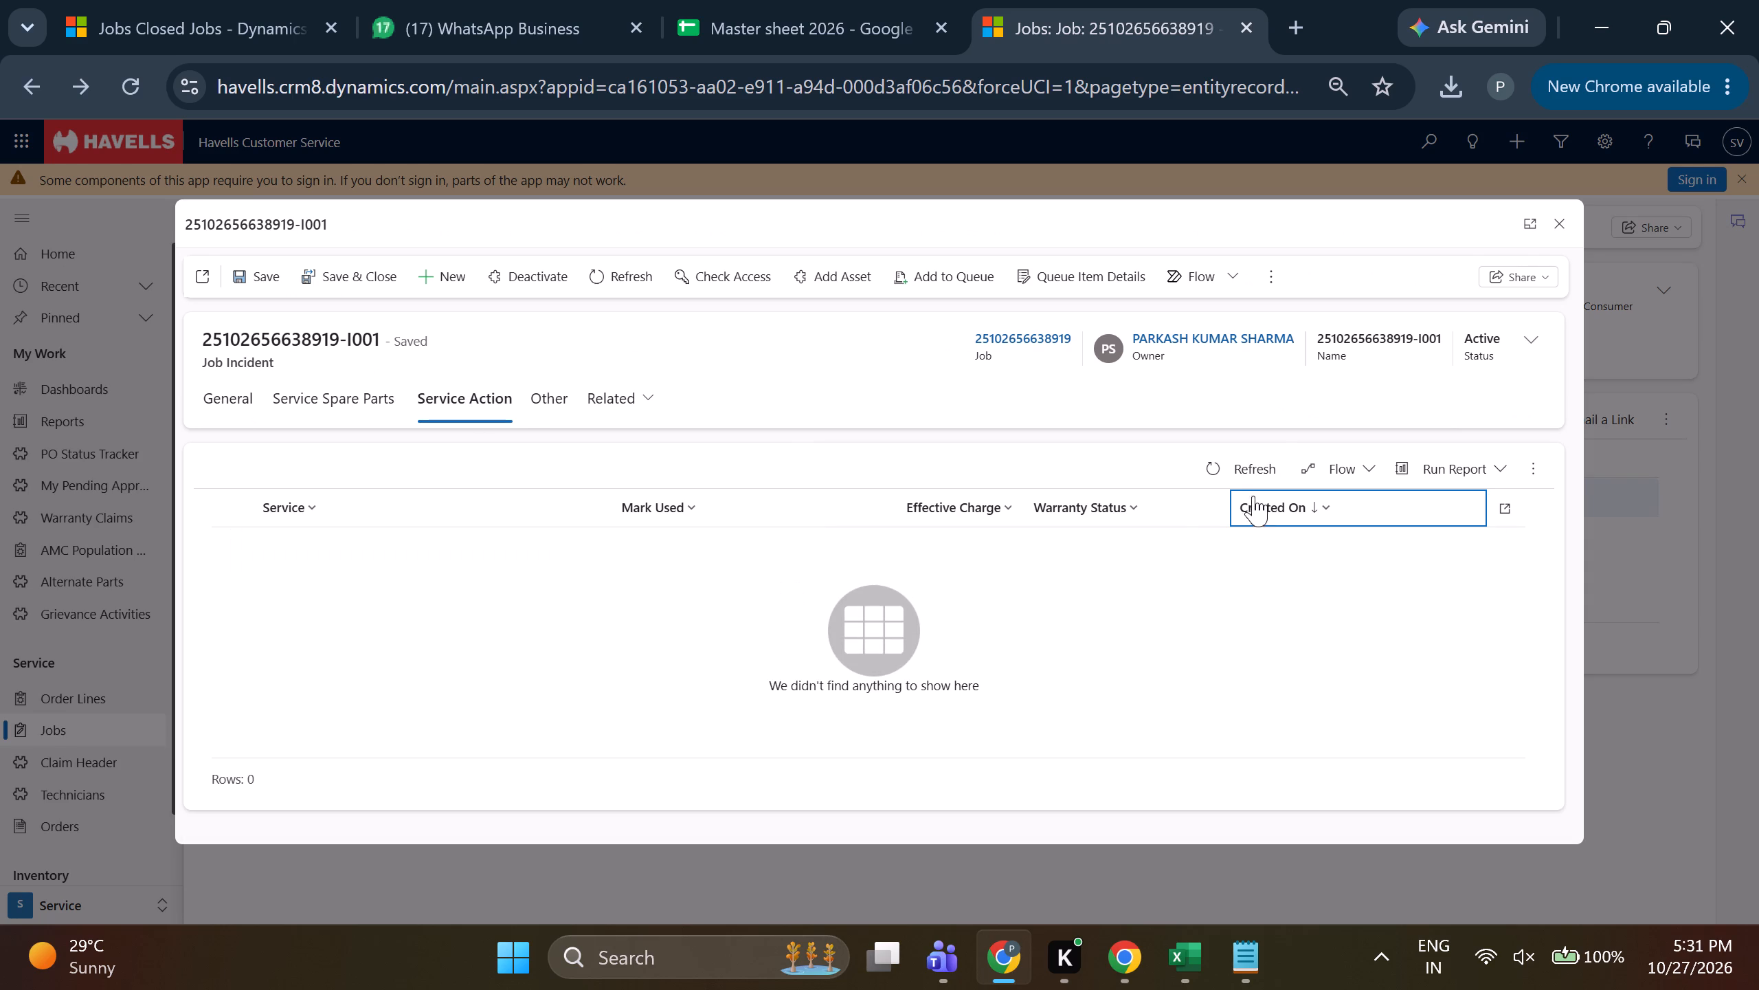
left_click(1238, 466)
triple_click(1238, 466)
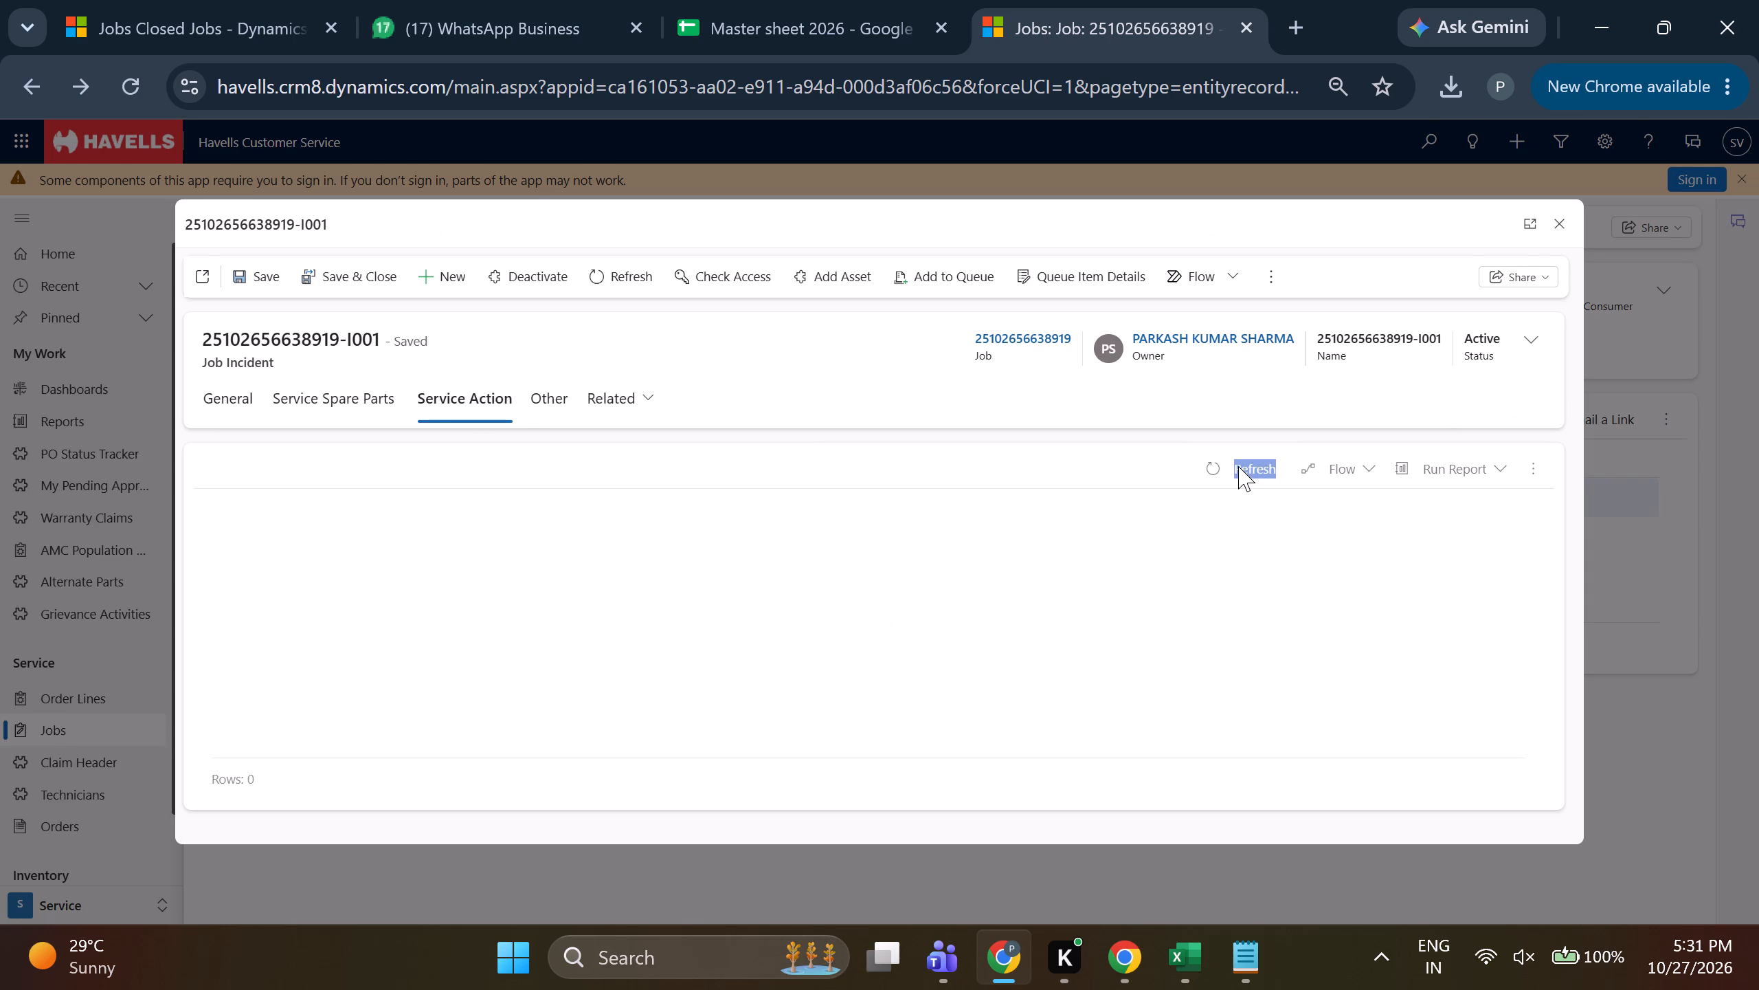
triple_click(1238, 466)
left_click(1559, 234)
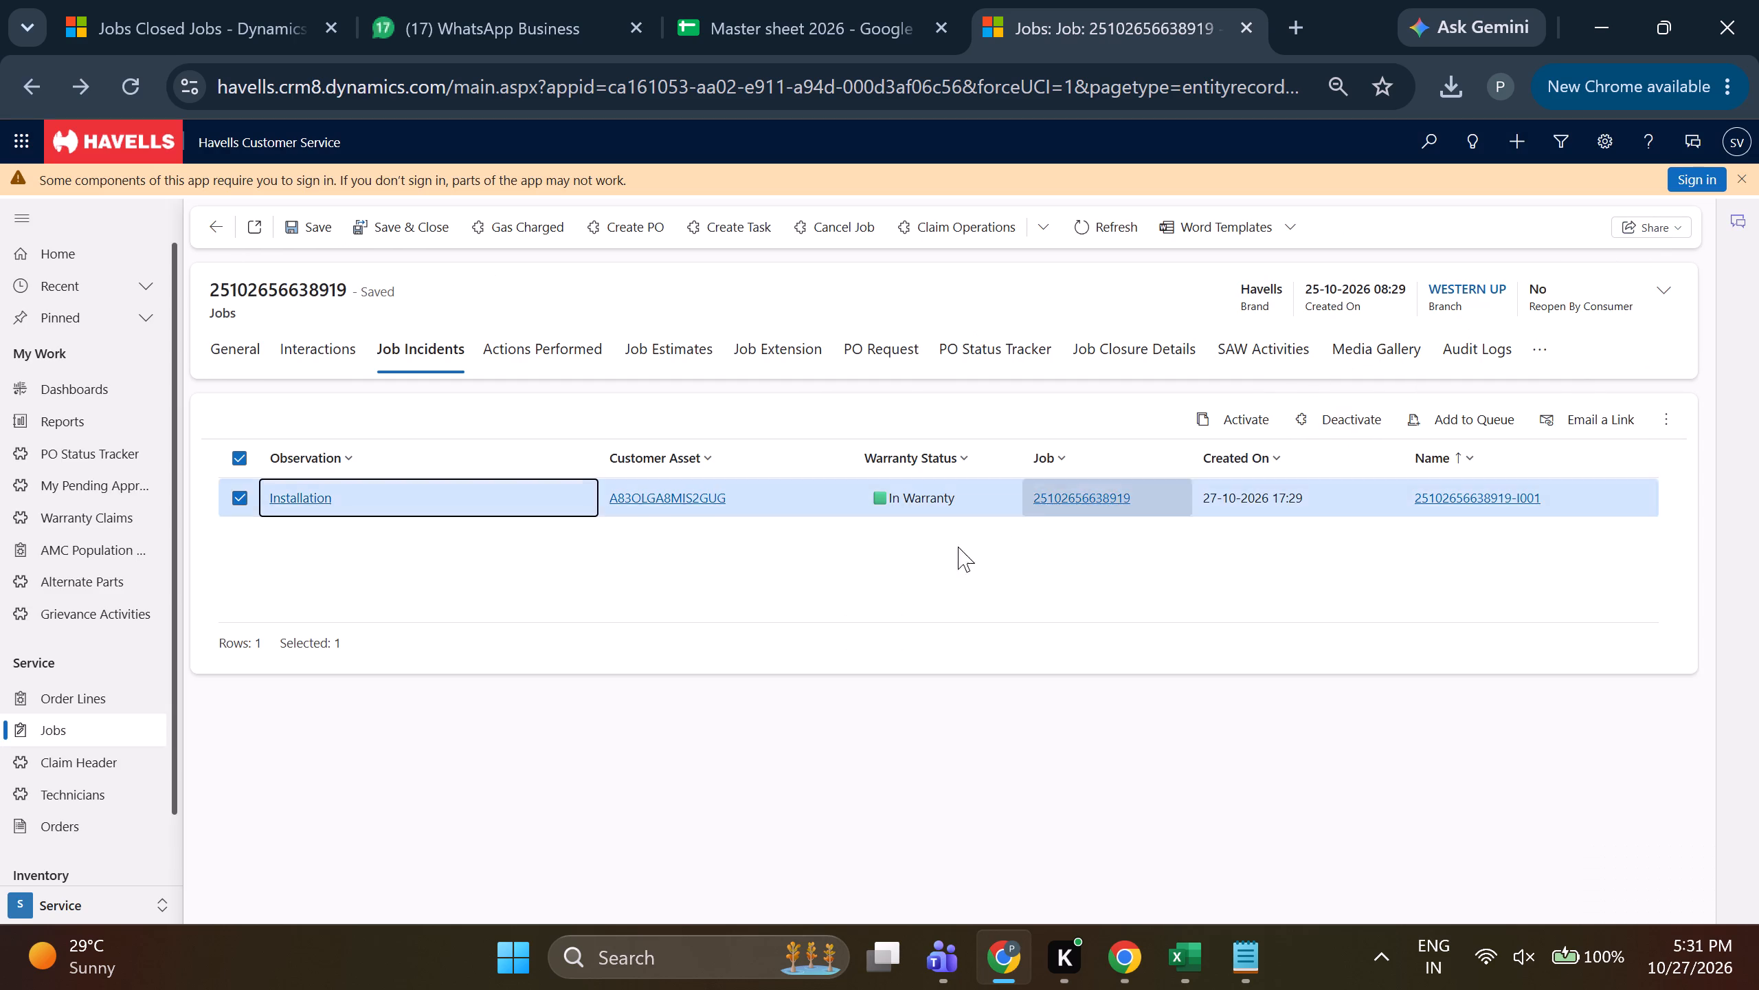
Open the Installation incident again, keep refreshing its service actions list to check for entries, and close the incident.
double_click(555, 510)
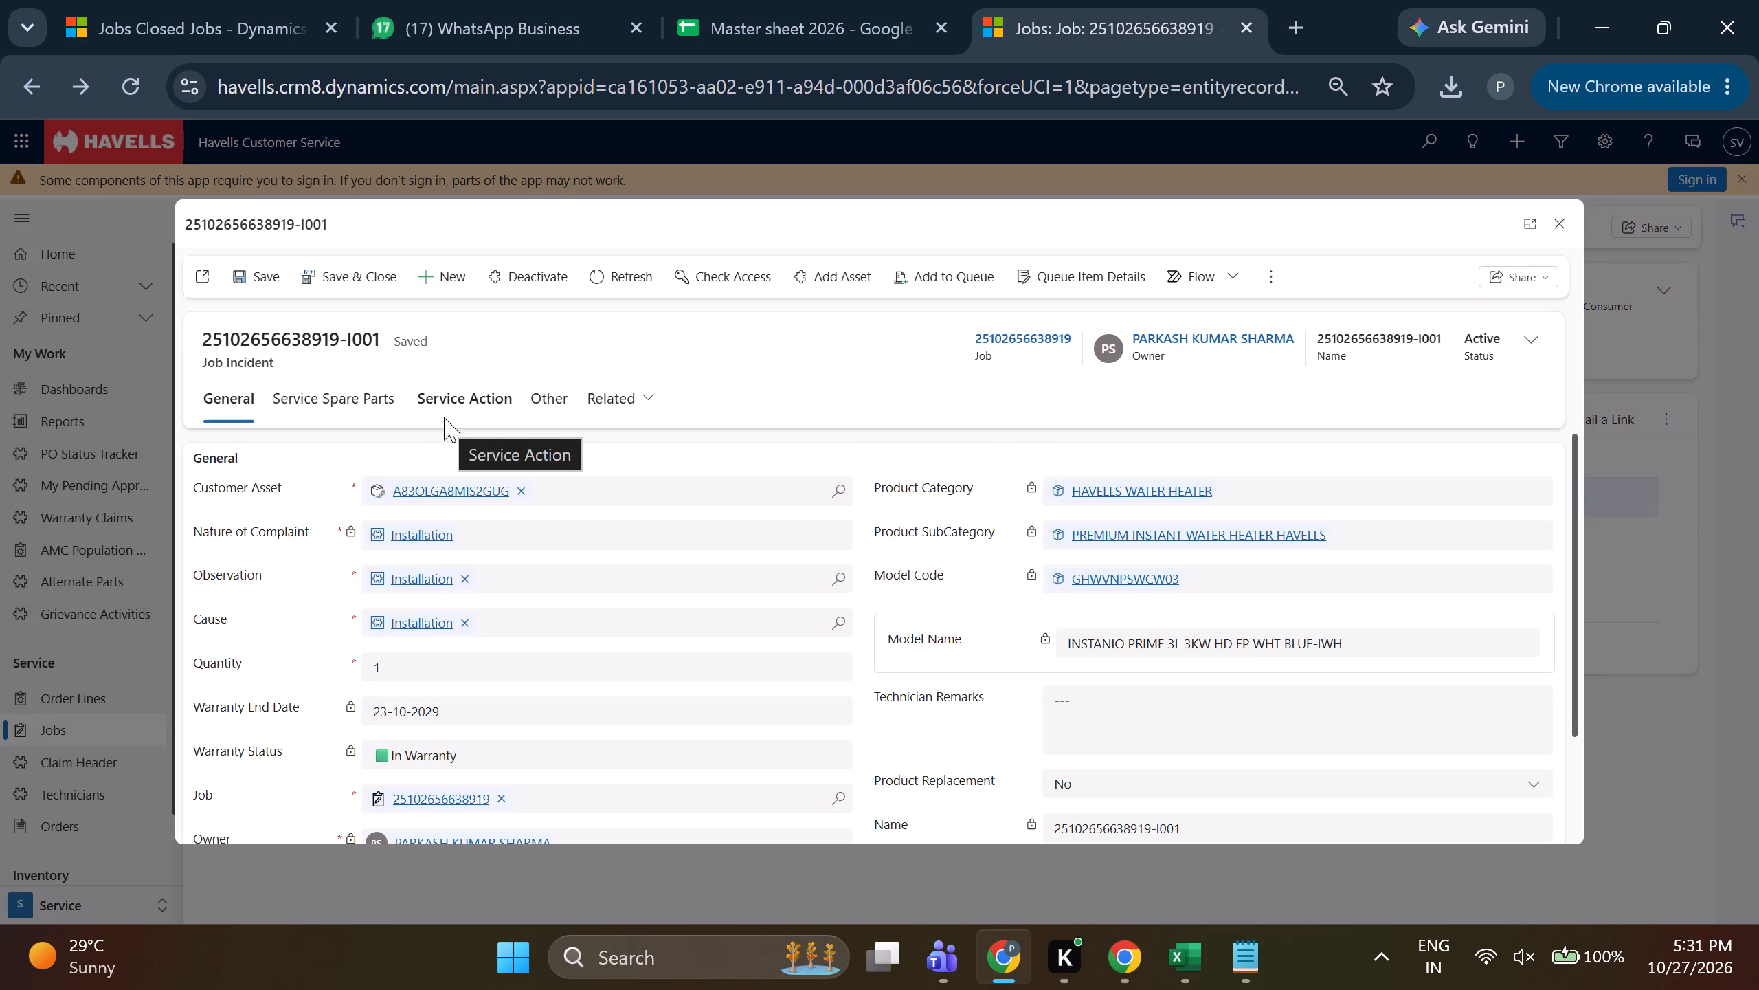
left_click(444, 417)
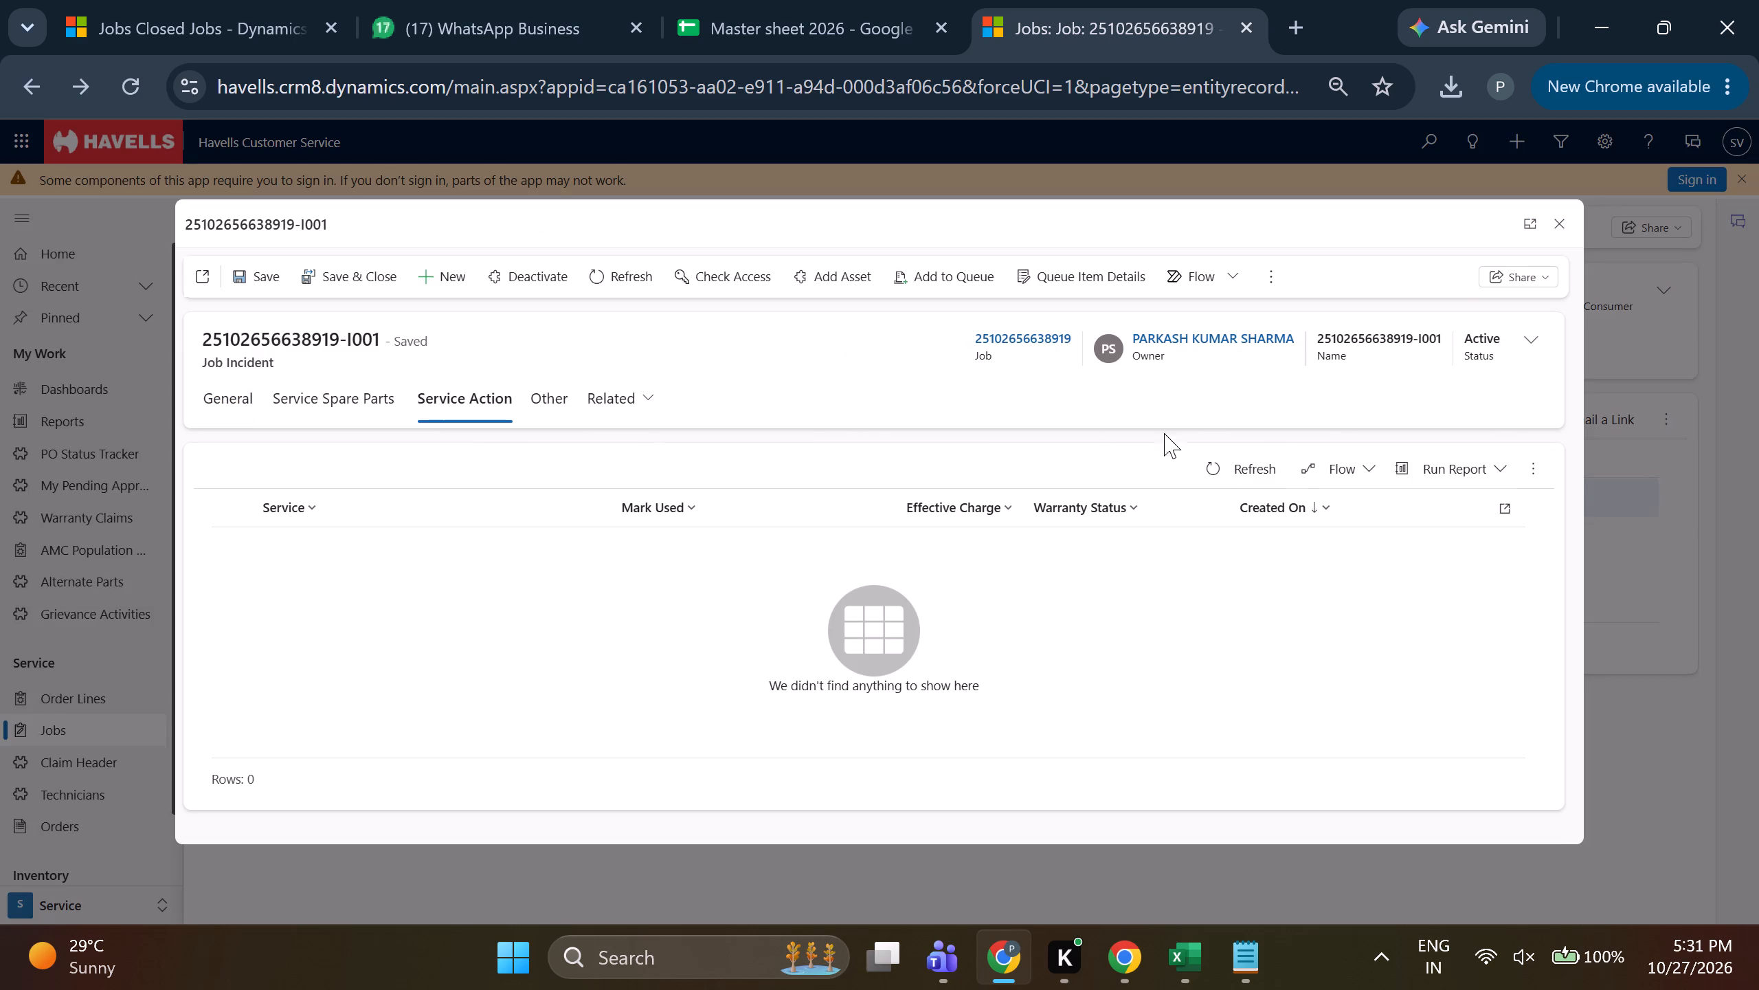
triple_click(1267, 473)
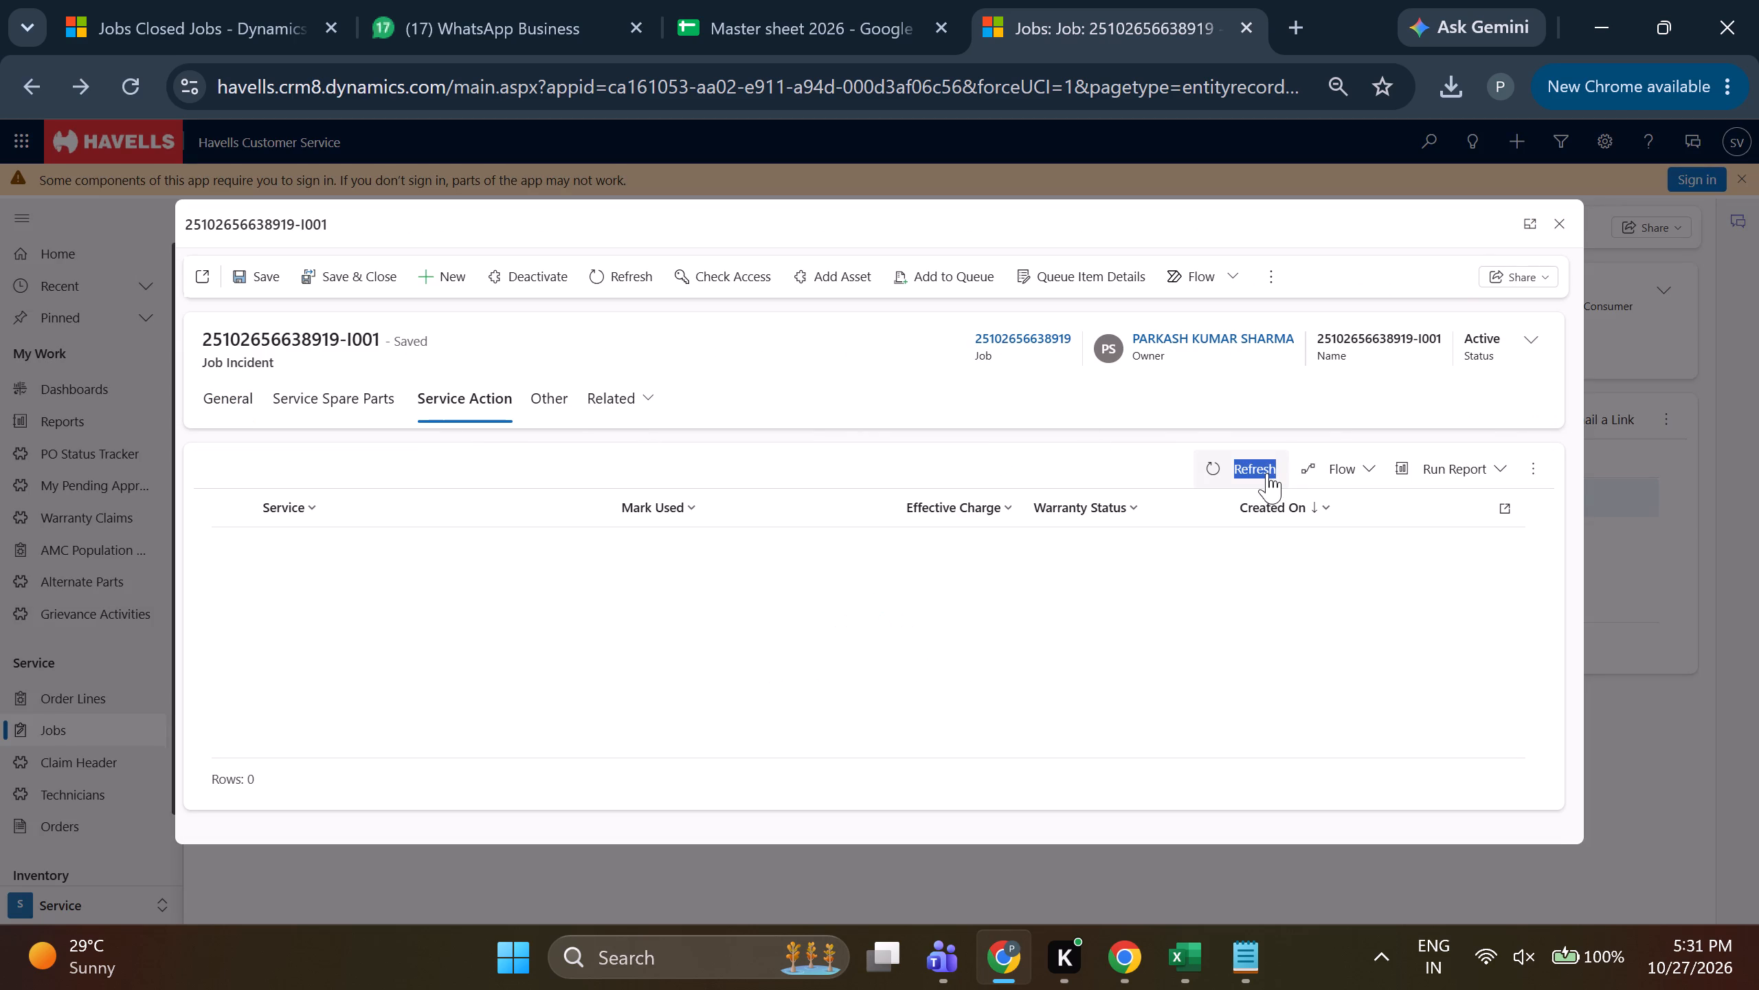
triple_click(1237, 473)
left_click(1237, 473)
triple_click(1210, 474)
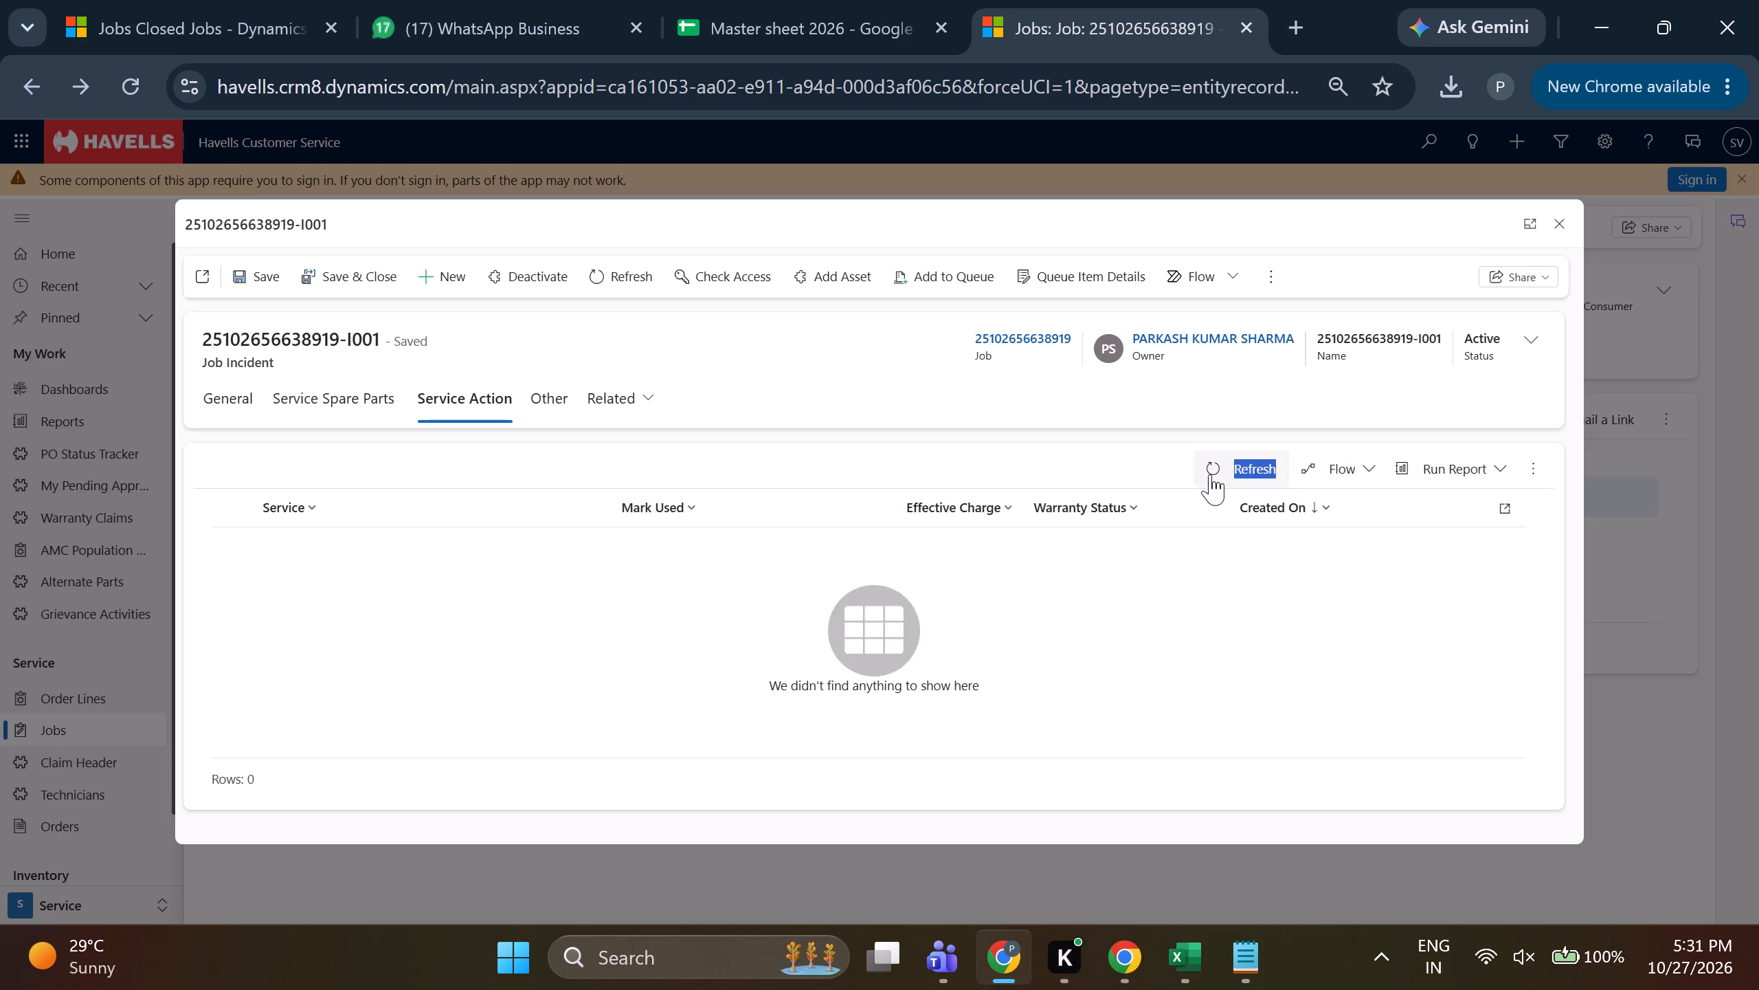
triple_click(1210, 474)
triple_click(1210, 474)
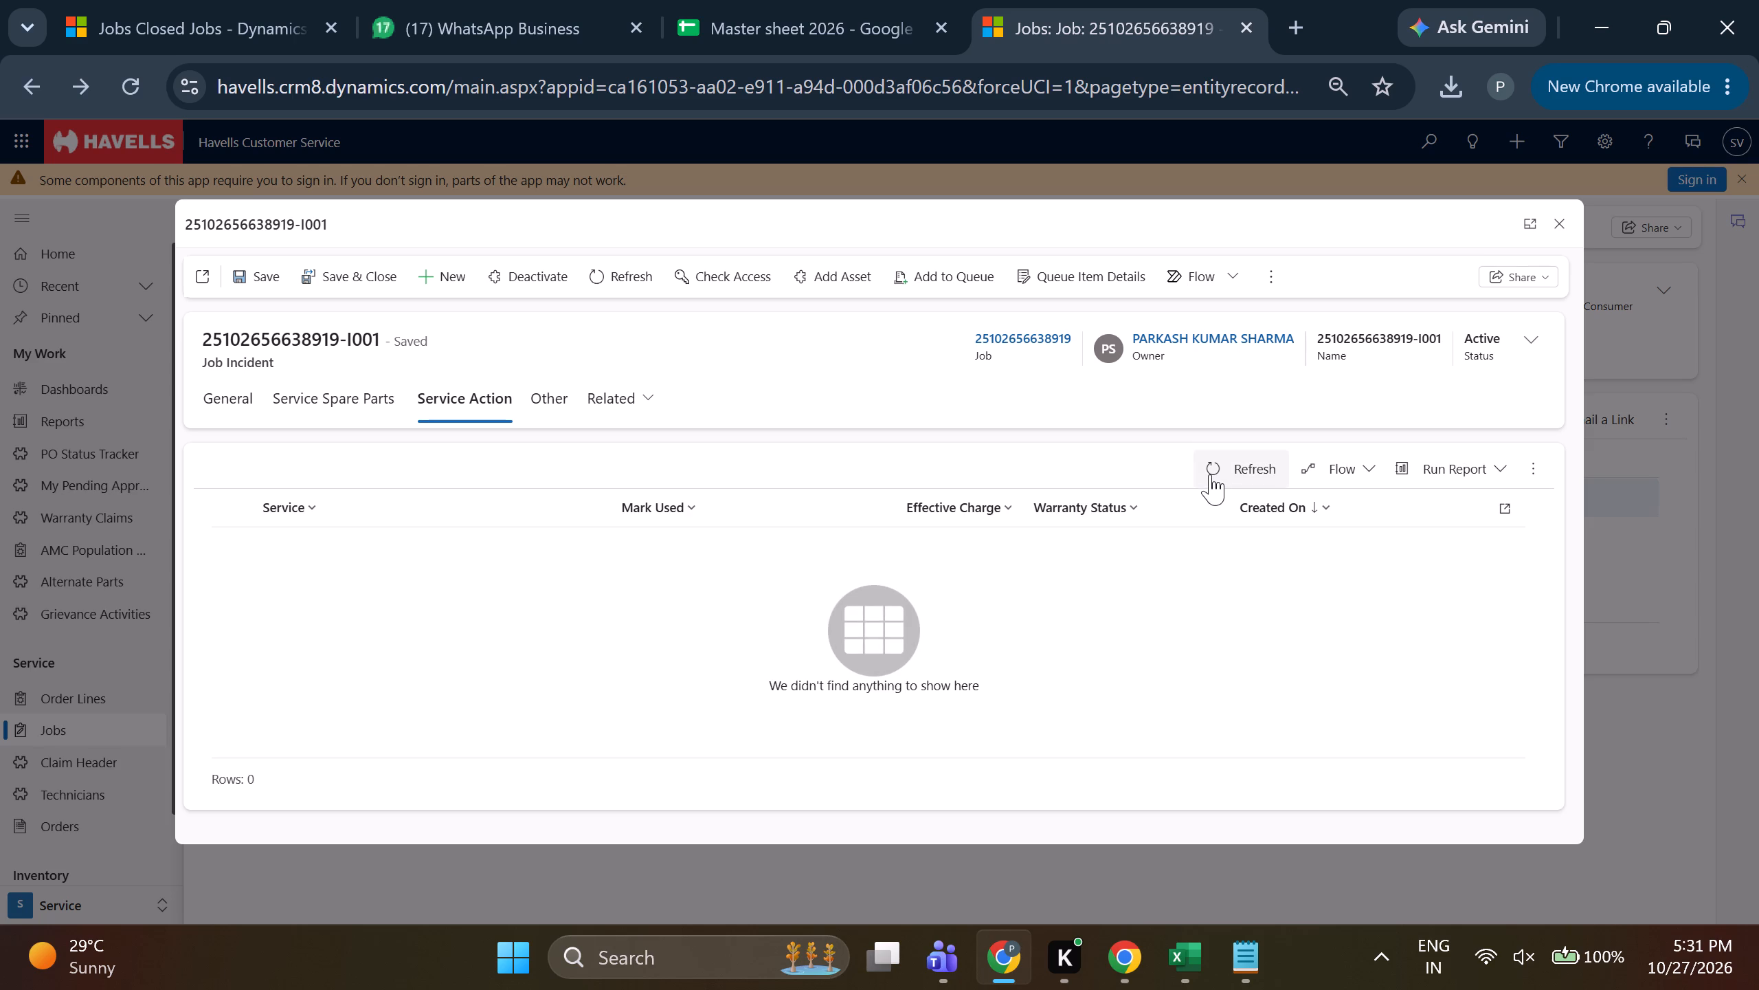
left_click(1209, 475)
left_click(1218, 478)
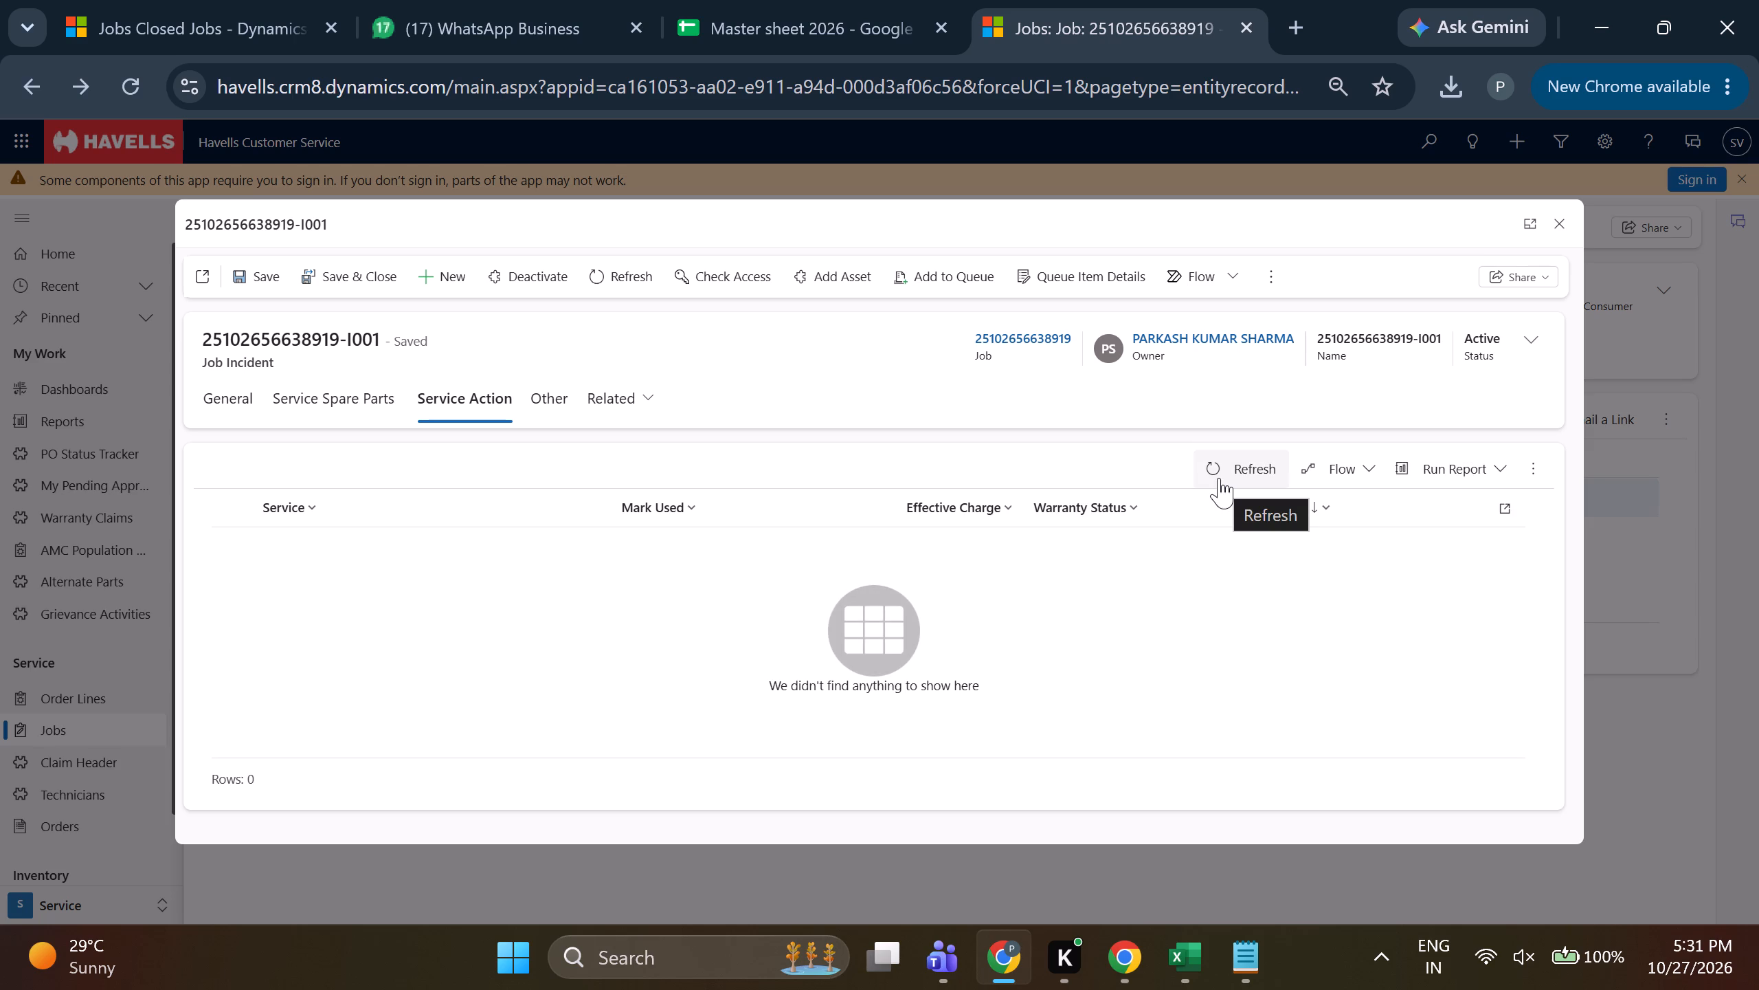
left_click(1219, 478)
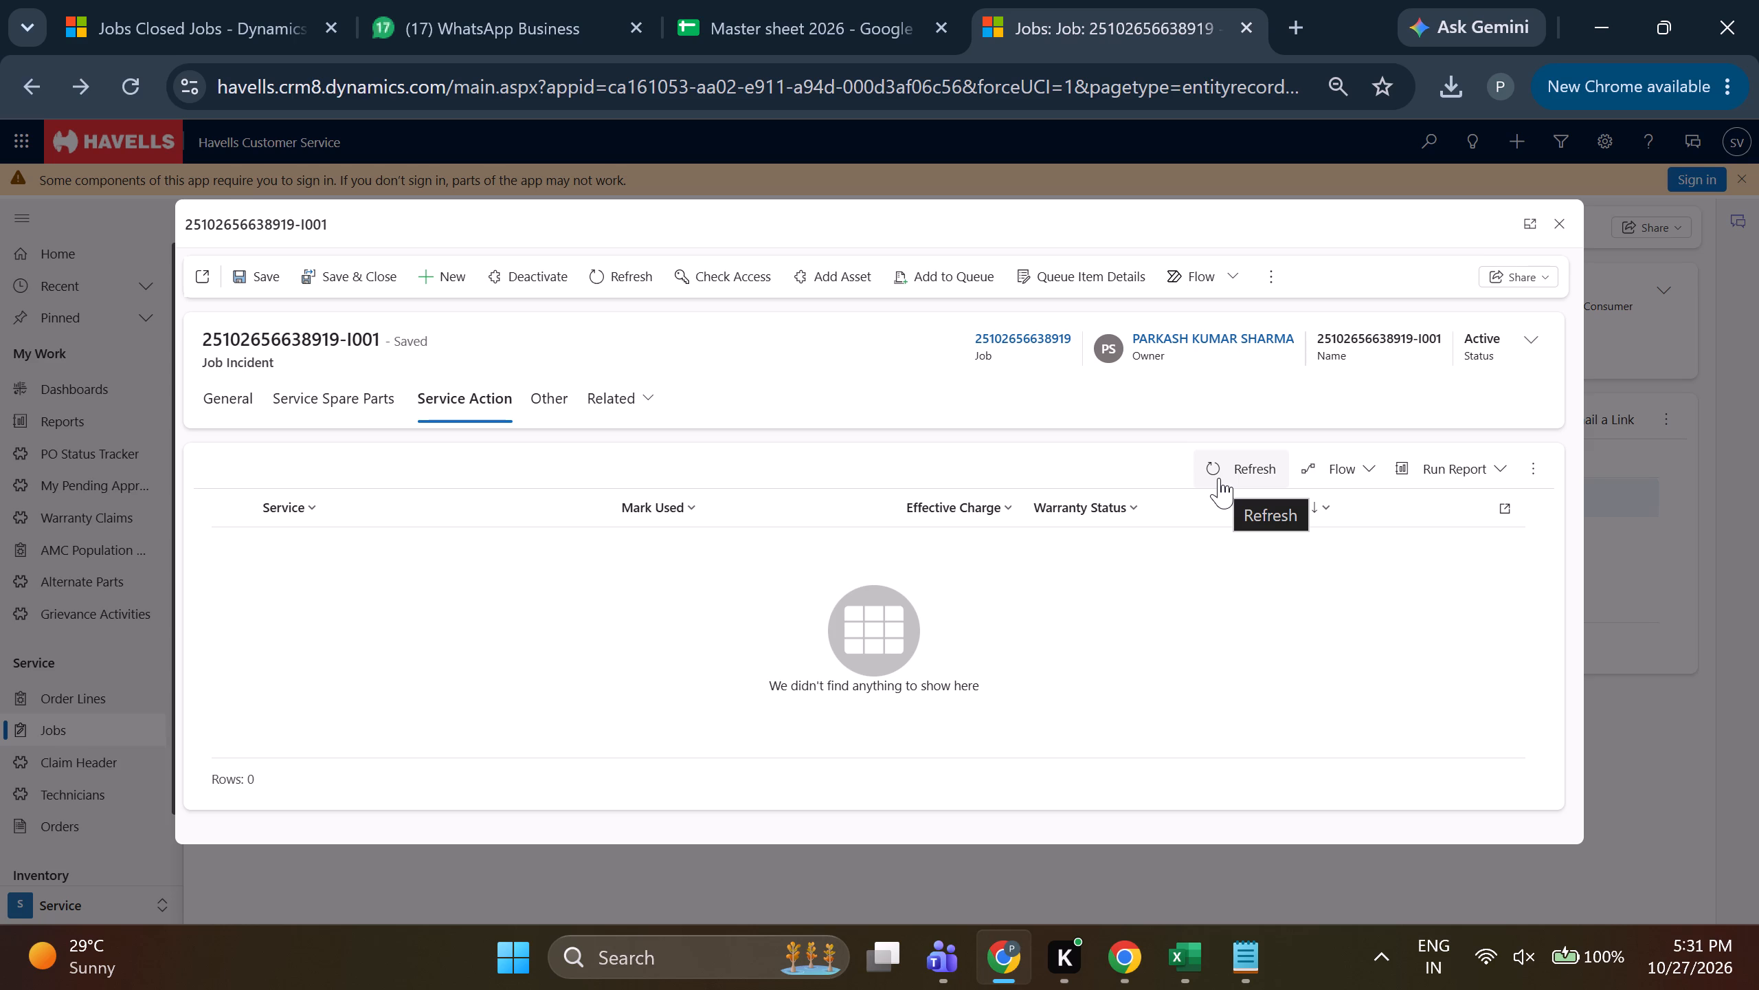
left_click(1219, 478)
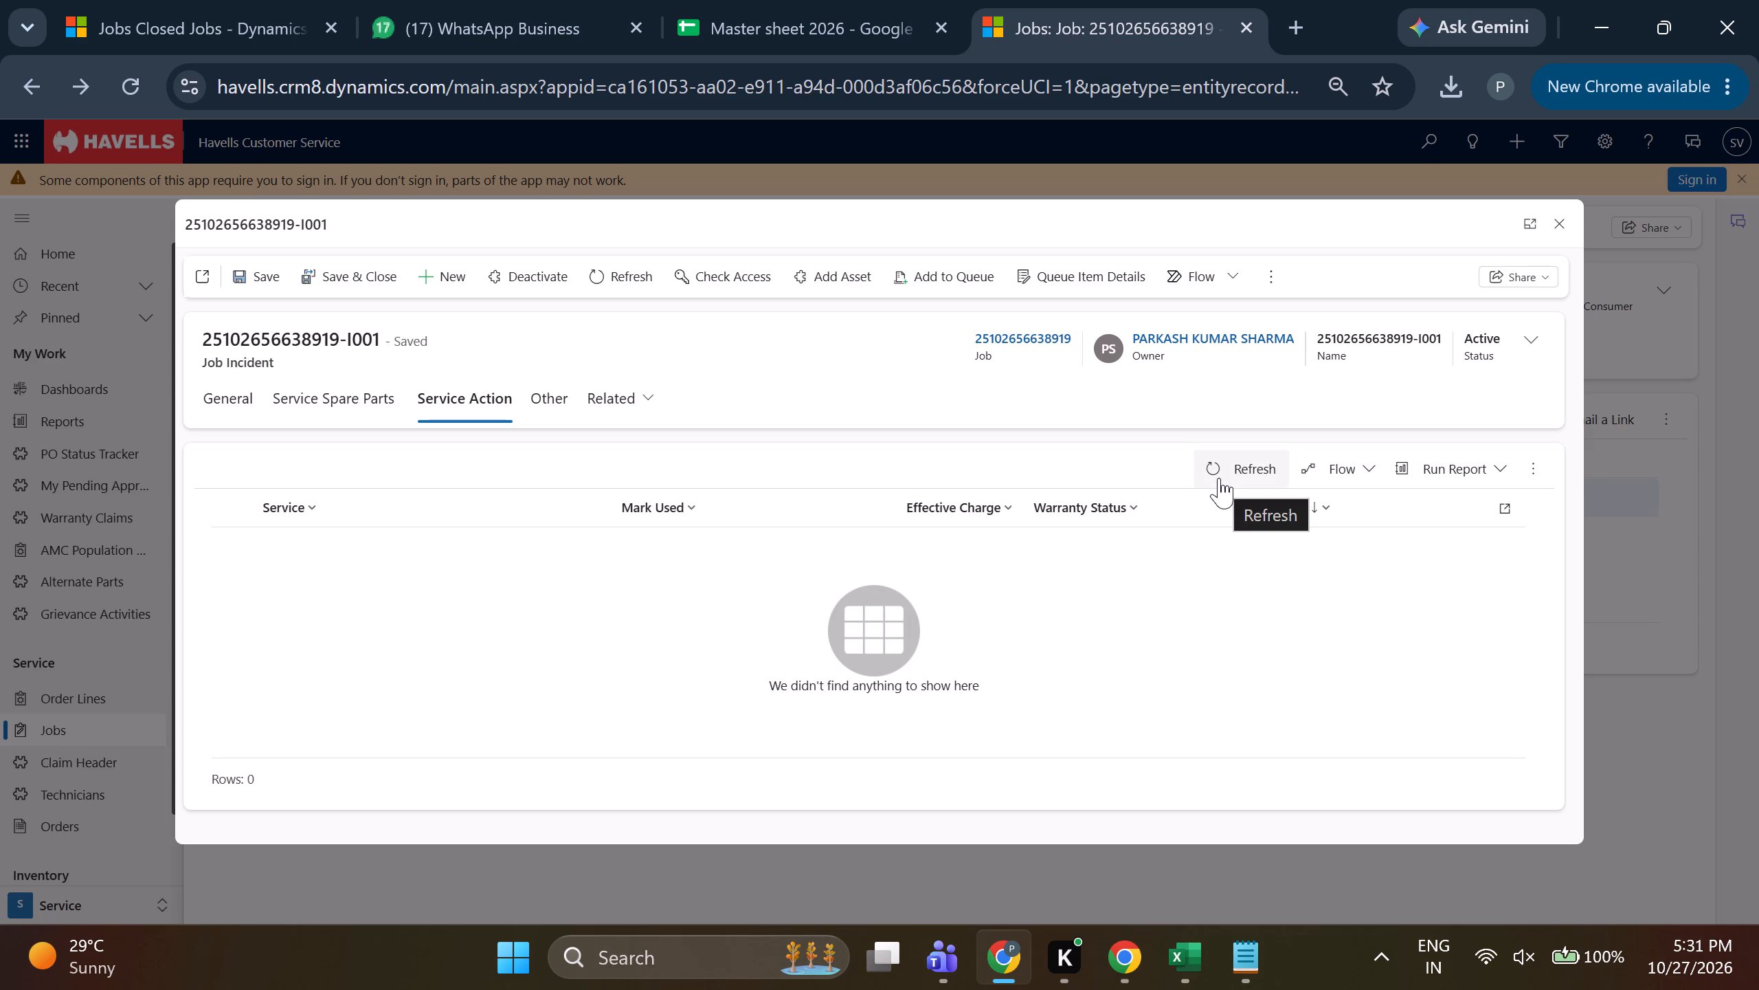
left_click(1219, 478)
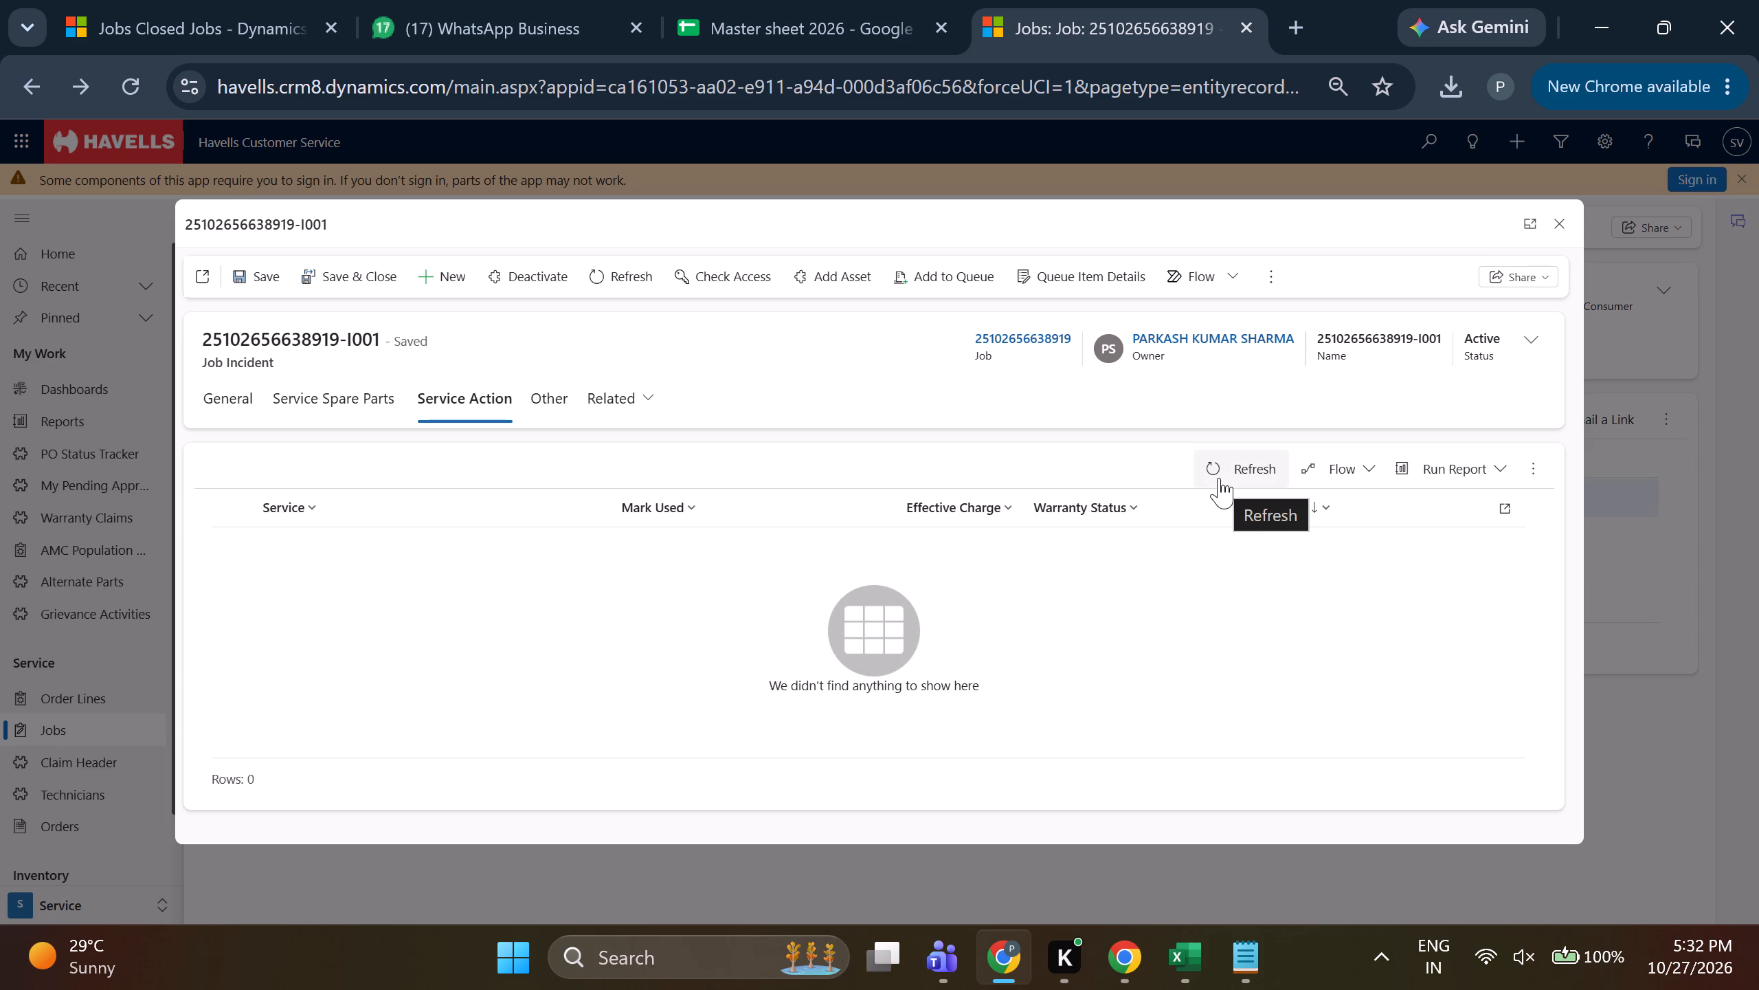
left_click(1219, 478)
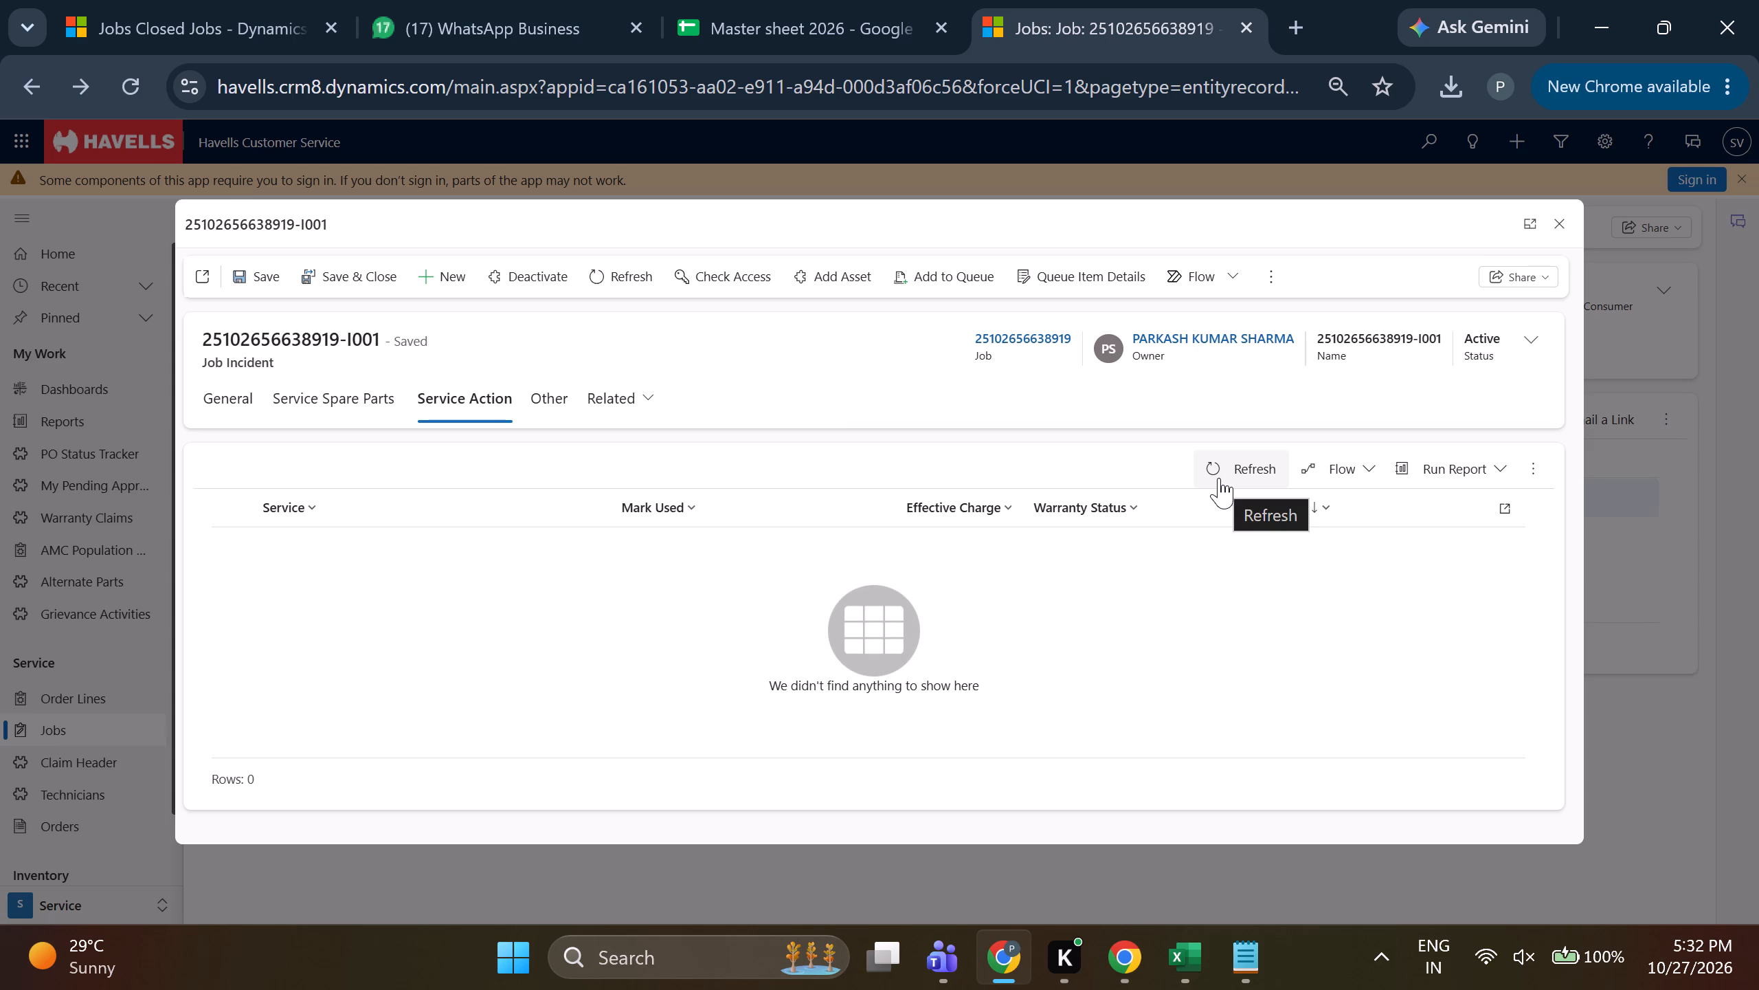
left_click(1219, 478)
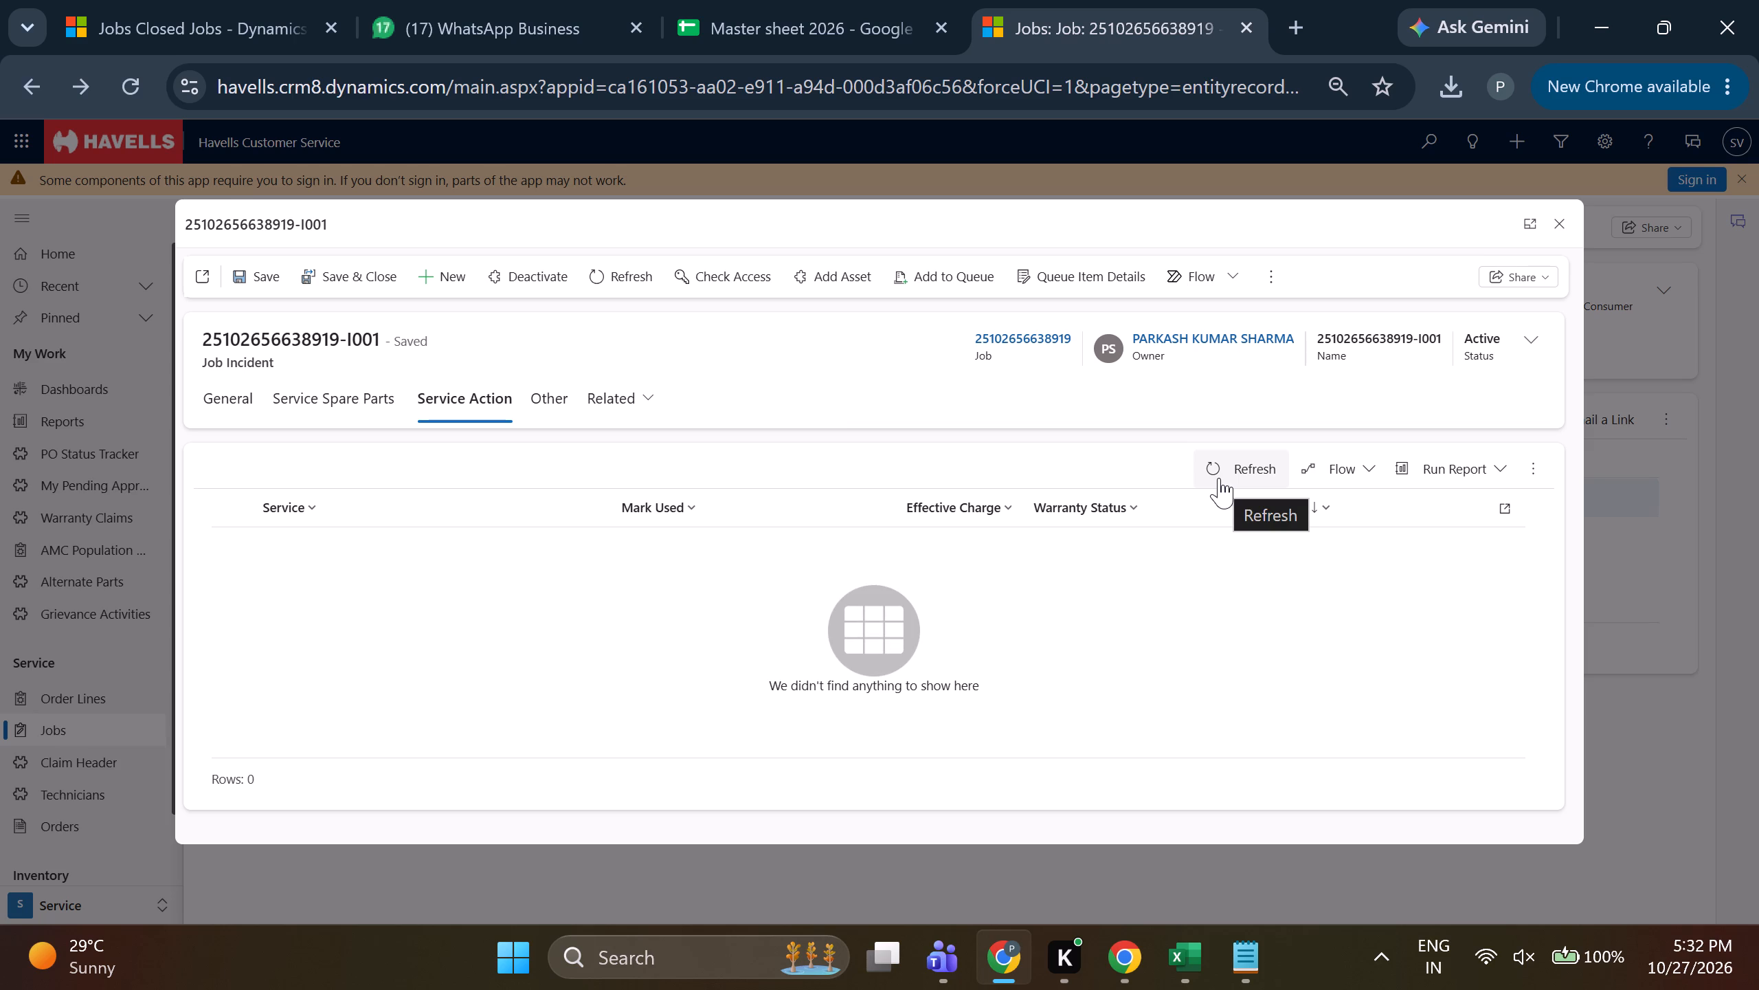
right_click(1219, 478)
left_click(1183, 611)
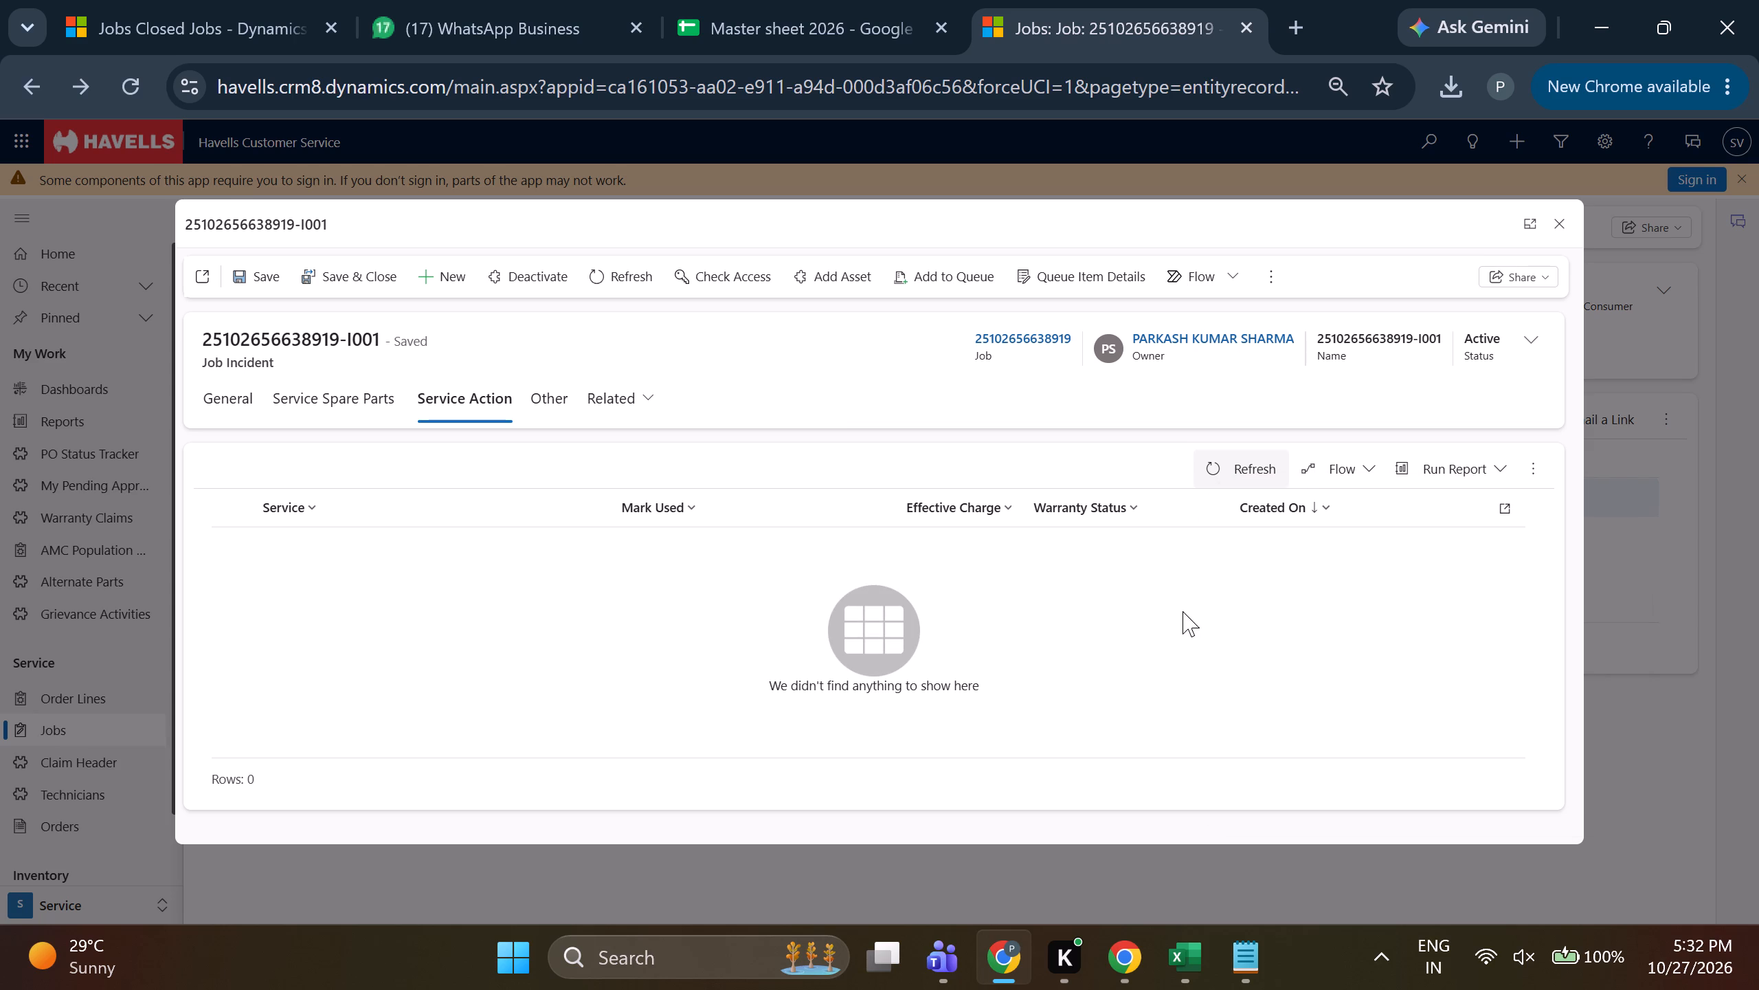
left_click(1224, 473)
left_click(1224, 473)
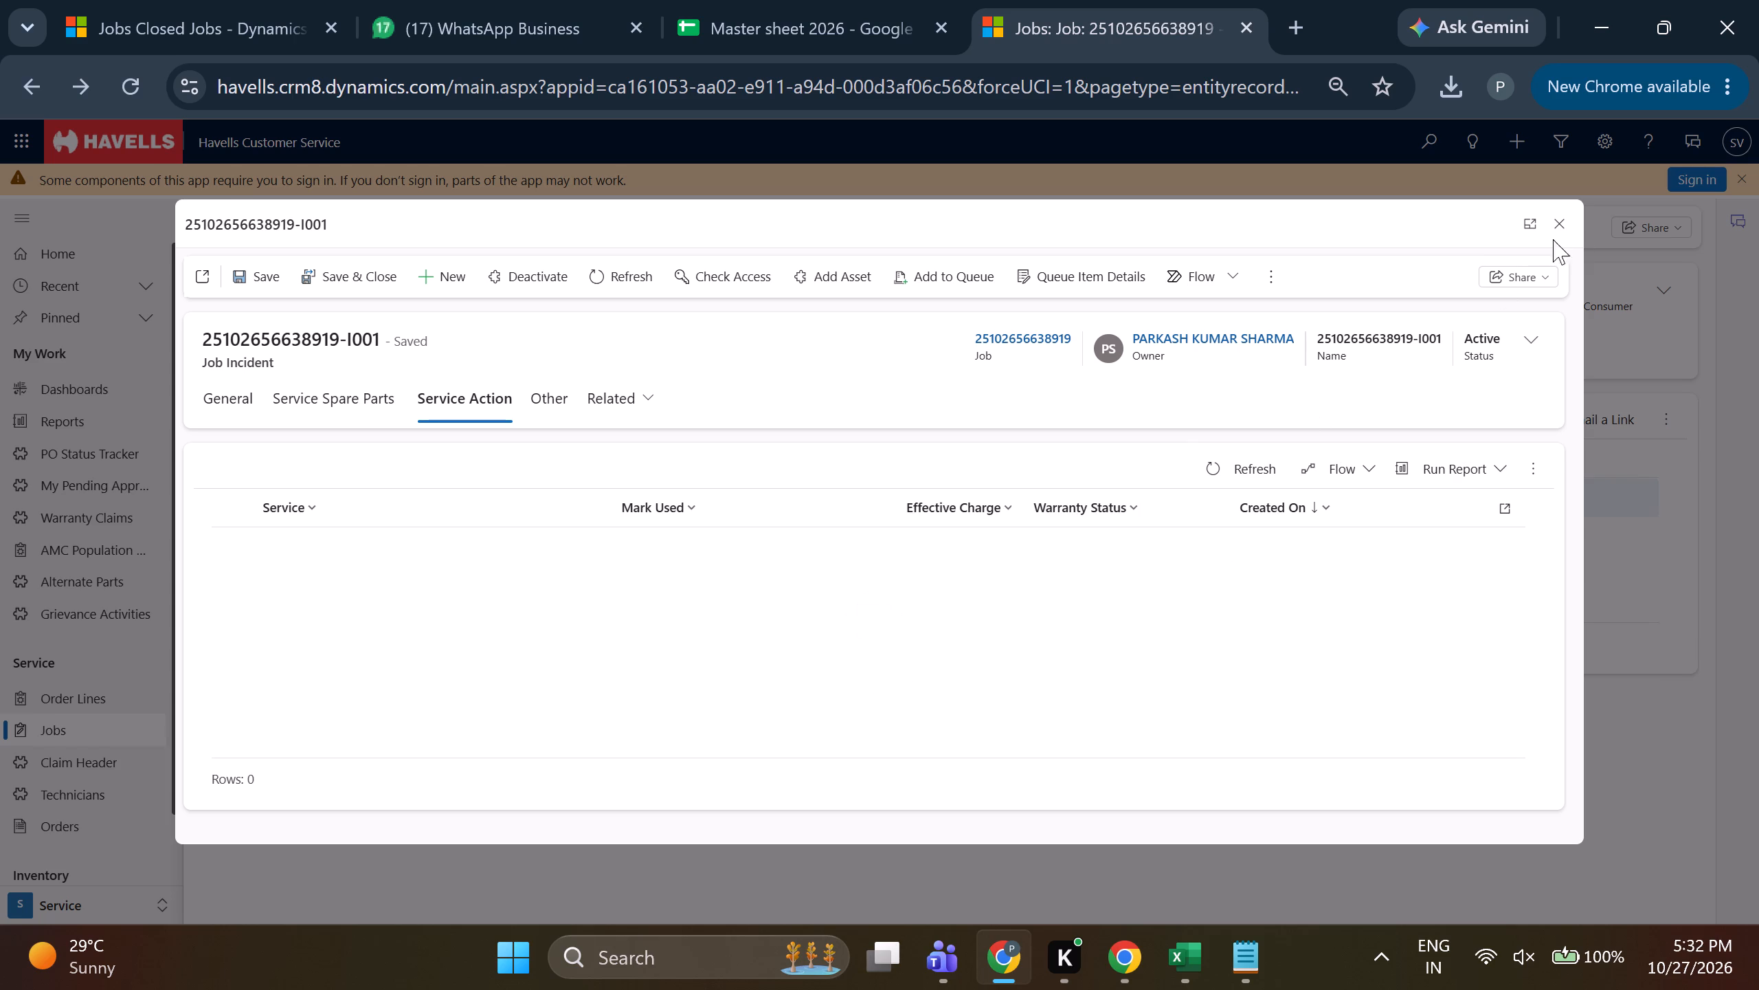
left_click(1571, 223)
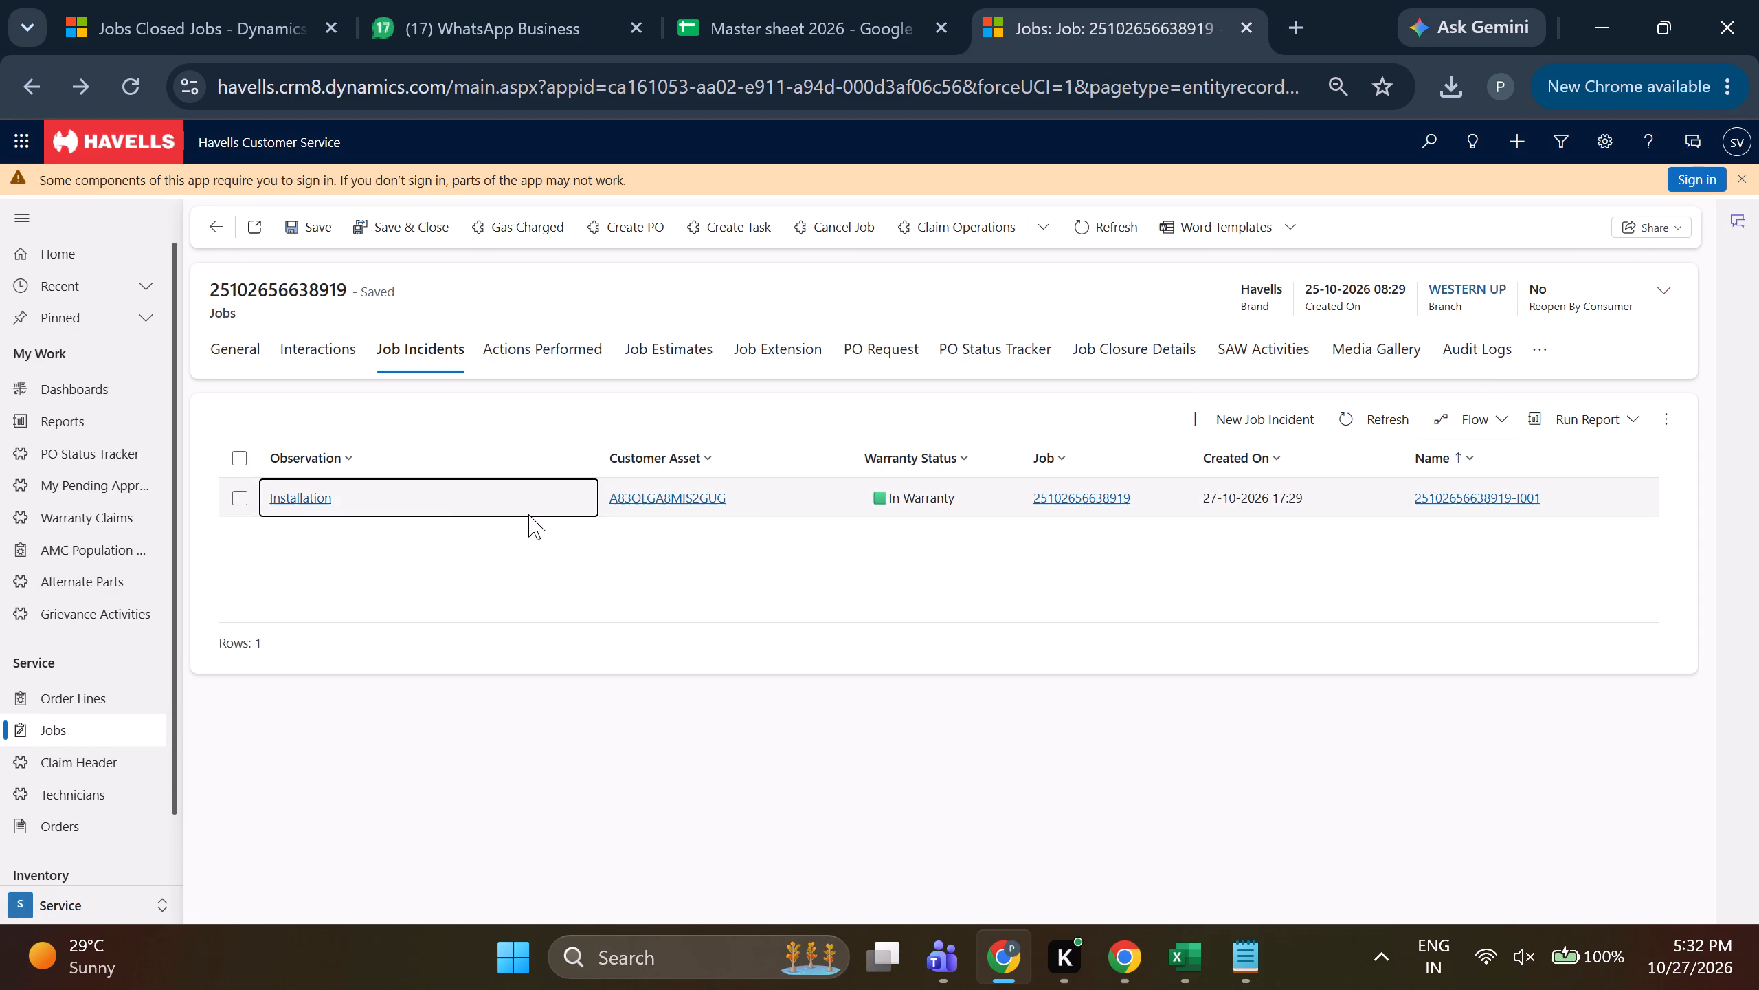
In the job's closure details, set both the consumer remark and the repair description to INSTALLATION DONE.
left_click(230, 386)
left_click(227, 365)
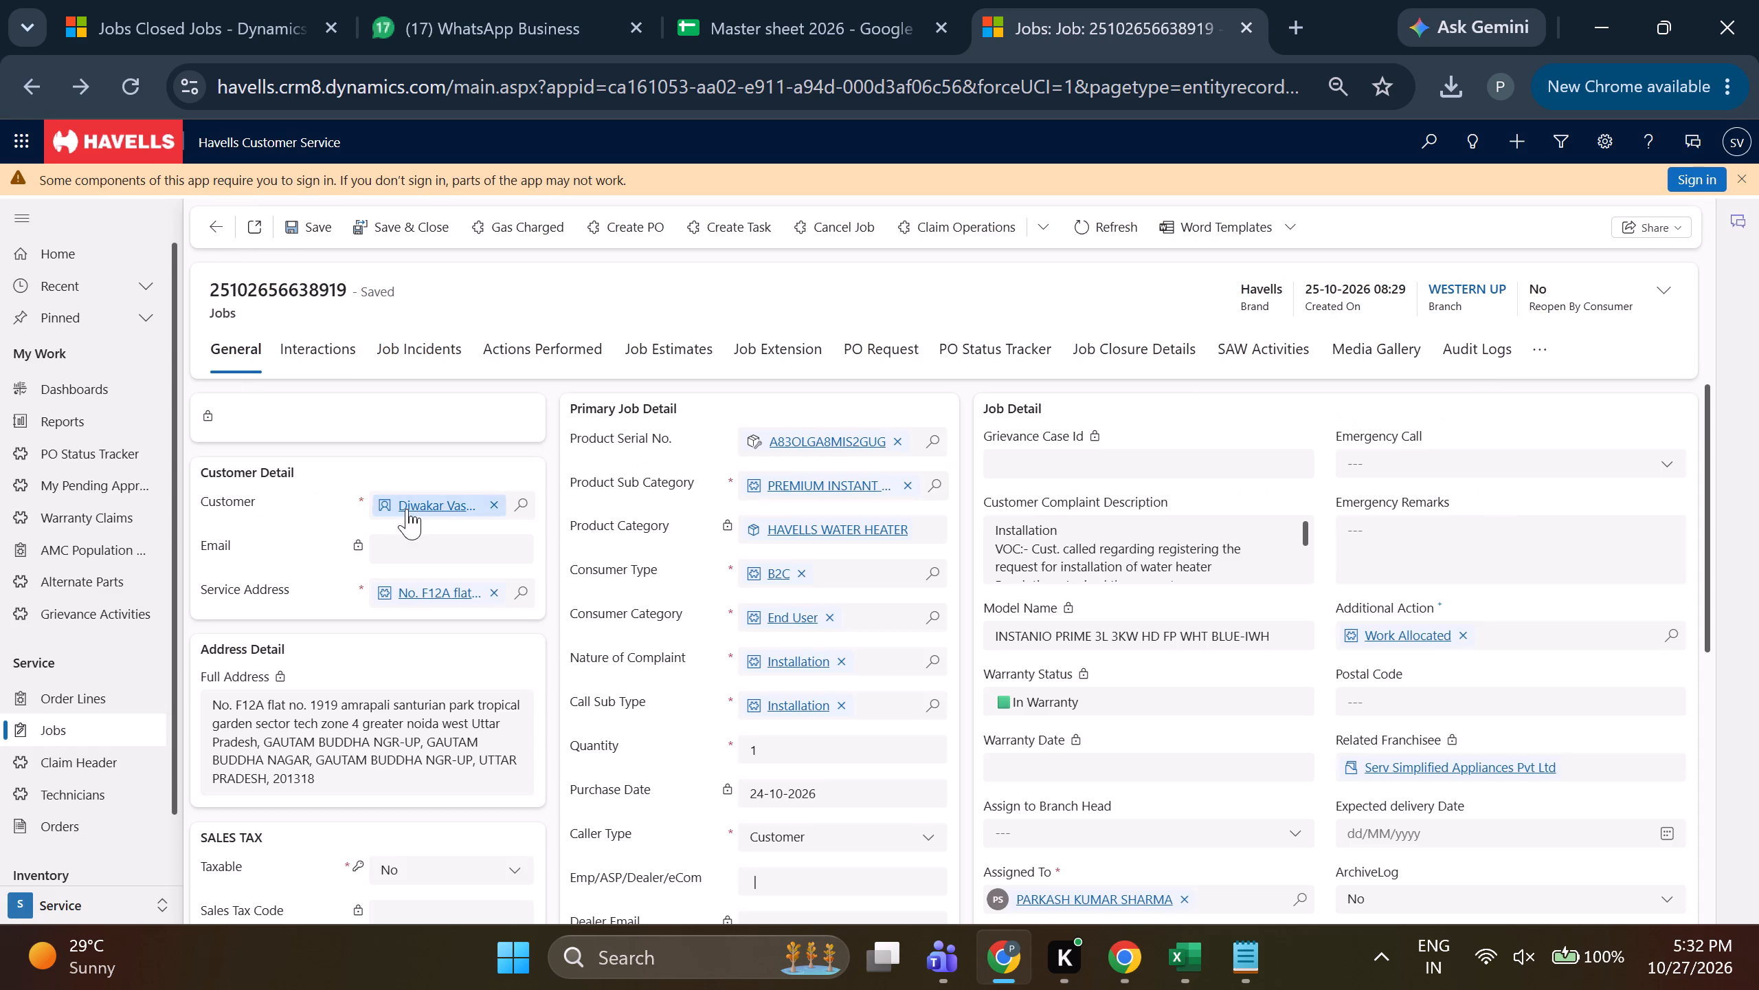
left_click(1112, 371)
left_click(1244, 609)
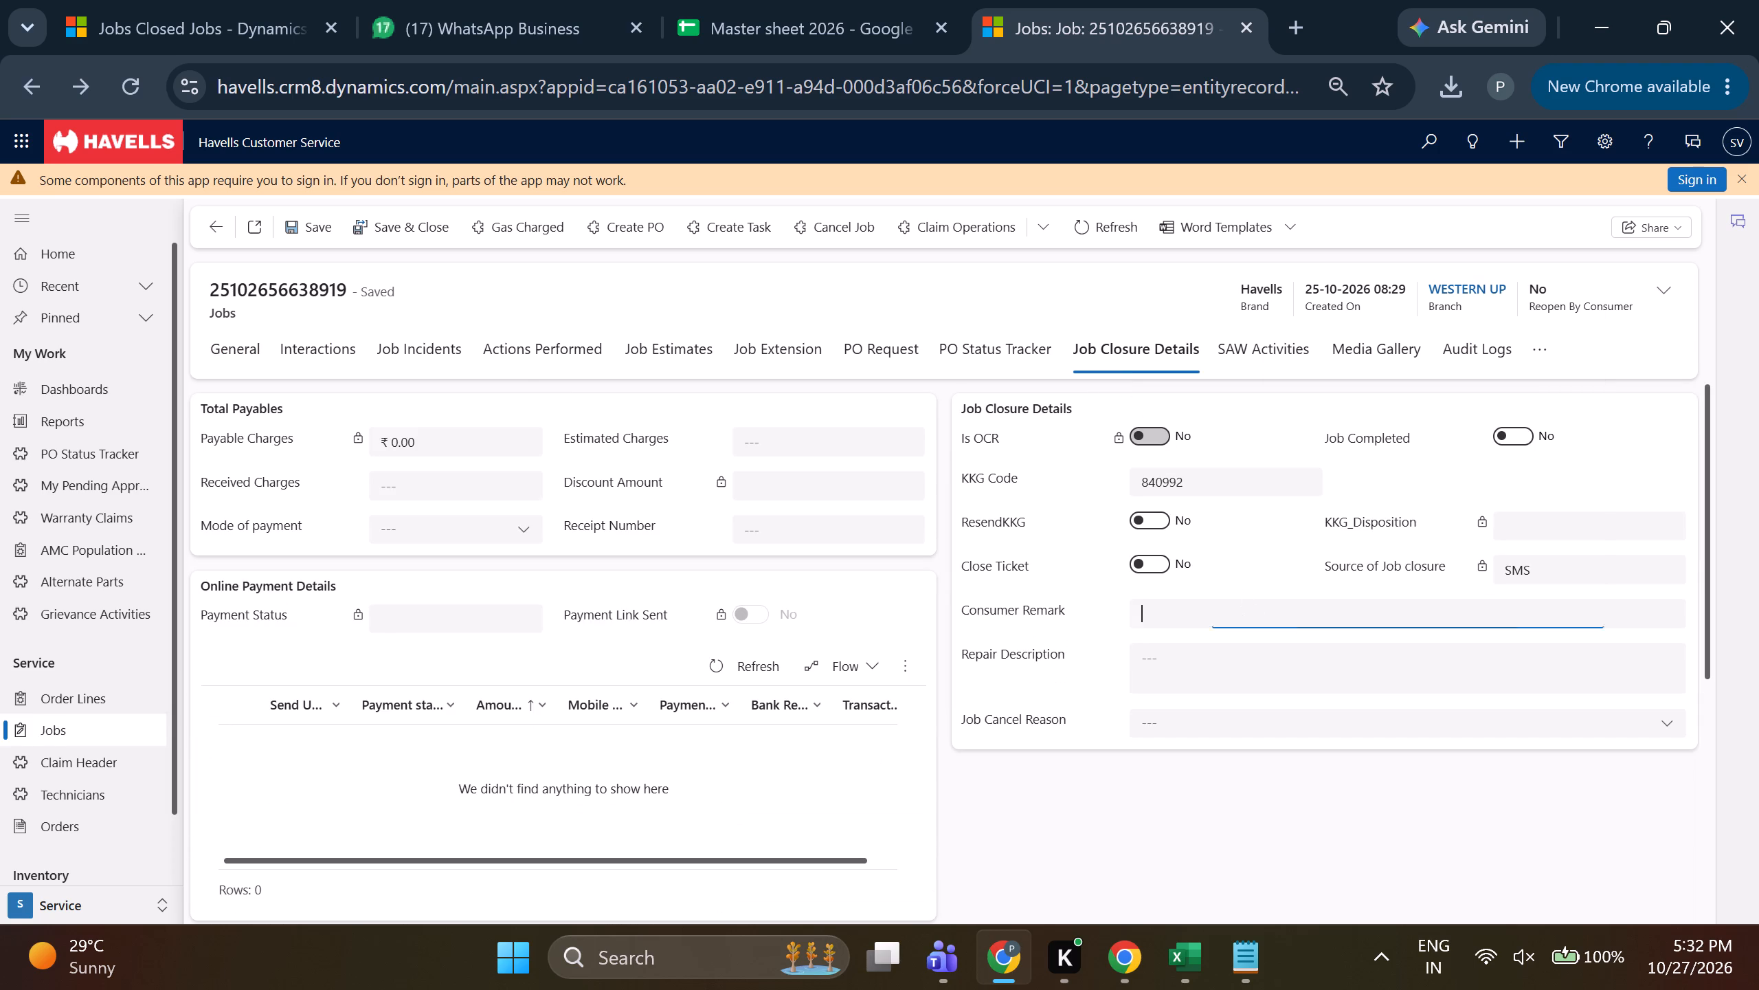
left_click(1340, 362)
triple_click(1299, 602)
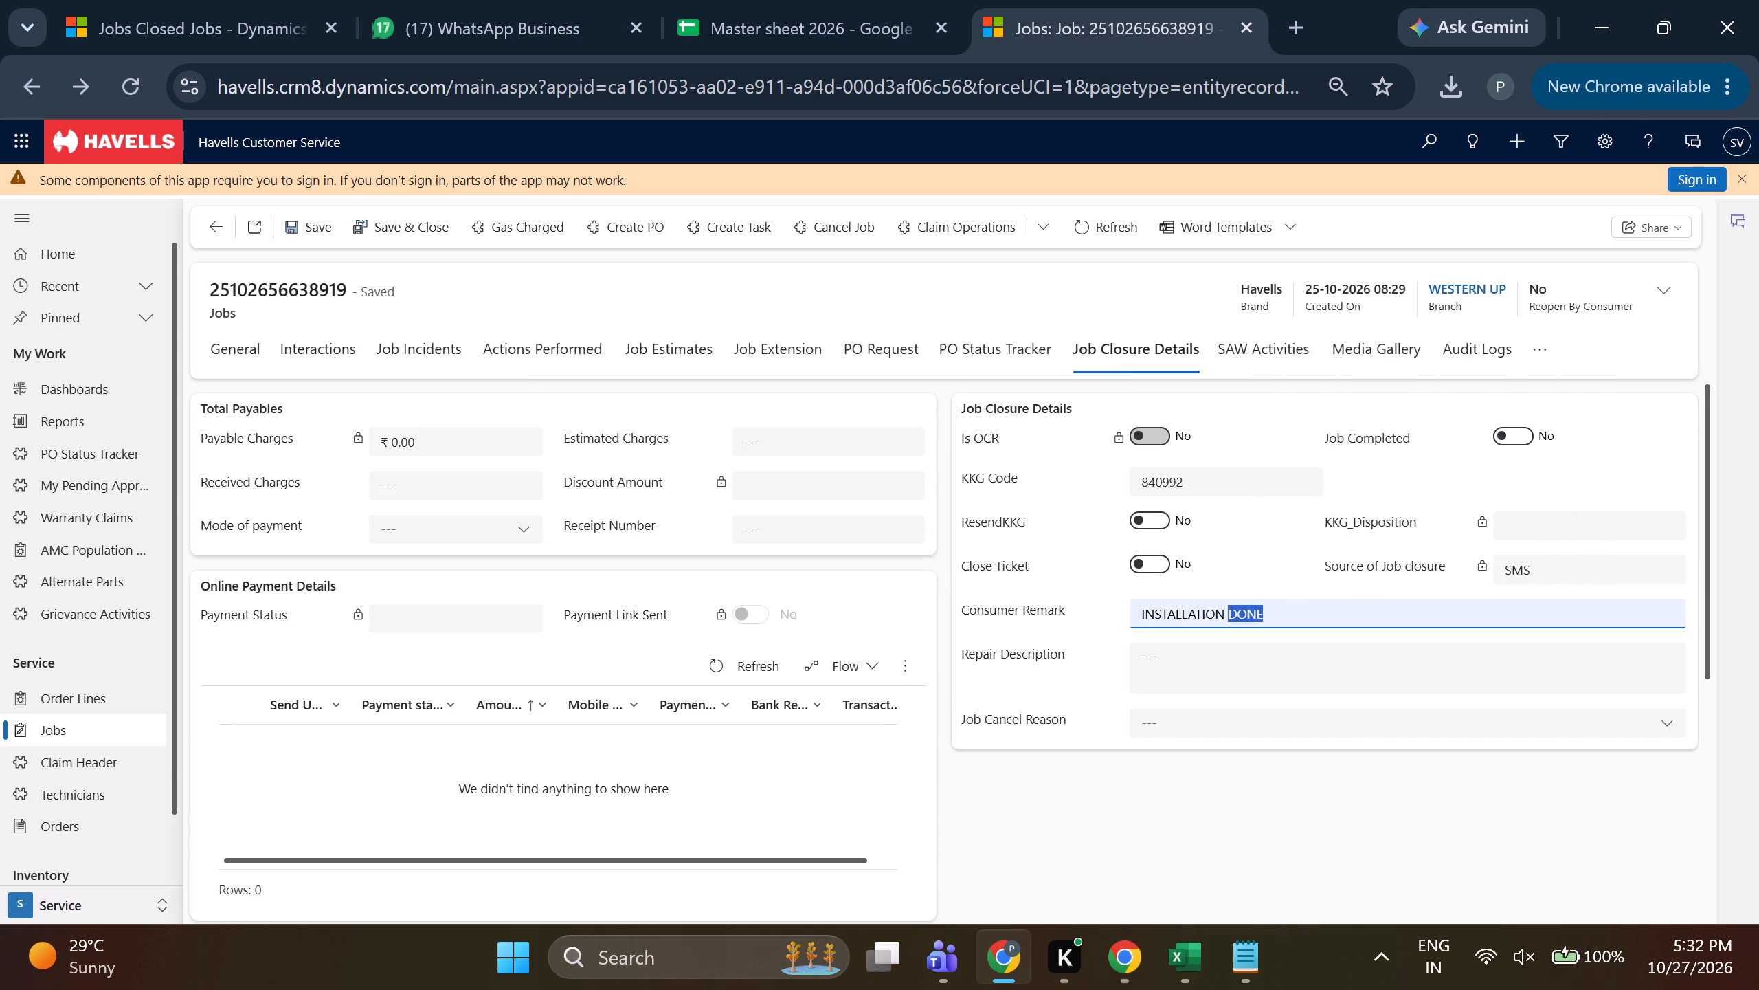
key("ctrl+c")
left_click(1306, 665)
key("ctrl+v")
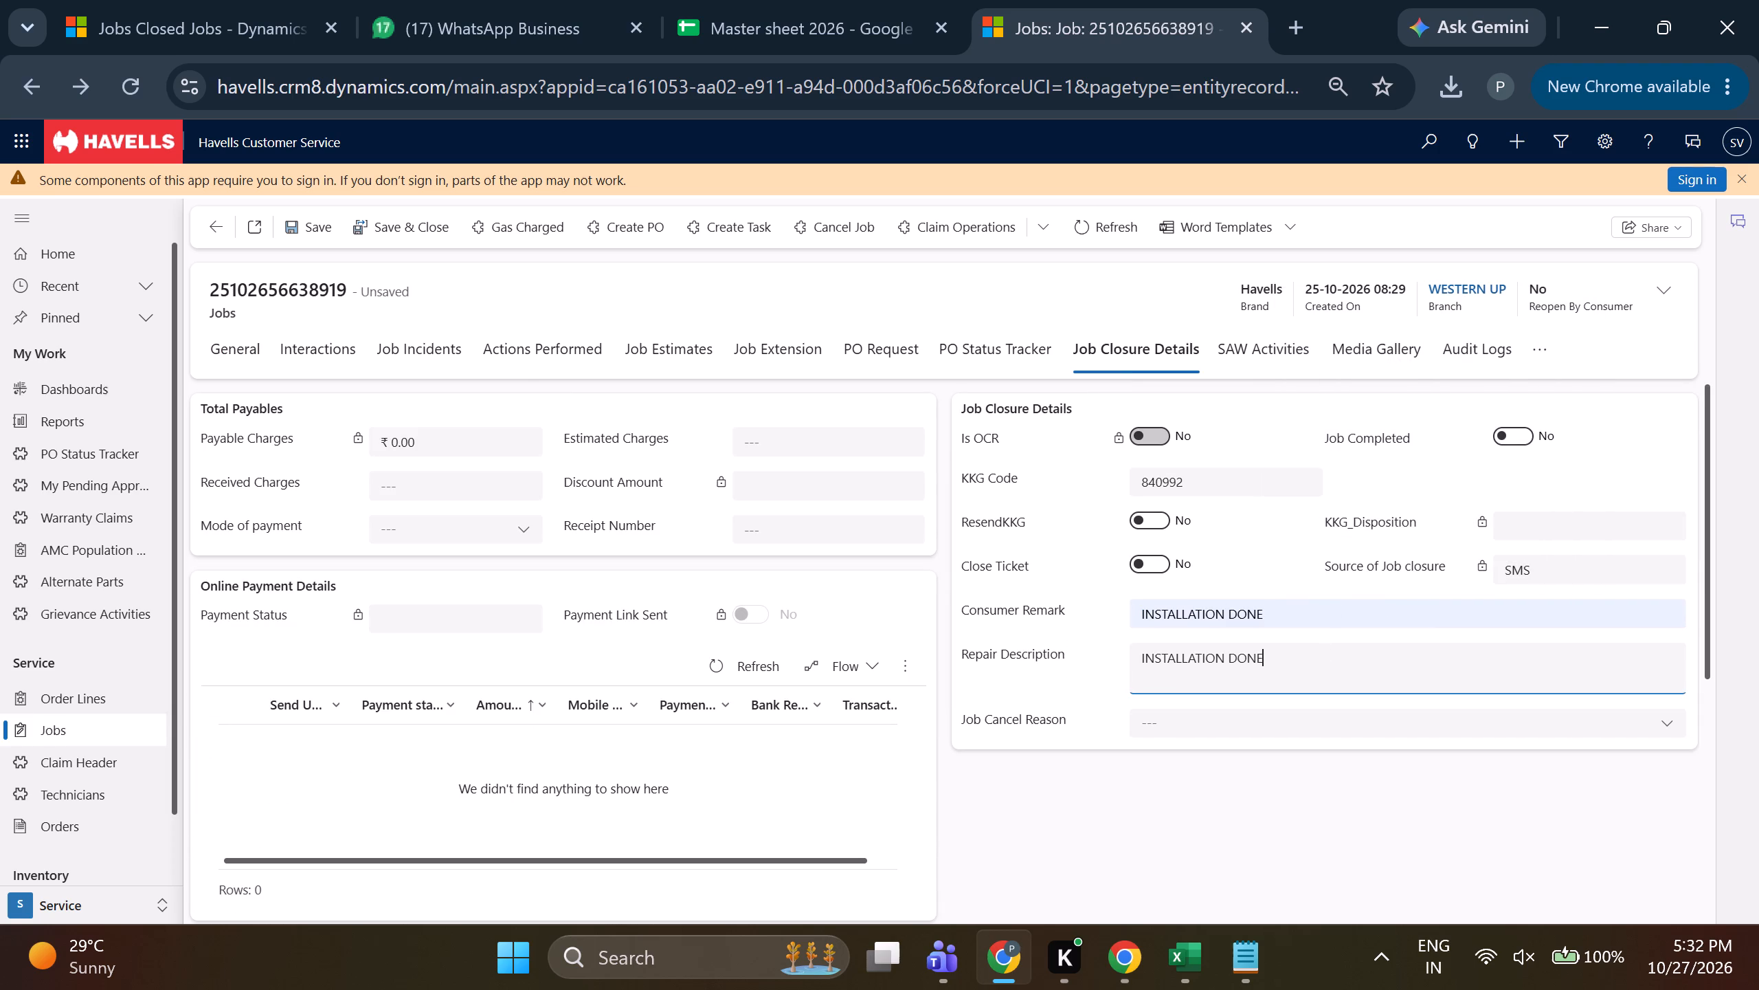
Try to mark the job as completed by setting Job Completed to Yes.
left_click(1527, 444)
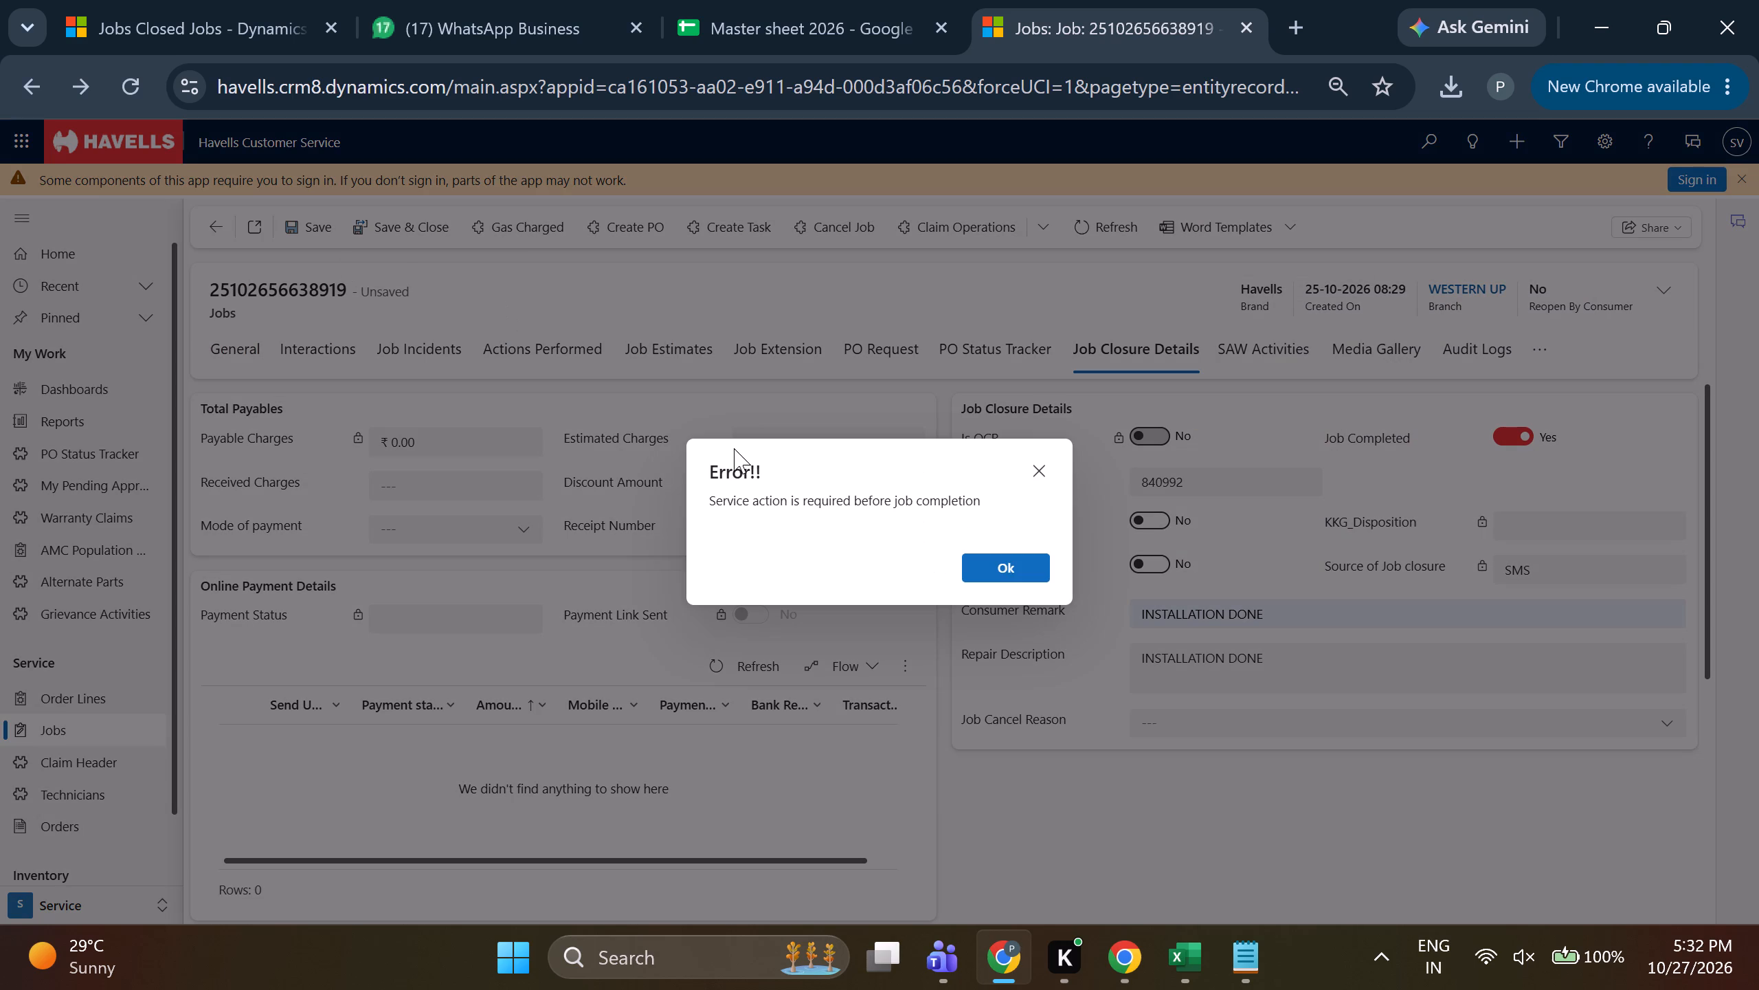
left_click(1005, 573)
Reopen the job's Installation incident and refresh its service actions list repeatedly to check for entries.
left_click(429, 371)
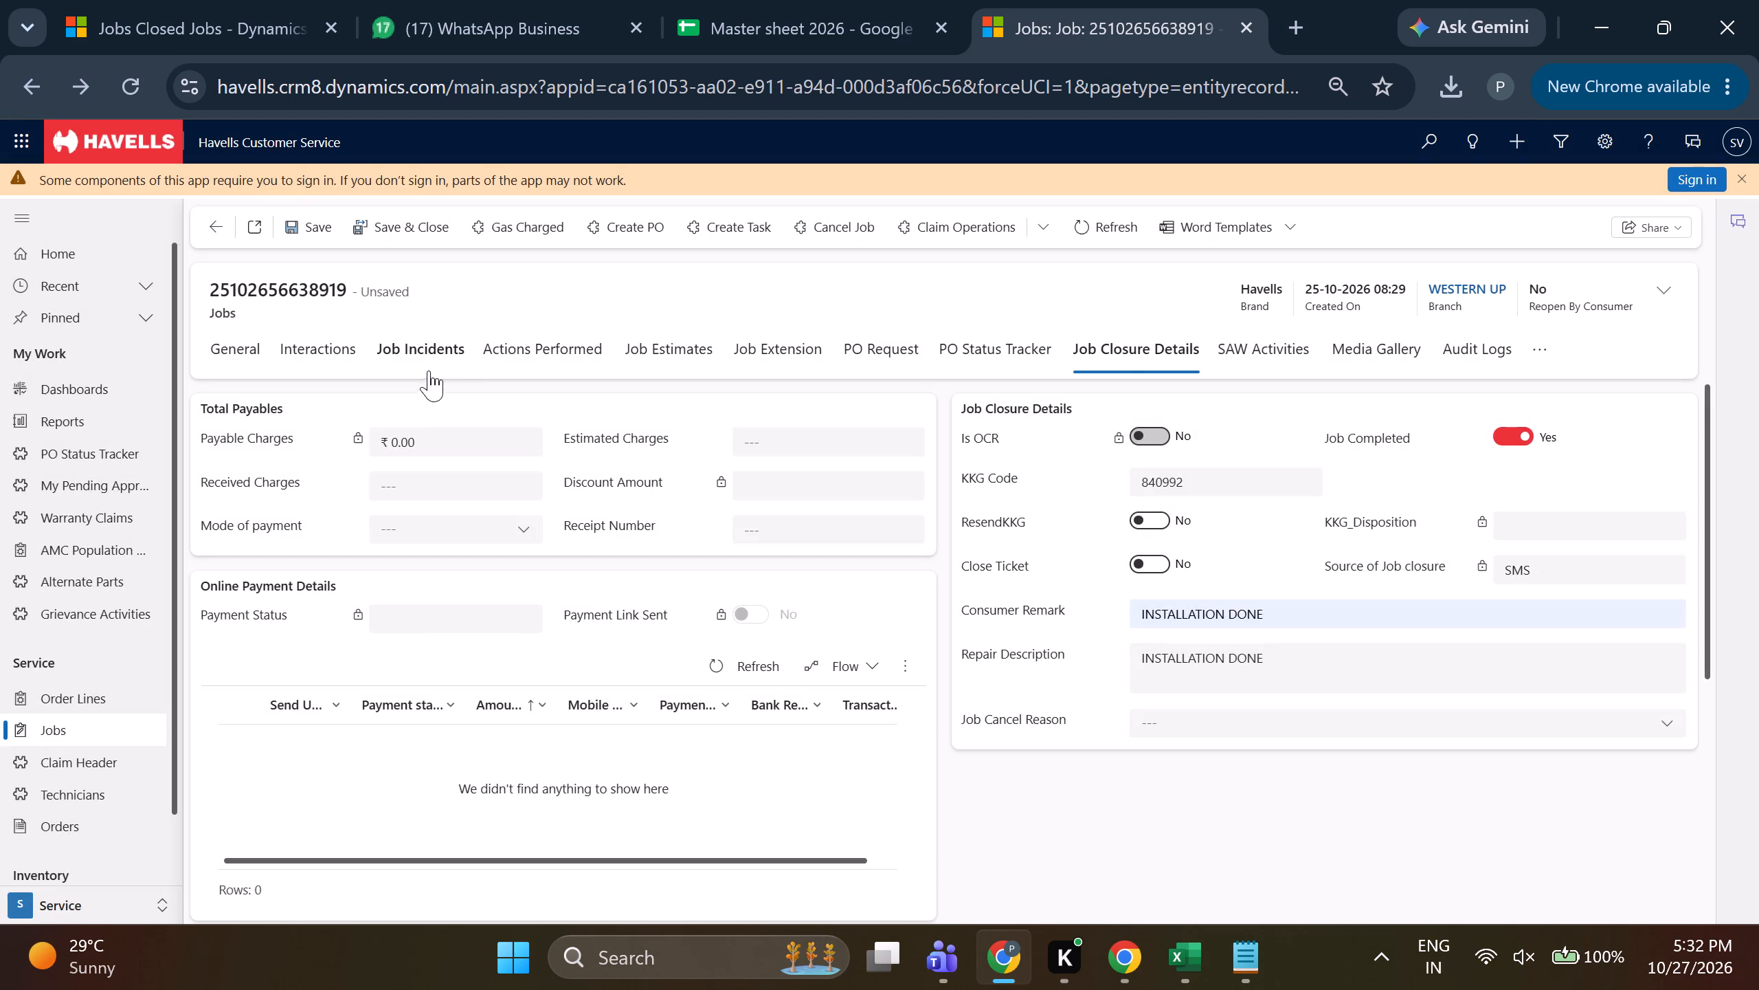
triple_click(525, 506)
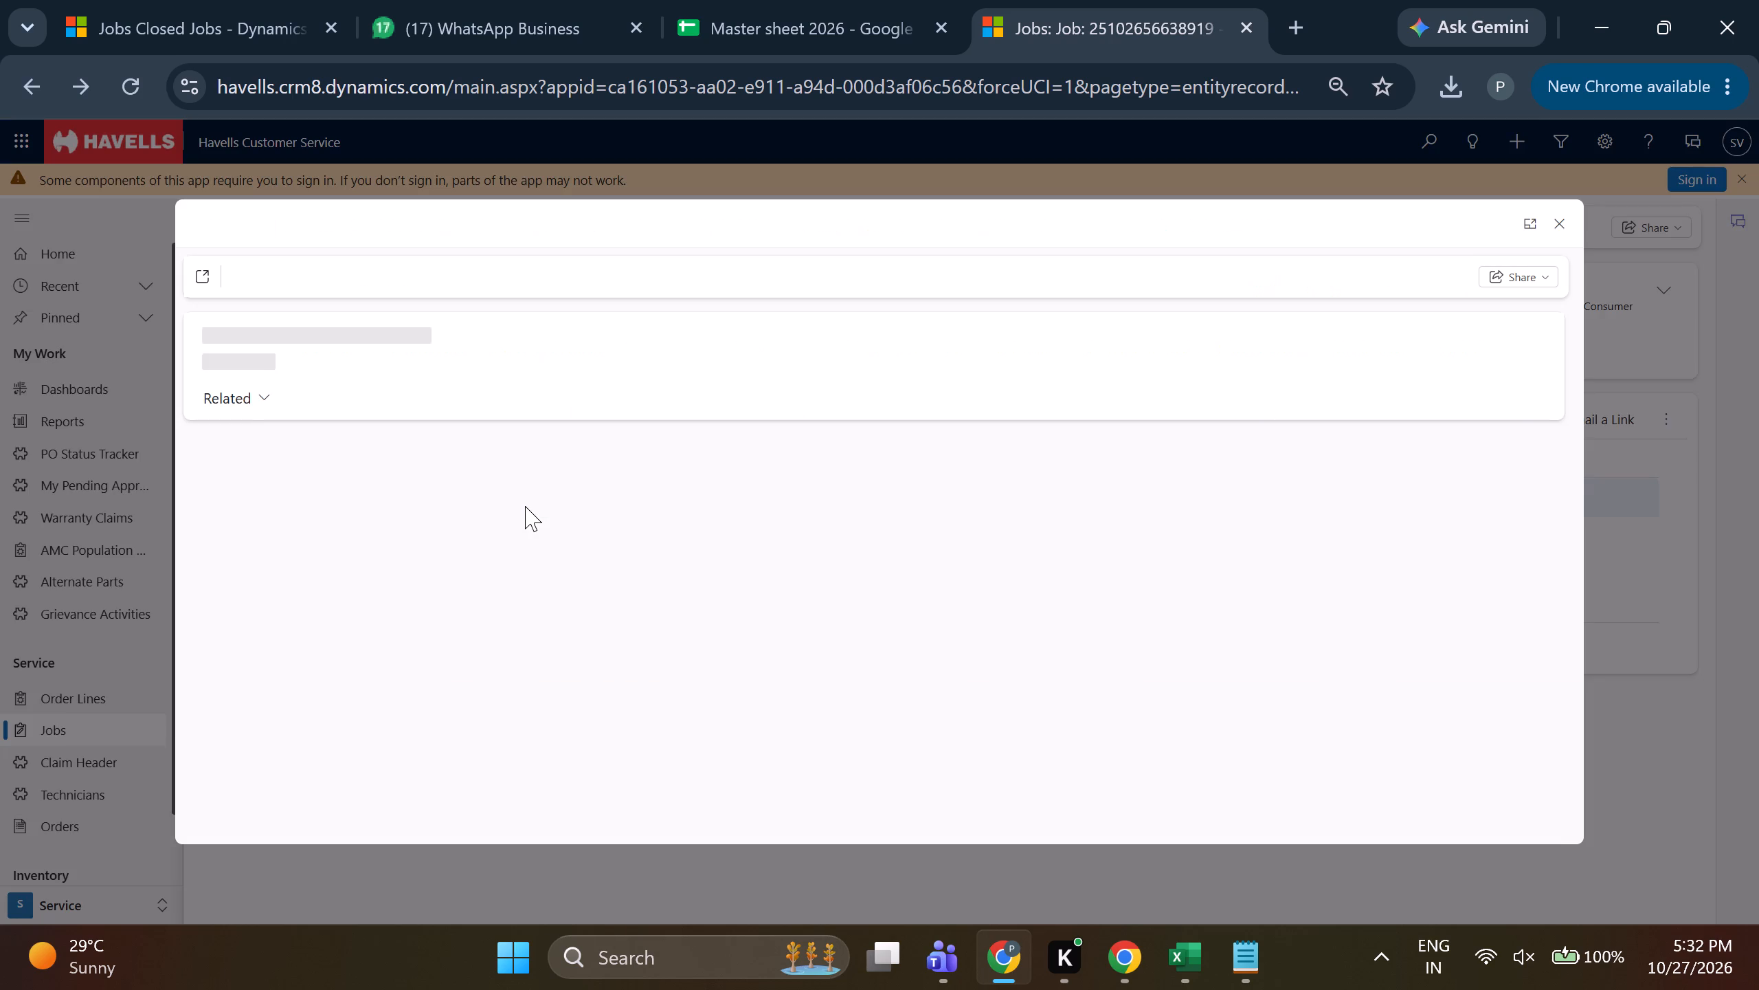
left_click(473, 419)
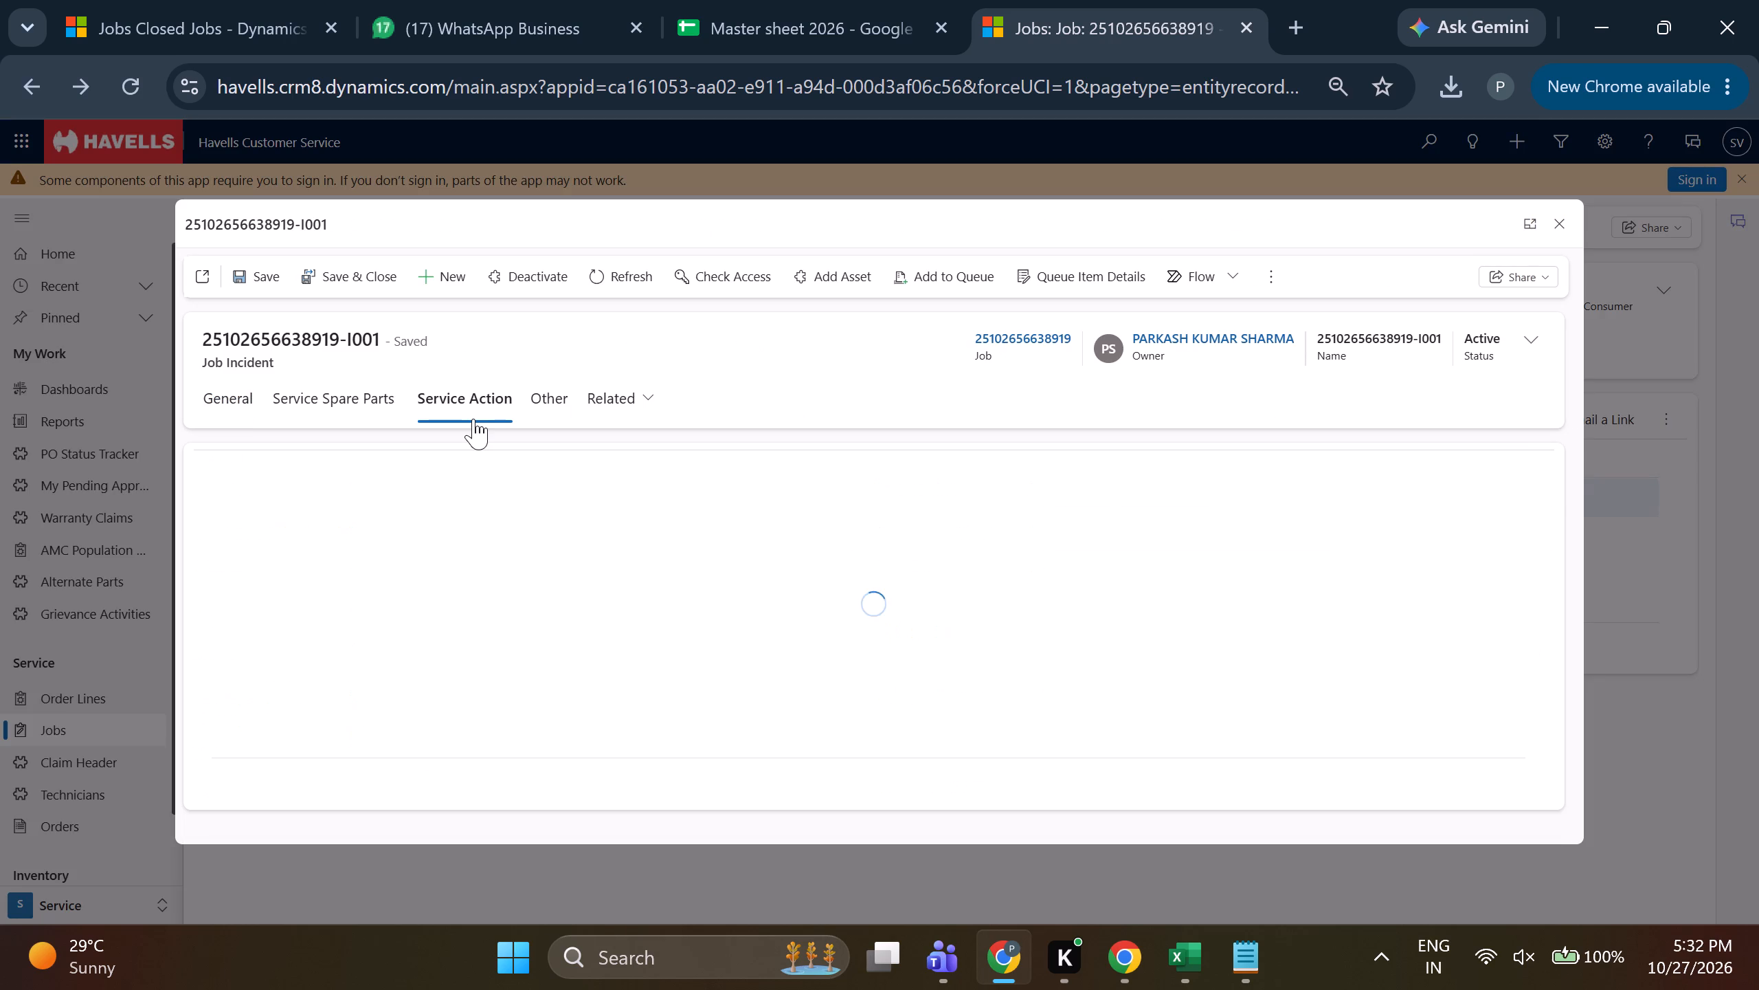
left_click(1264, 452)
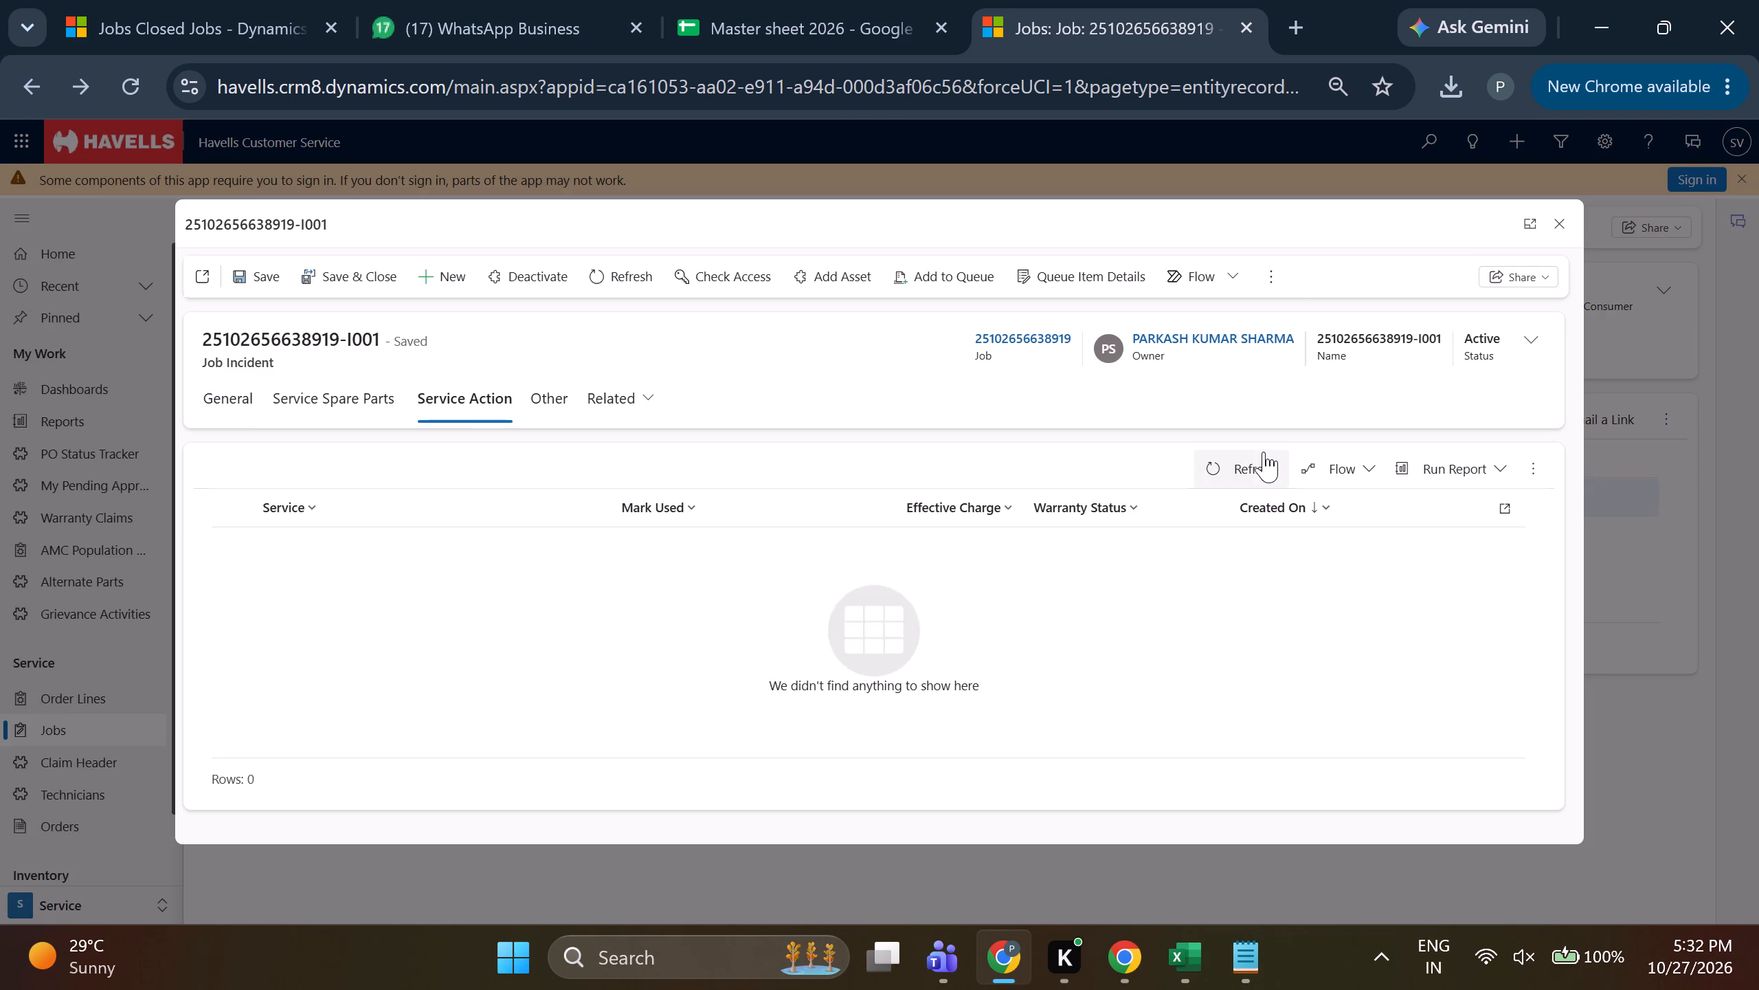
triple_click(1264, 452)
triple_click(1264, 452)
triple_click(1264, 452)
left_click(1264, 452)
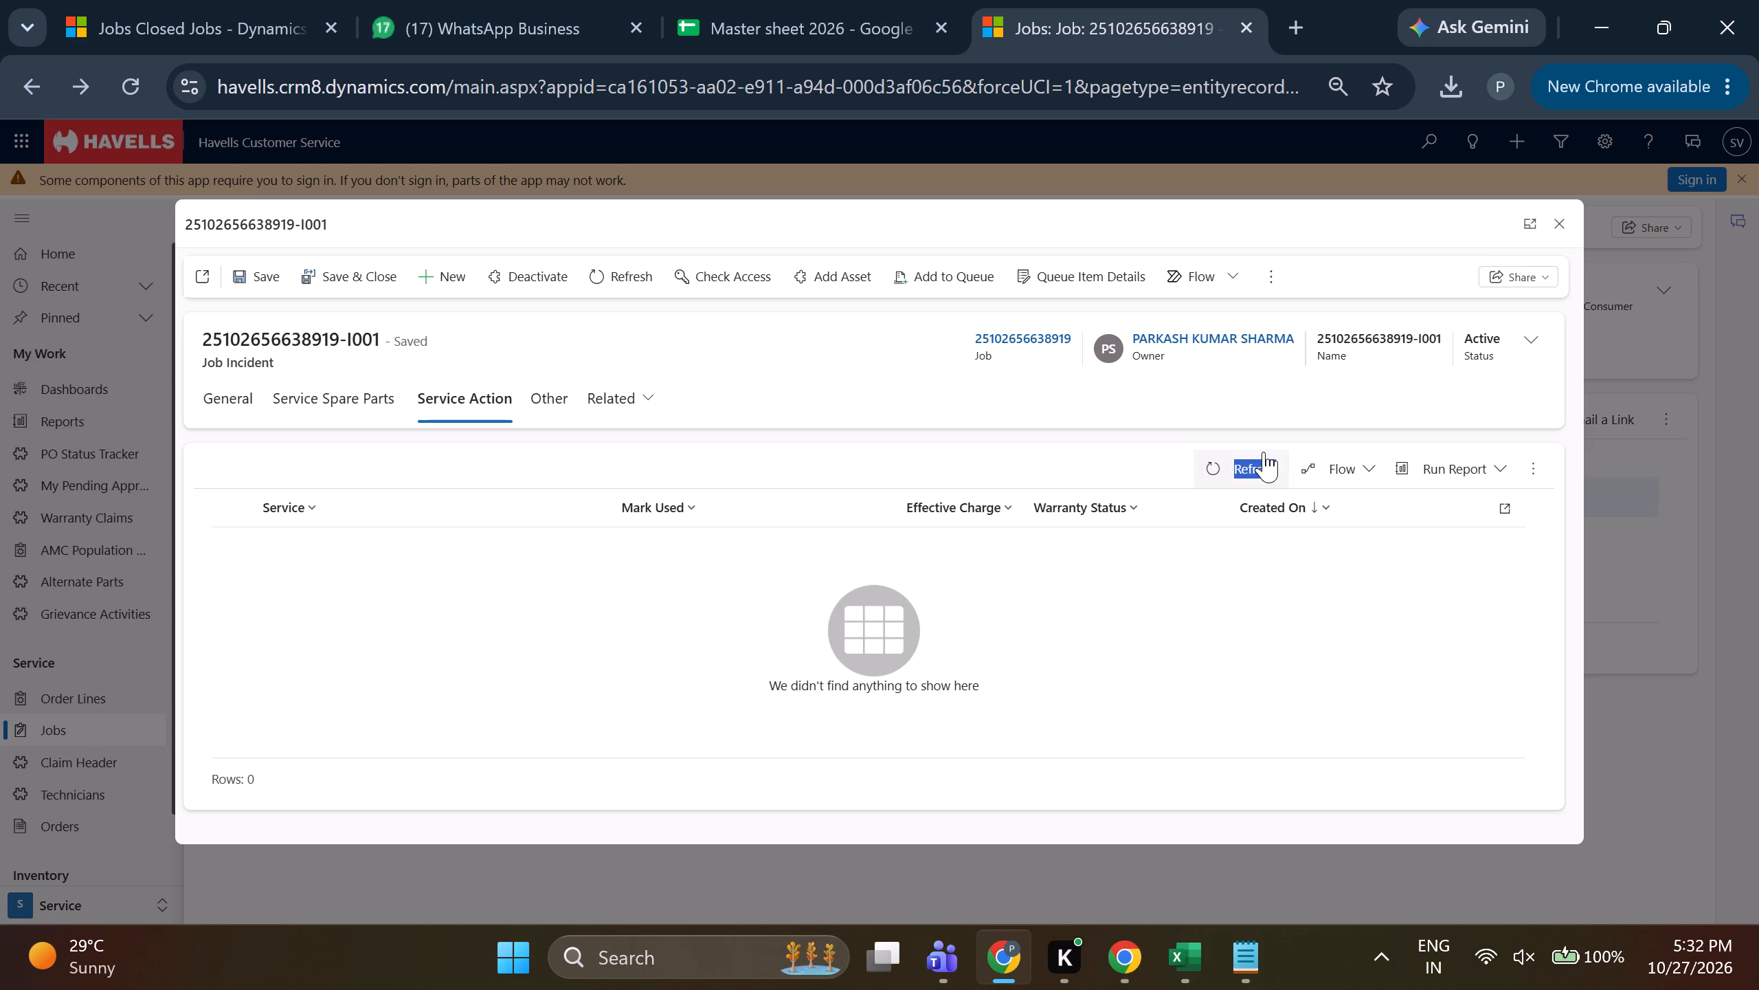
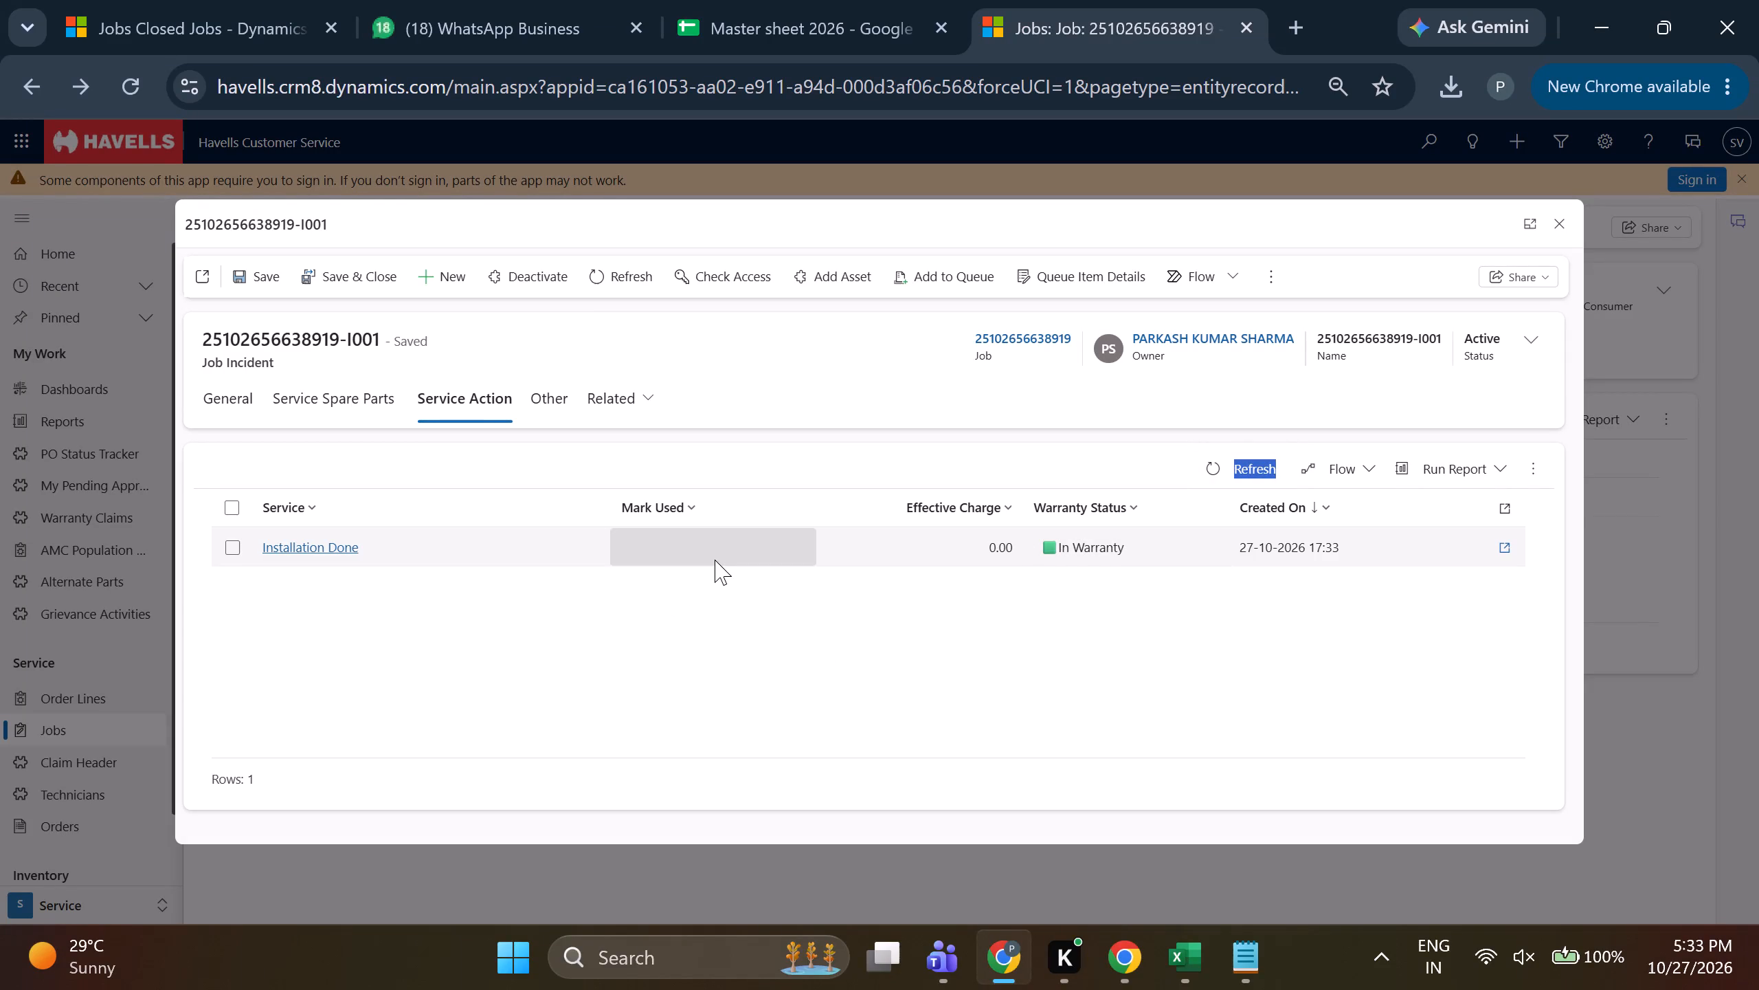
Open the Installation Done service action, set Mark Used to Used, and save and close both it and the incident.
double_click(715, 560)
double_click(715, 560)
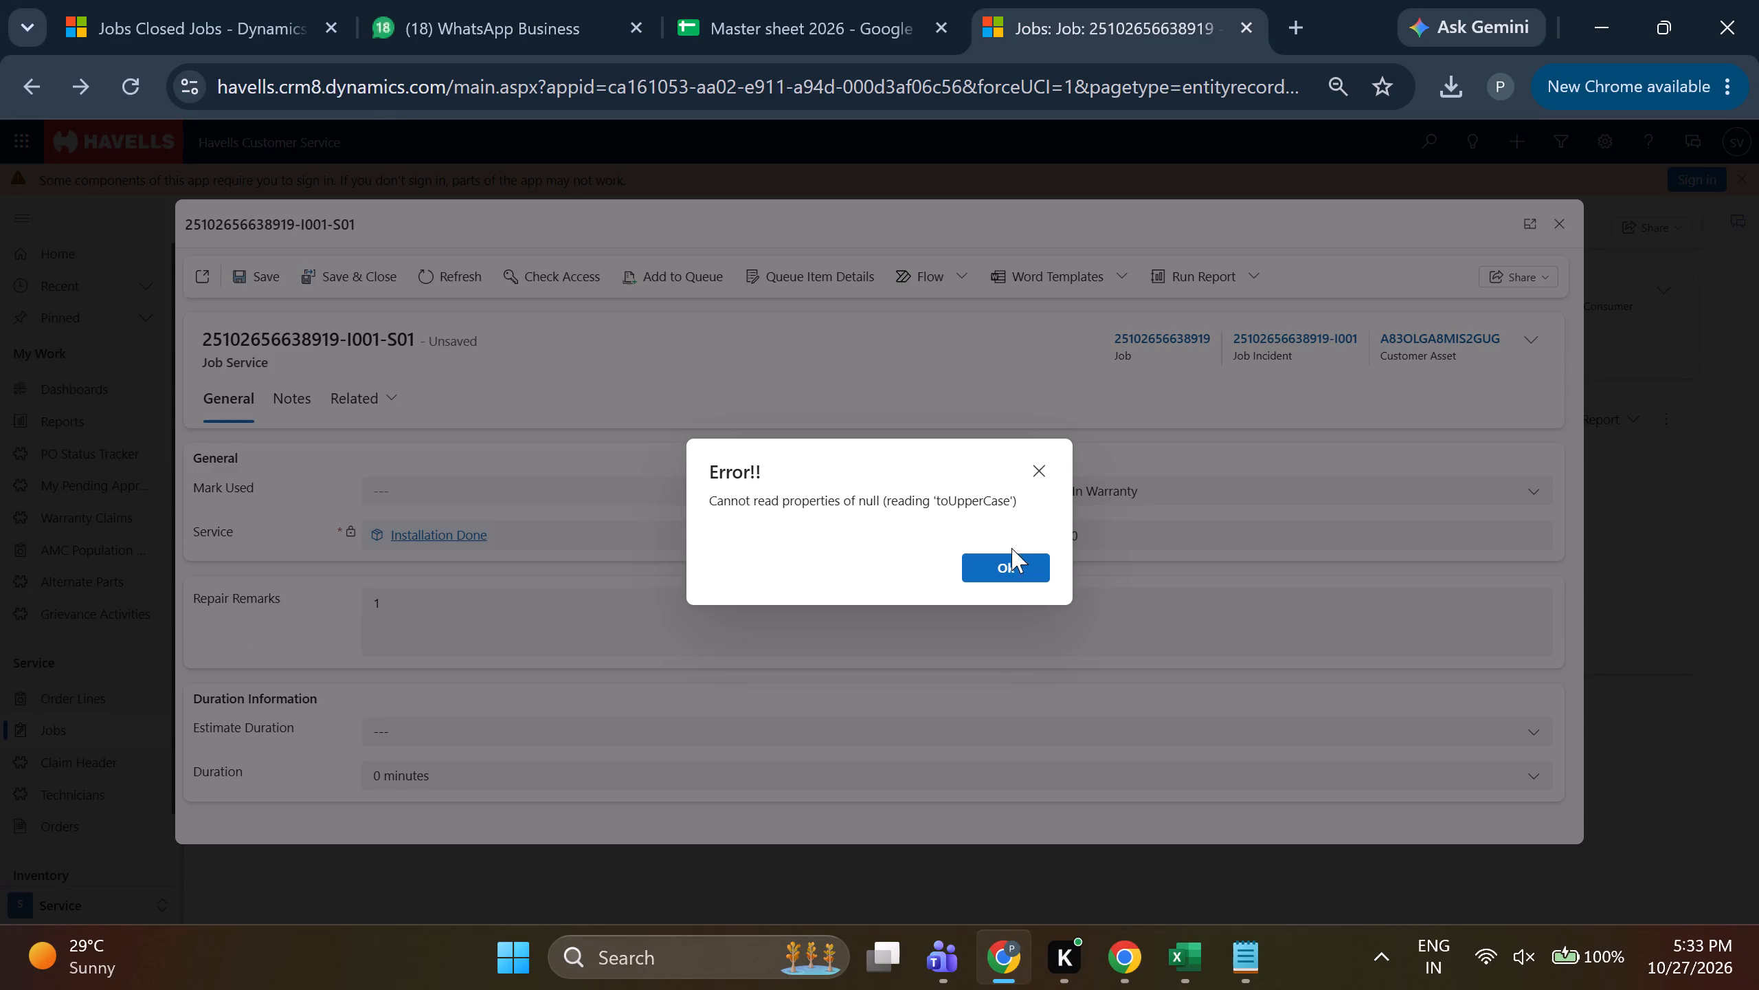
left_click(1040, 470)
left_click(825, 484)
left_click(796, 582)
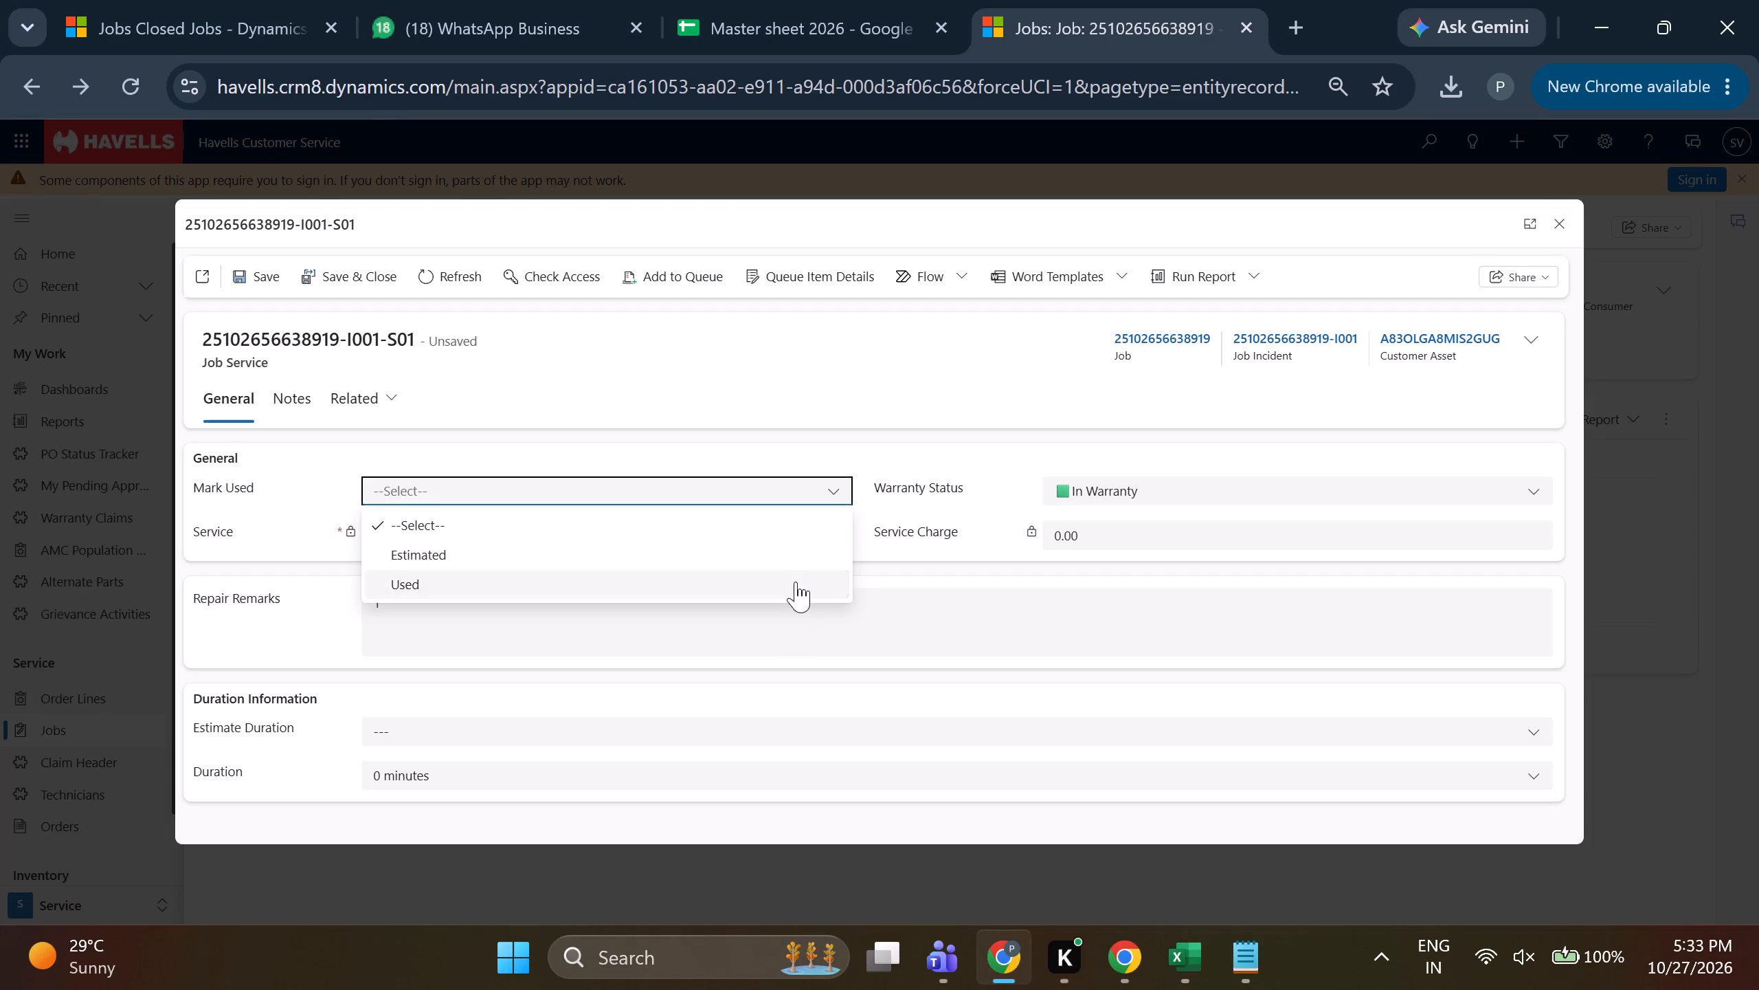
left_click(360, 280)
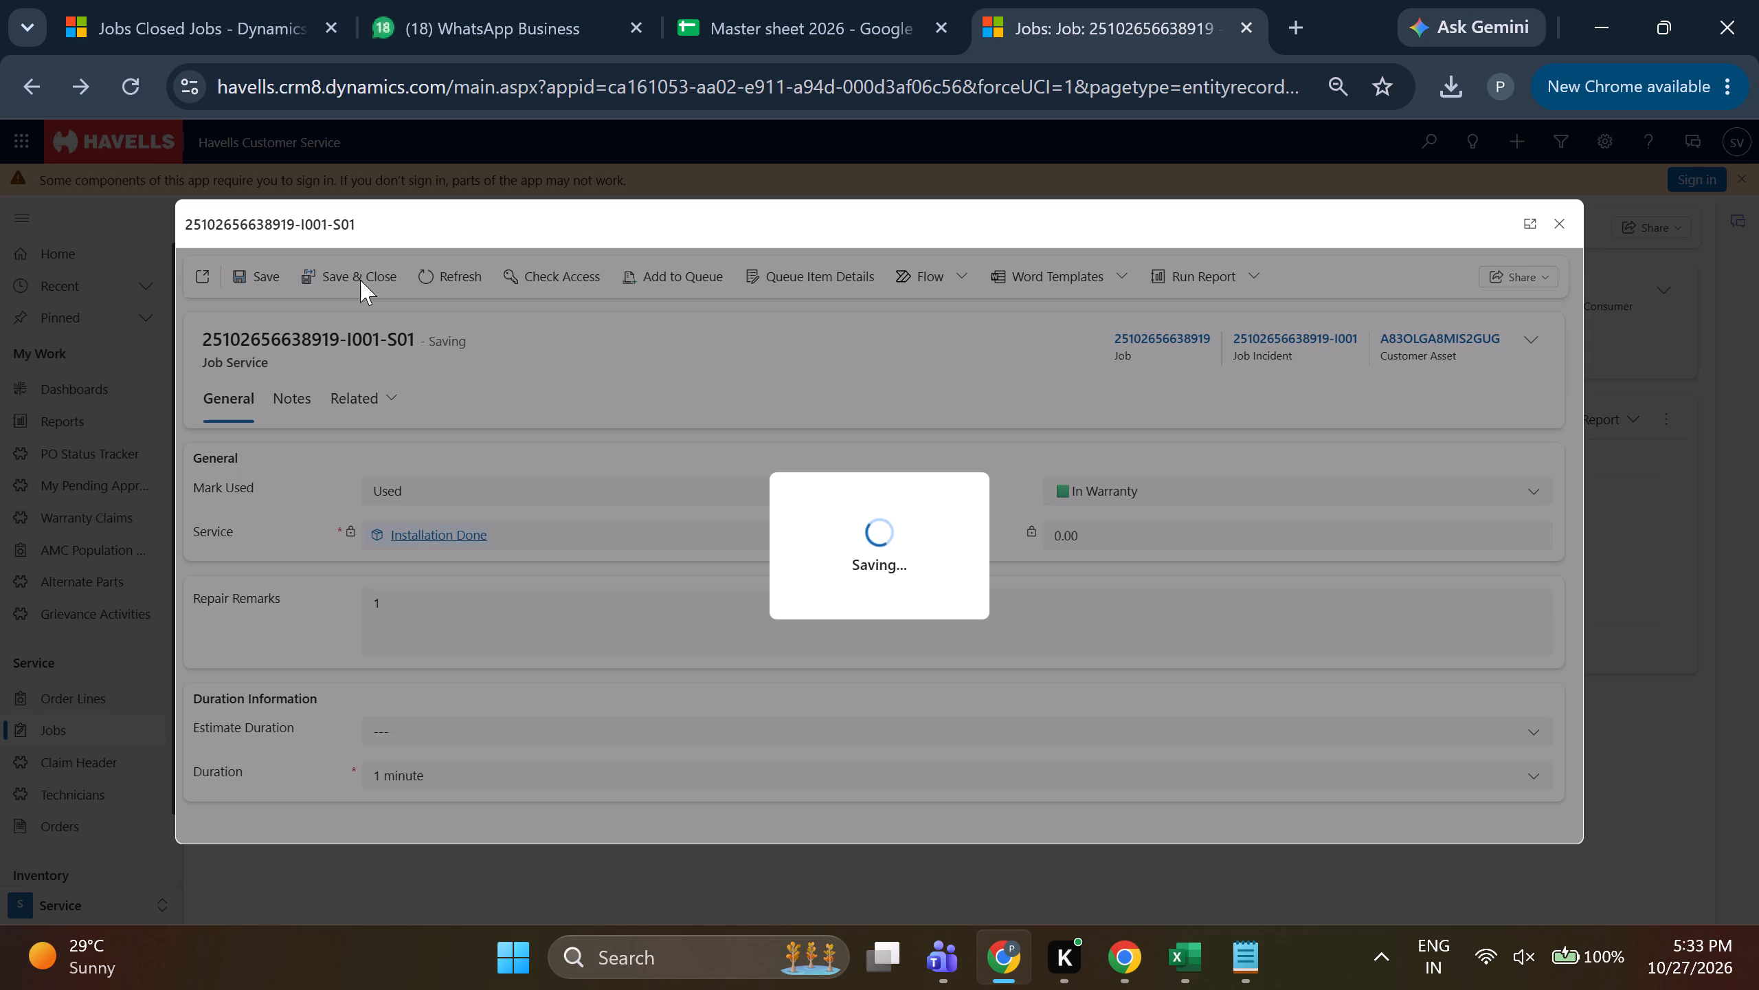
left_click(360, 280)
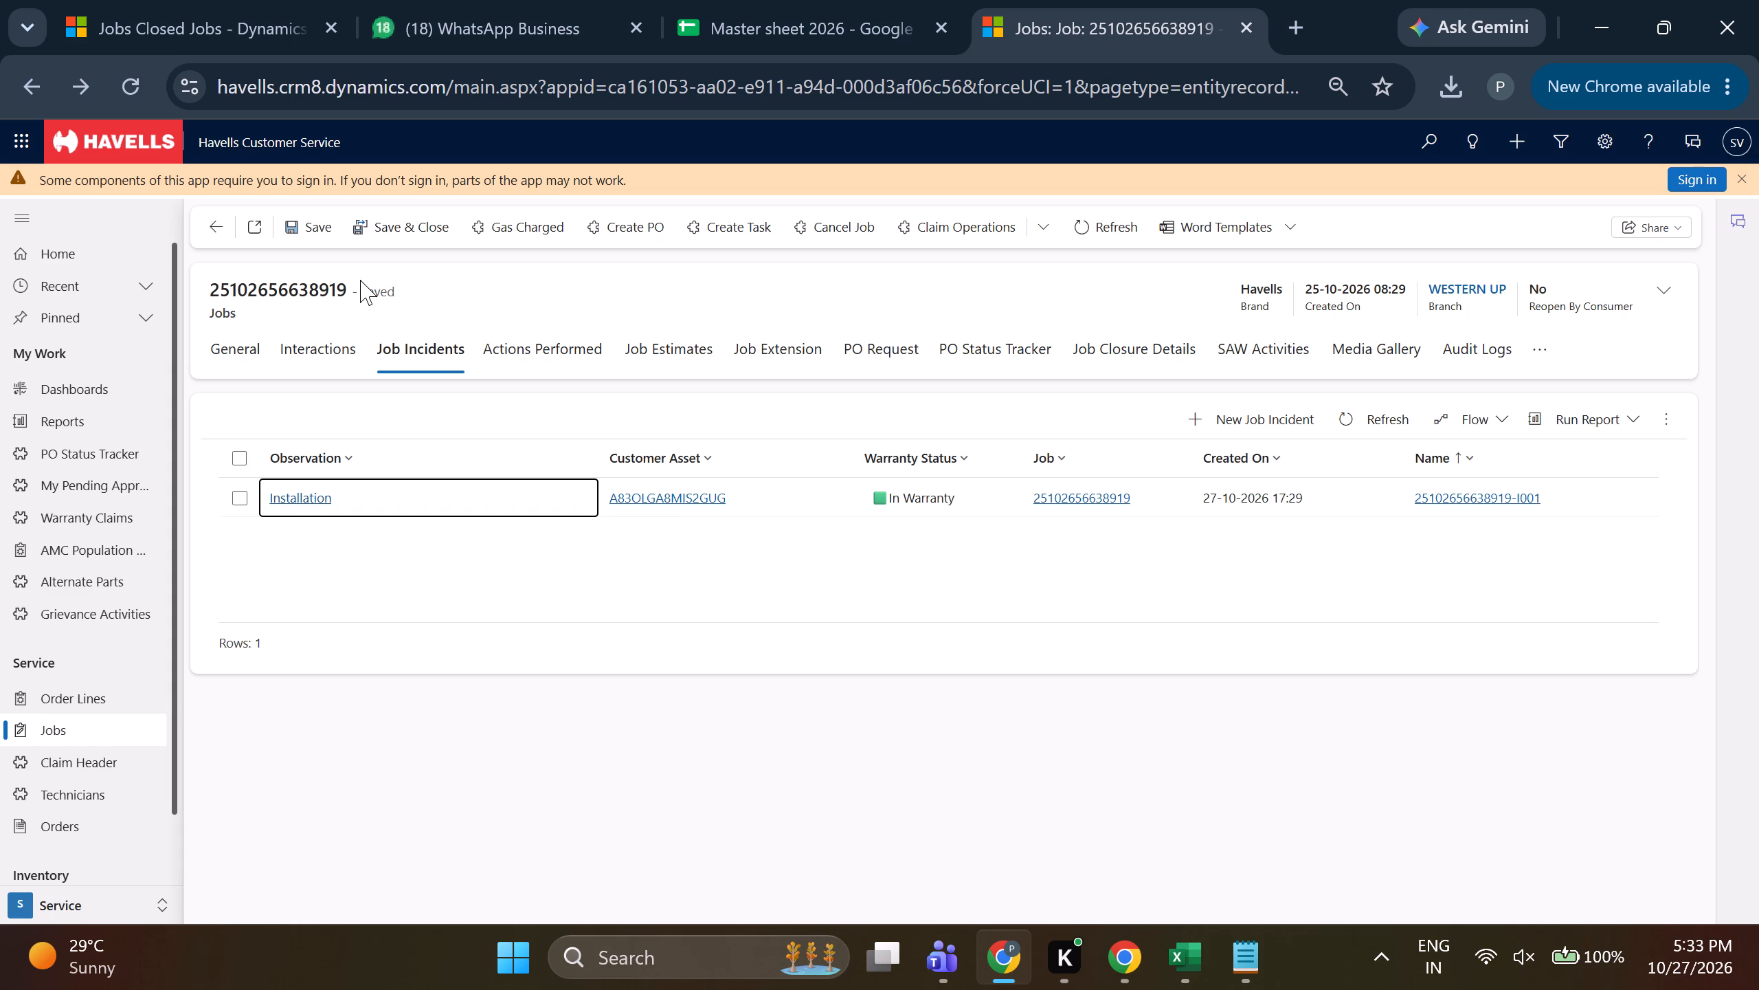
Check the job's general details, and set Job Completed to Yes in its closure details.
left_click(226, 353)
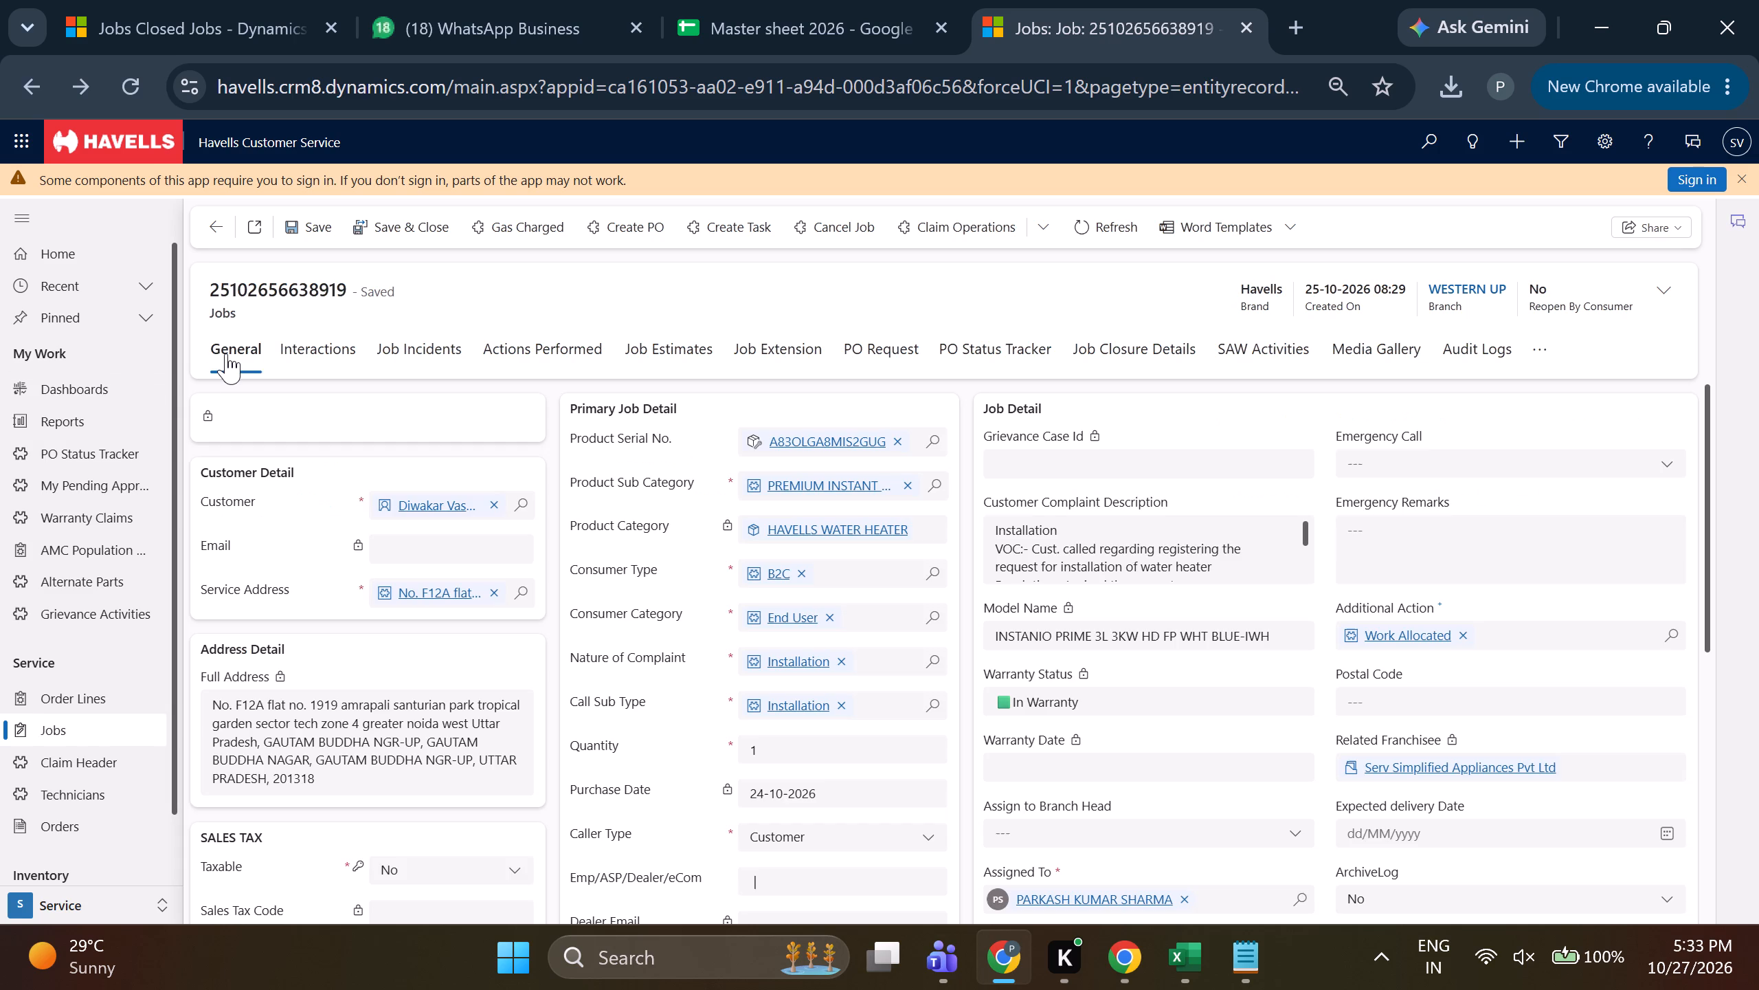
scroll(1033, 598, "down", 1)
scroll(1126, 572, "up", 2)
left_click(1148, 354)
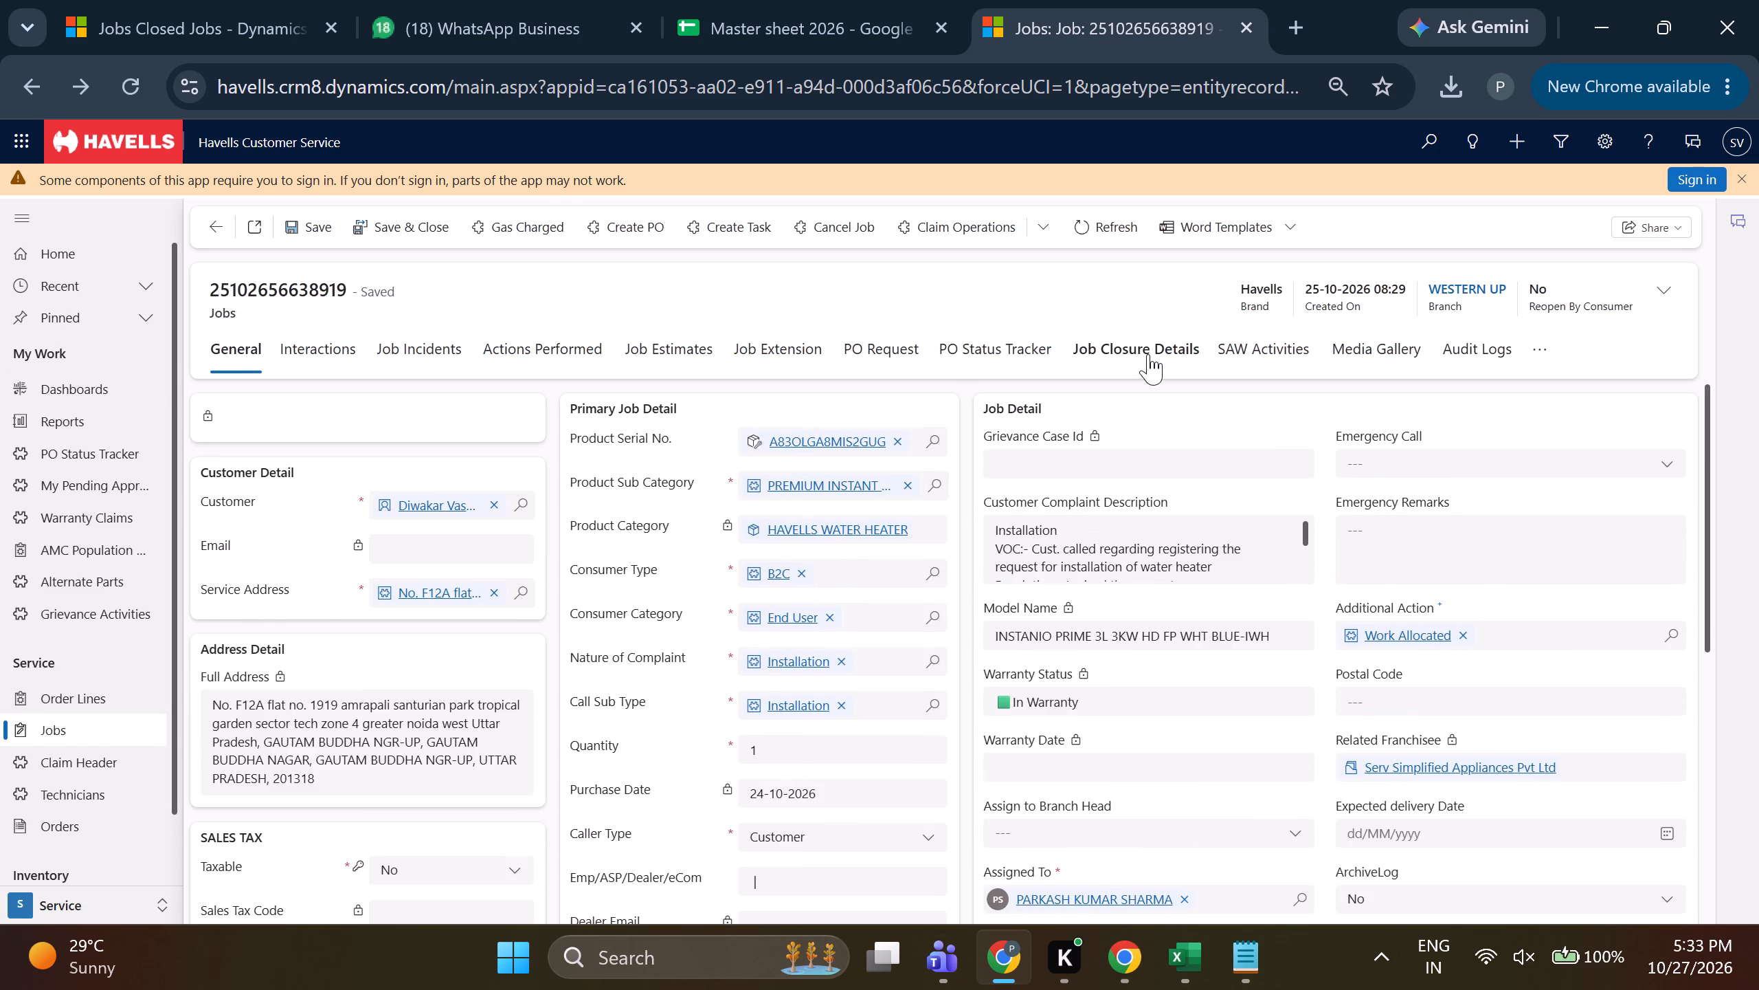
left_click(1517, 443)
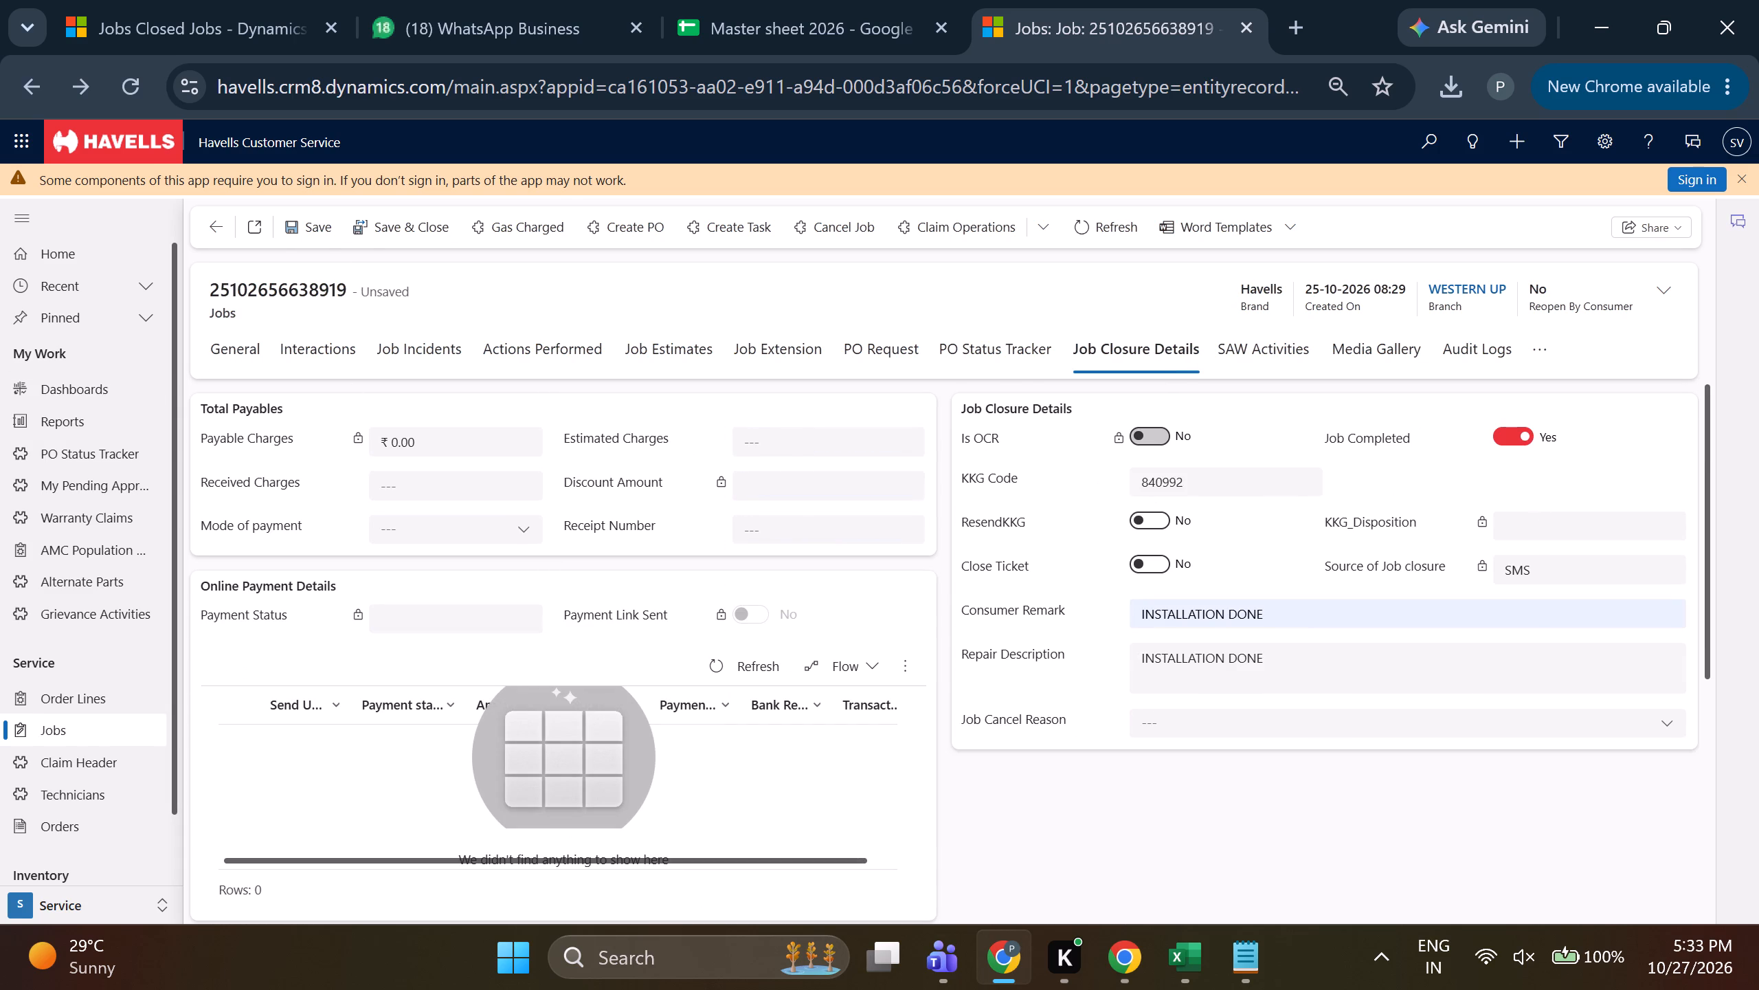
left_click(311, 223)
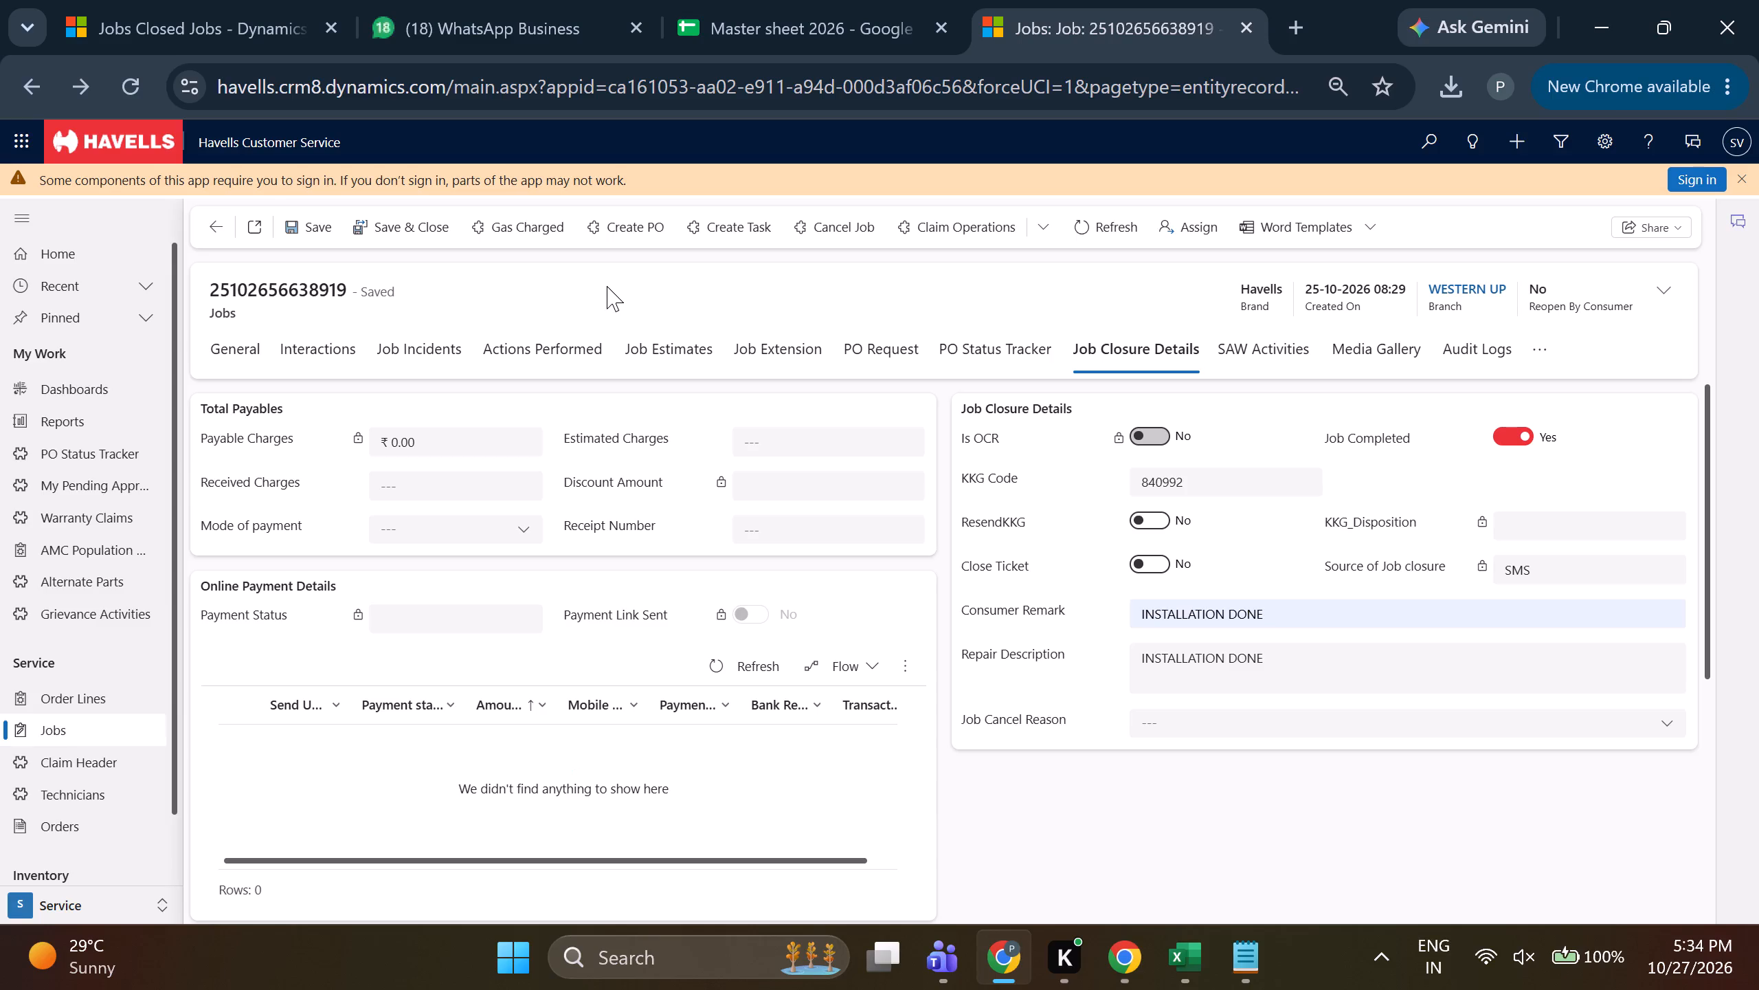
left_click(418, 224)
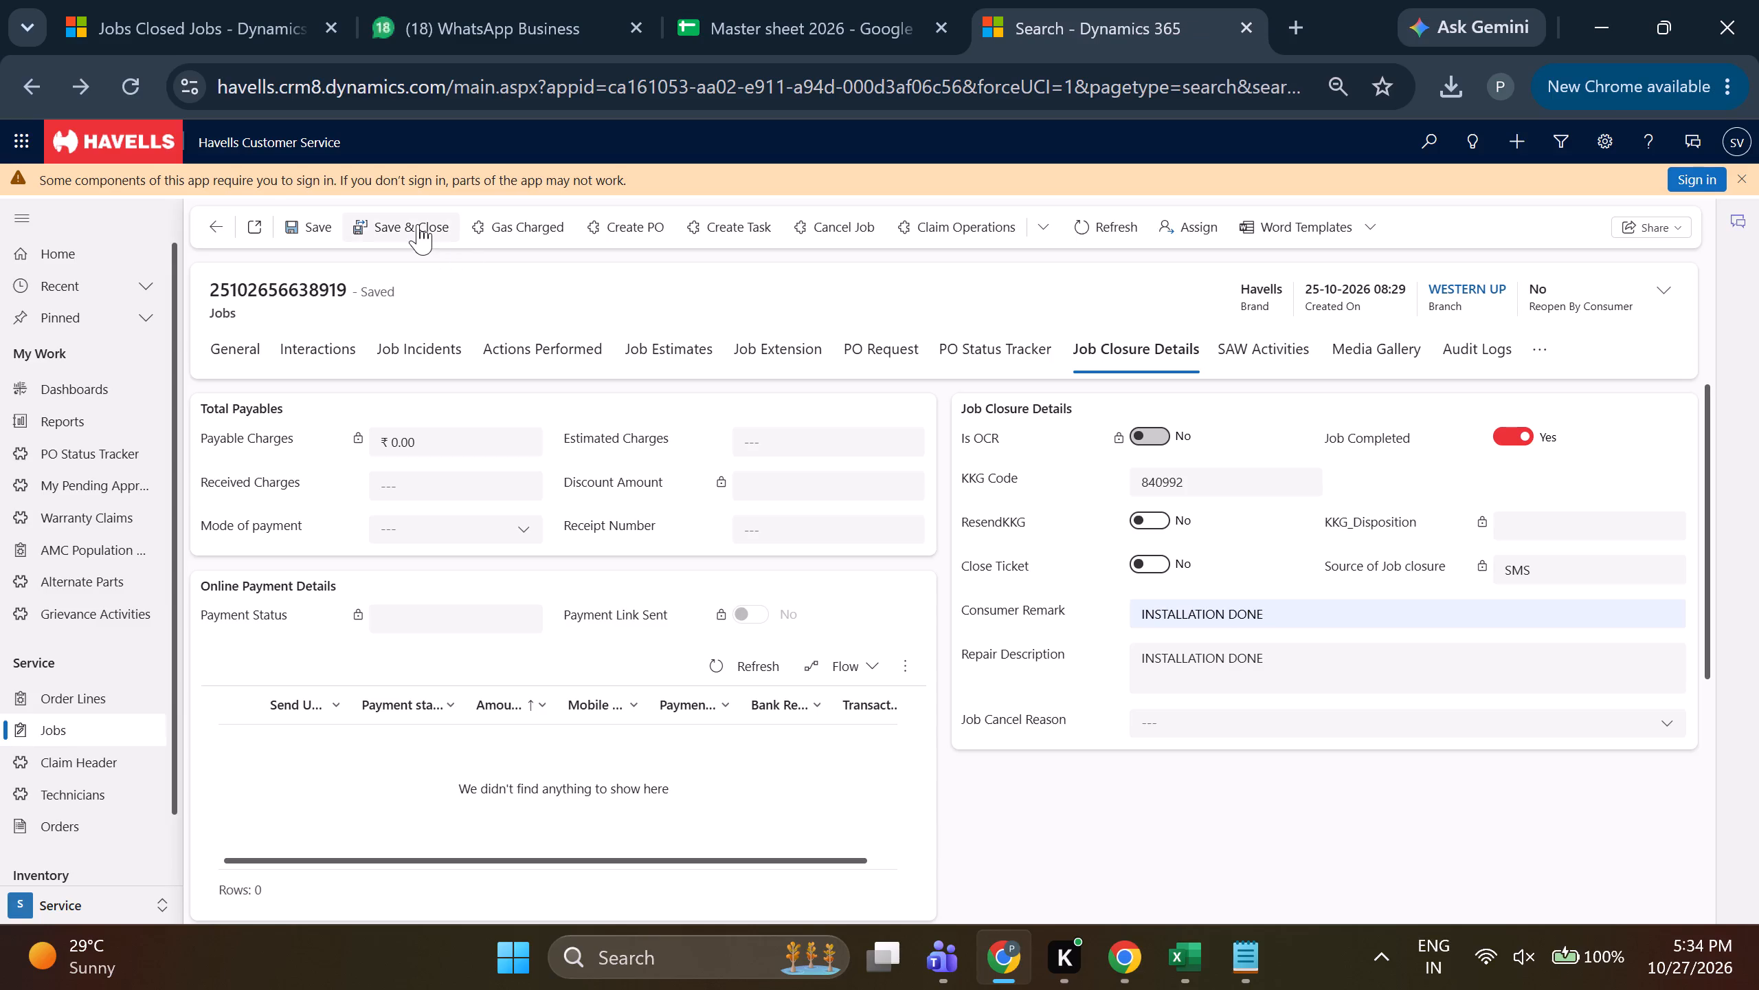
left_click(515, 1)
left_click(802, 0)
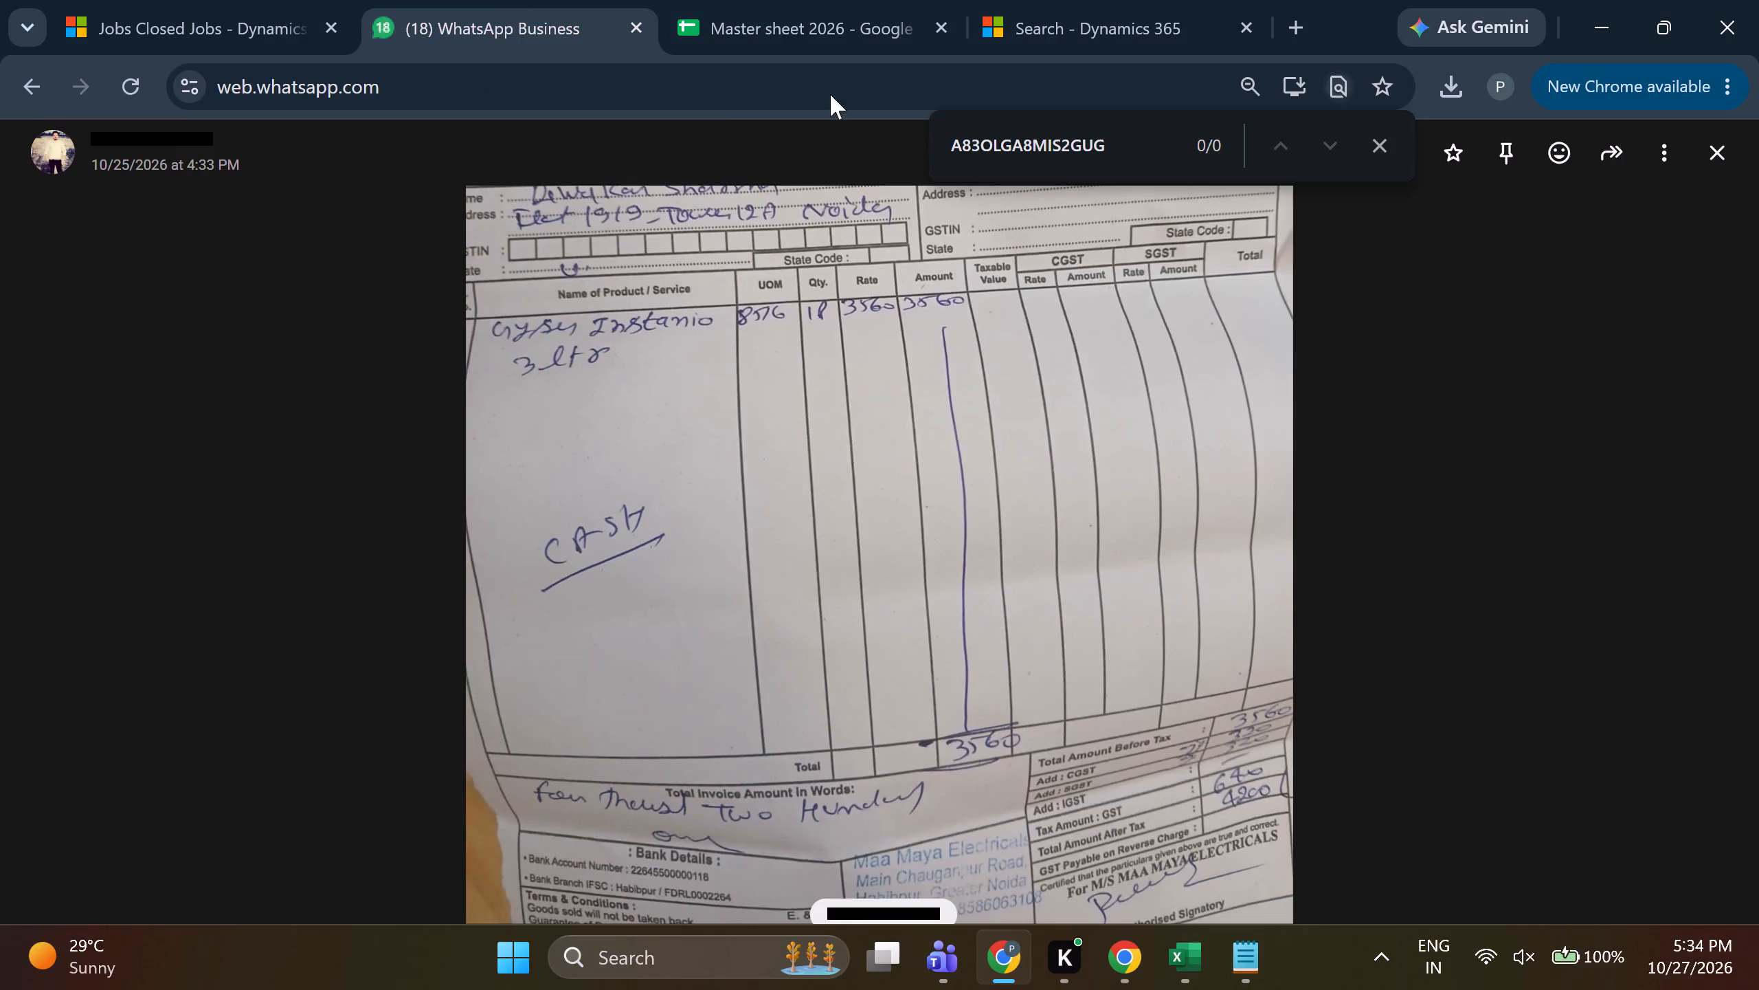
key("Right")
key("Right")
key("Right")
key("Right")
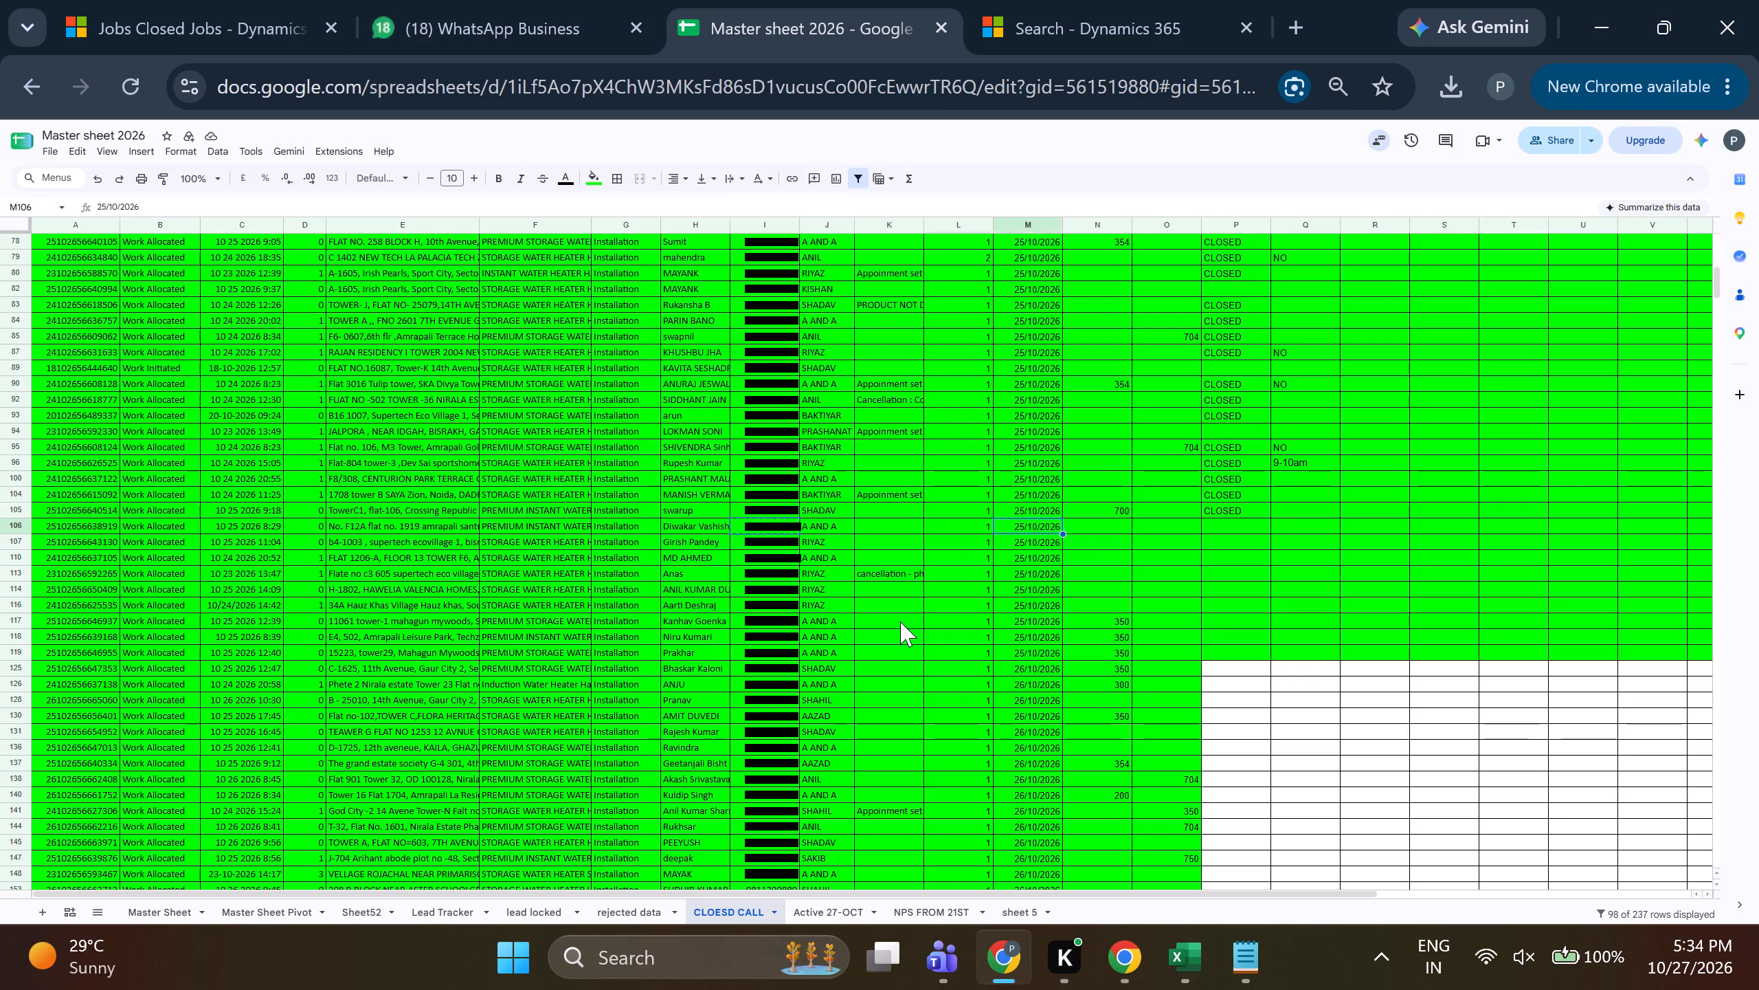
key("Right")
key("Right")
key("Right")
key("Up")
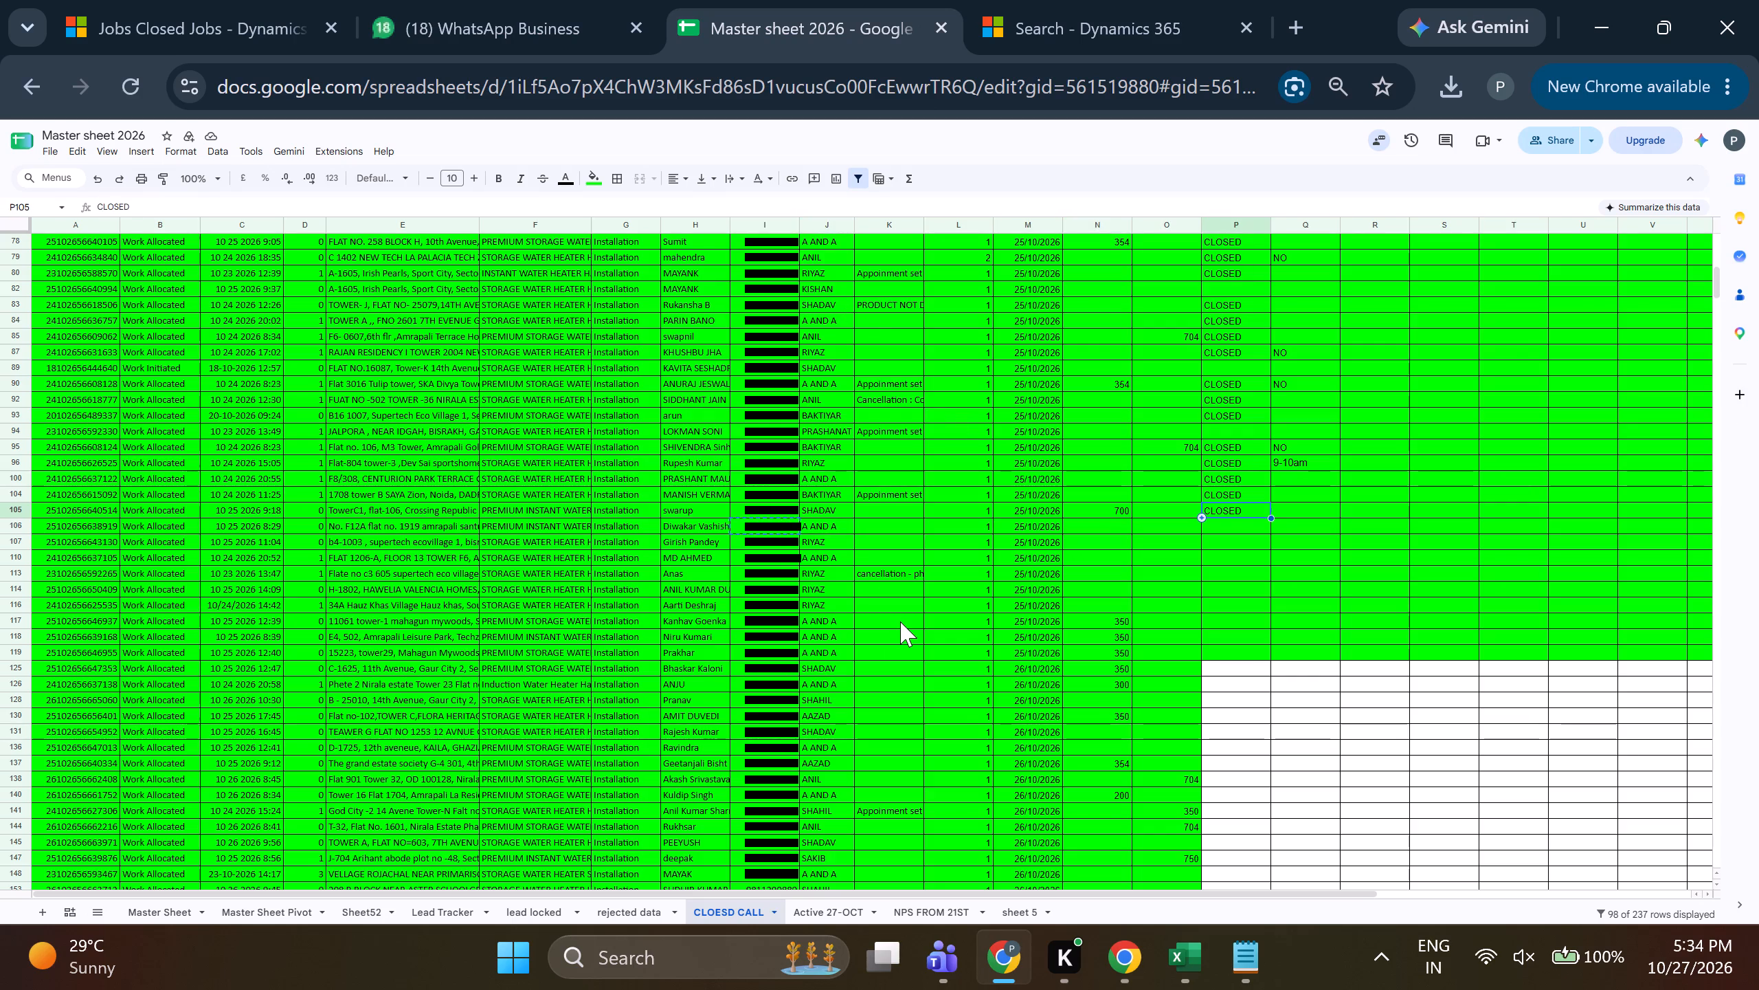
key("ctrl+c")
key("Down")
key("ctrl+v")
Copy the customer phone number from row 107 of the master sheet and search for it in Dynamics 365.
key("Down")
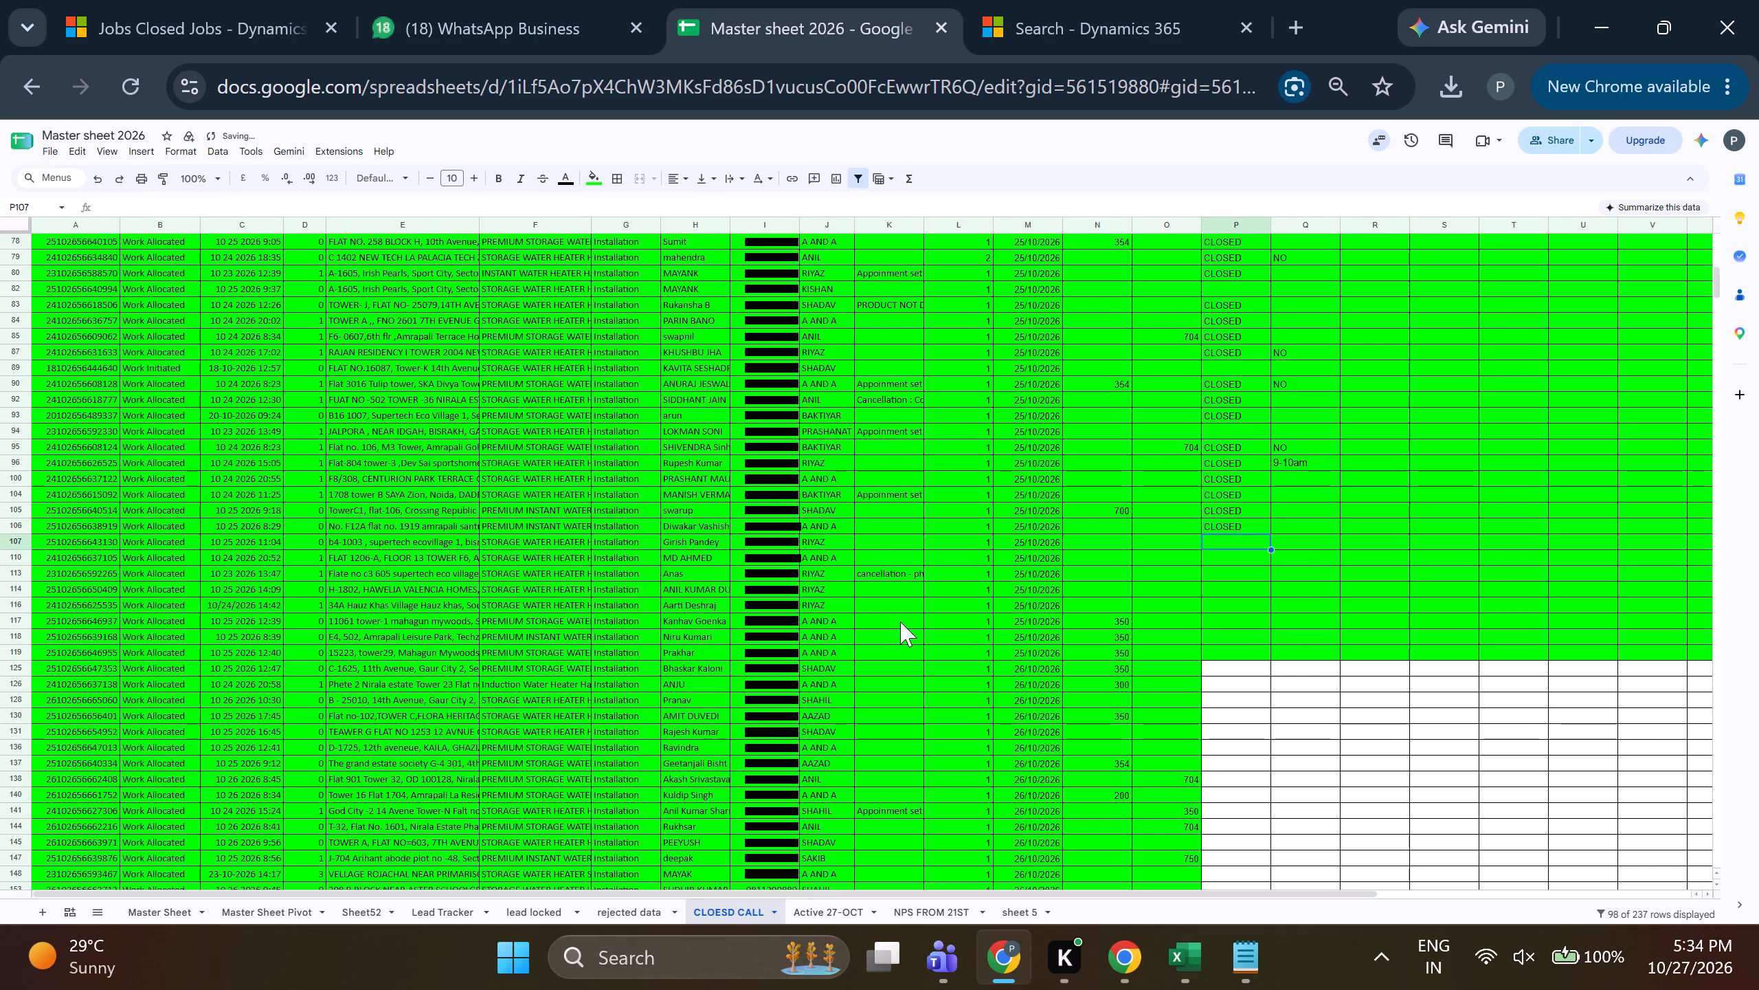
key("Left")
key("Left")
key("Left")
key("Left")
key("Left")
key("Left")
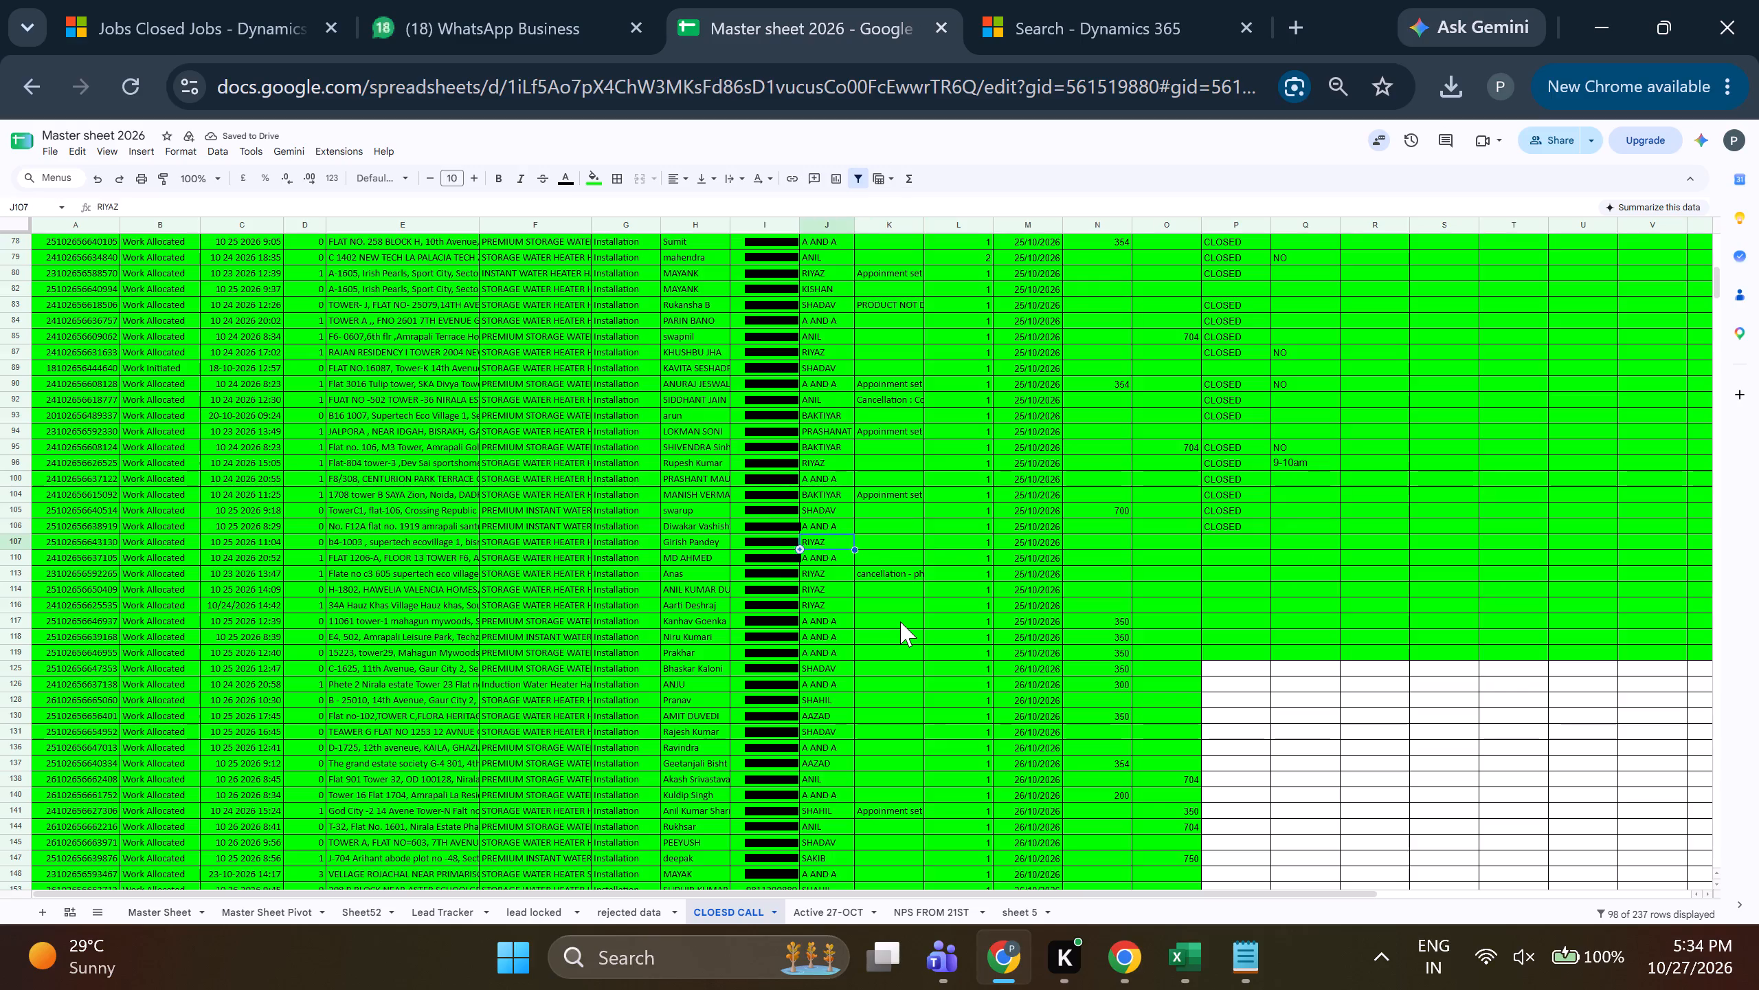
key("Left")
key("ctrl+c")
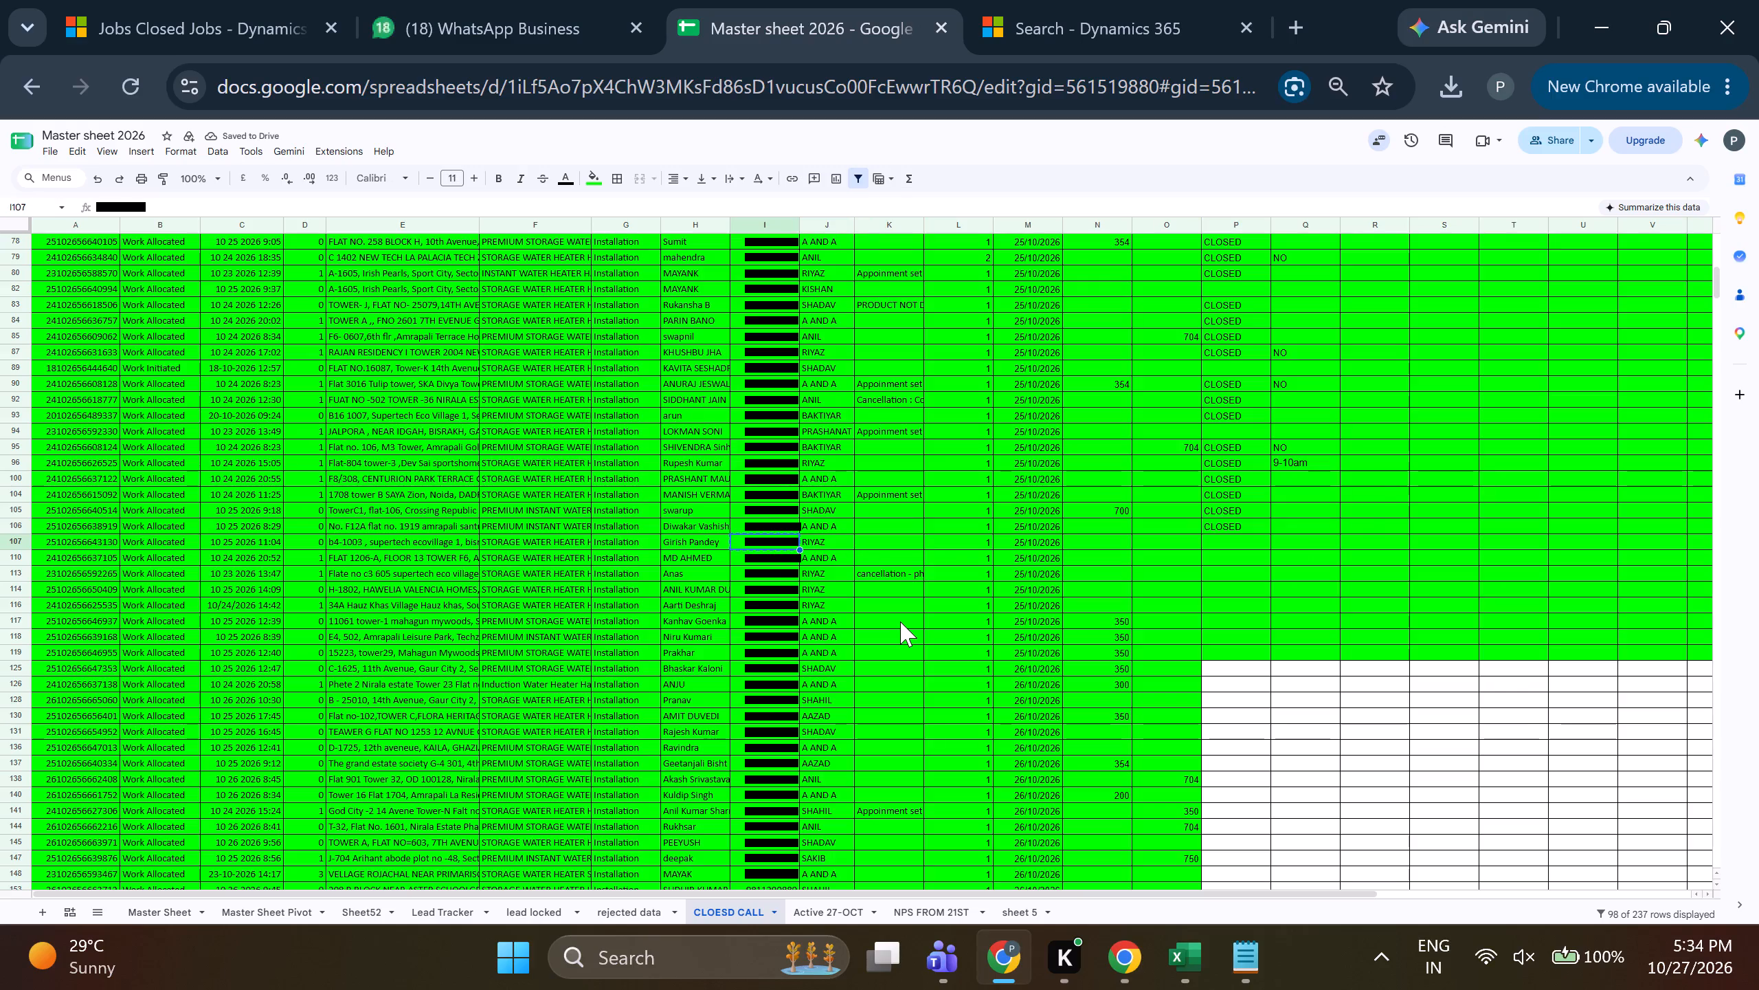
left_click(1208, 0)
double_click(699, 238)
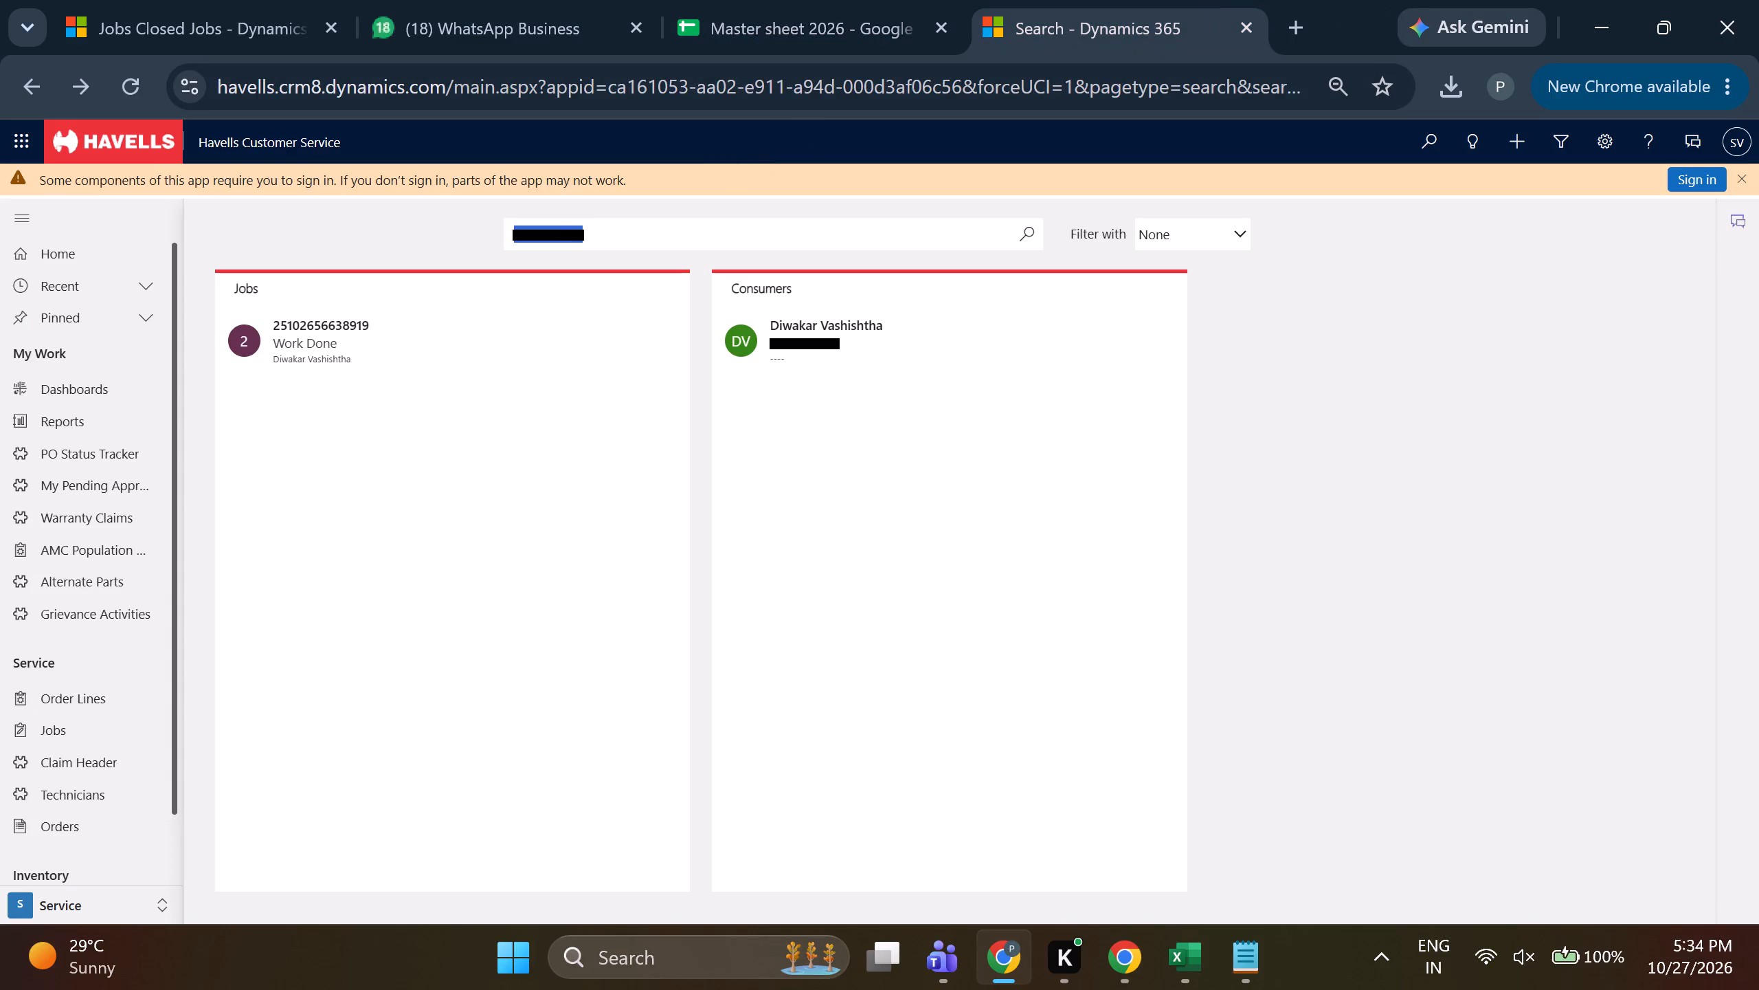
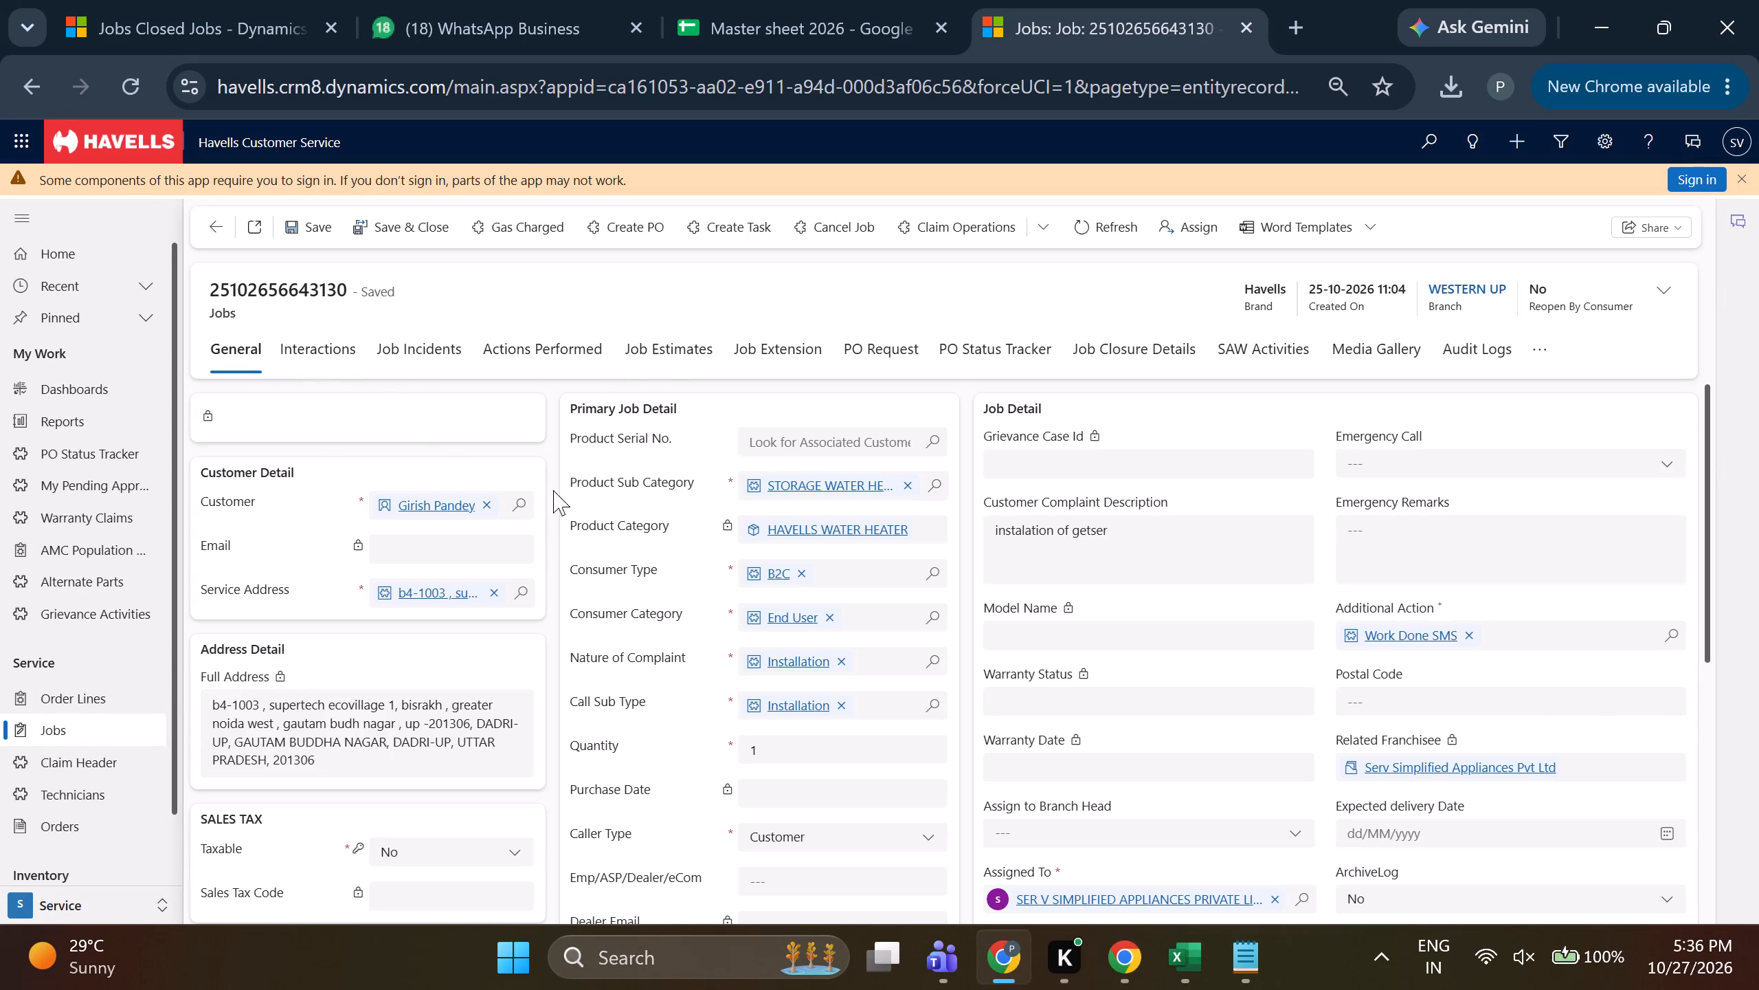
left_click(1300, 903)
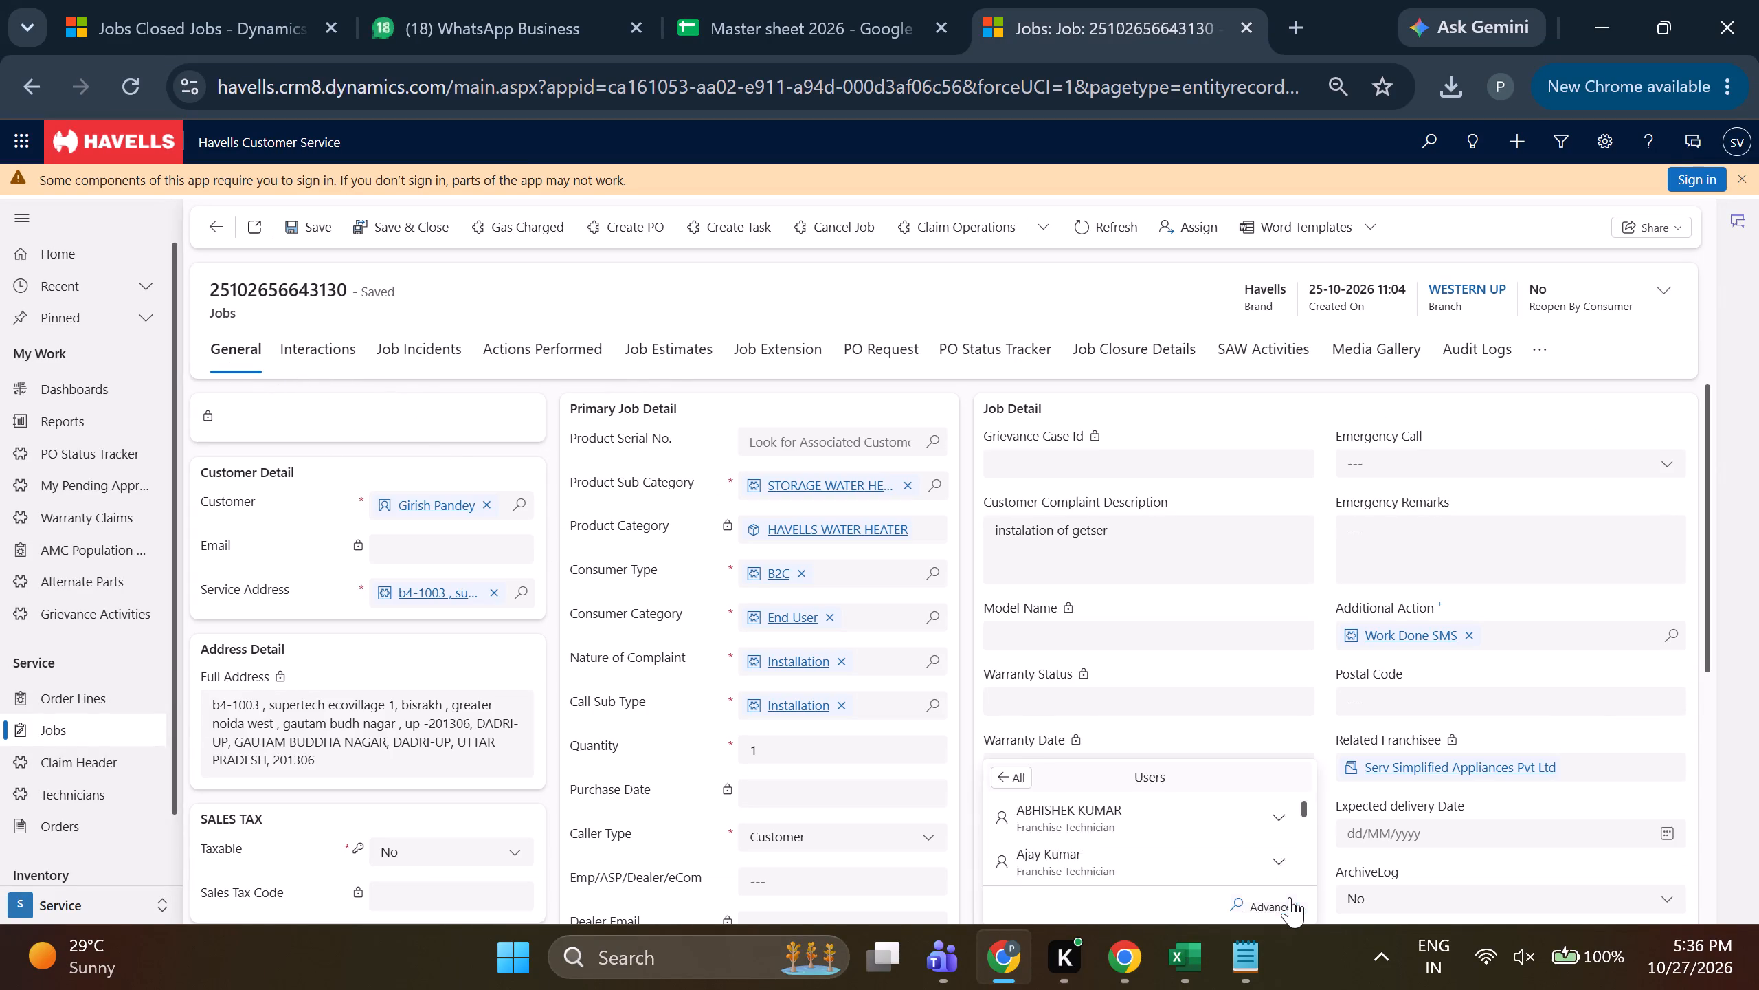
left_click(1186, 433)
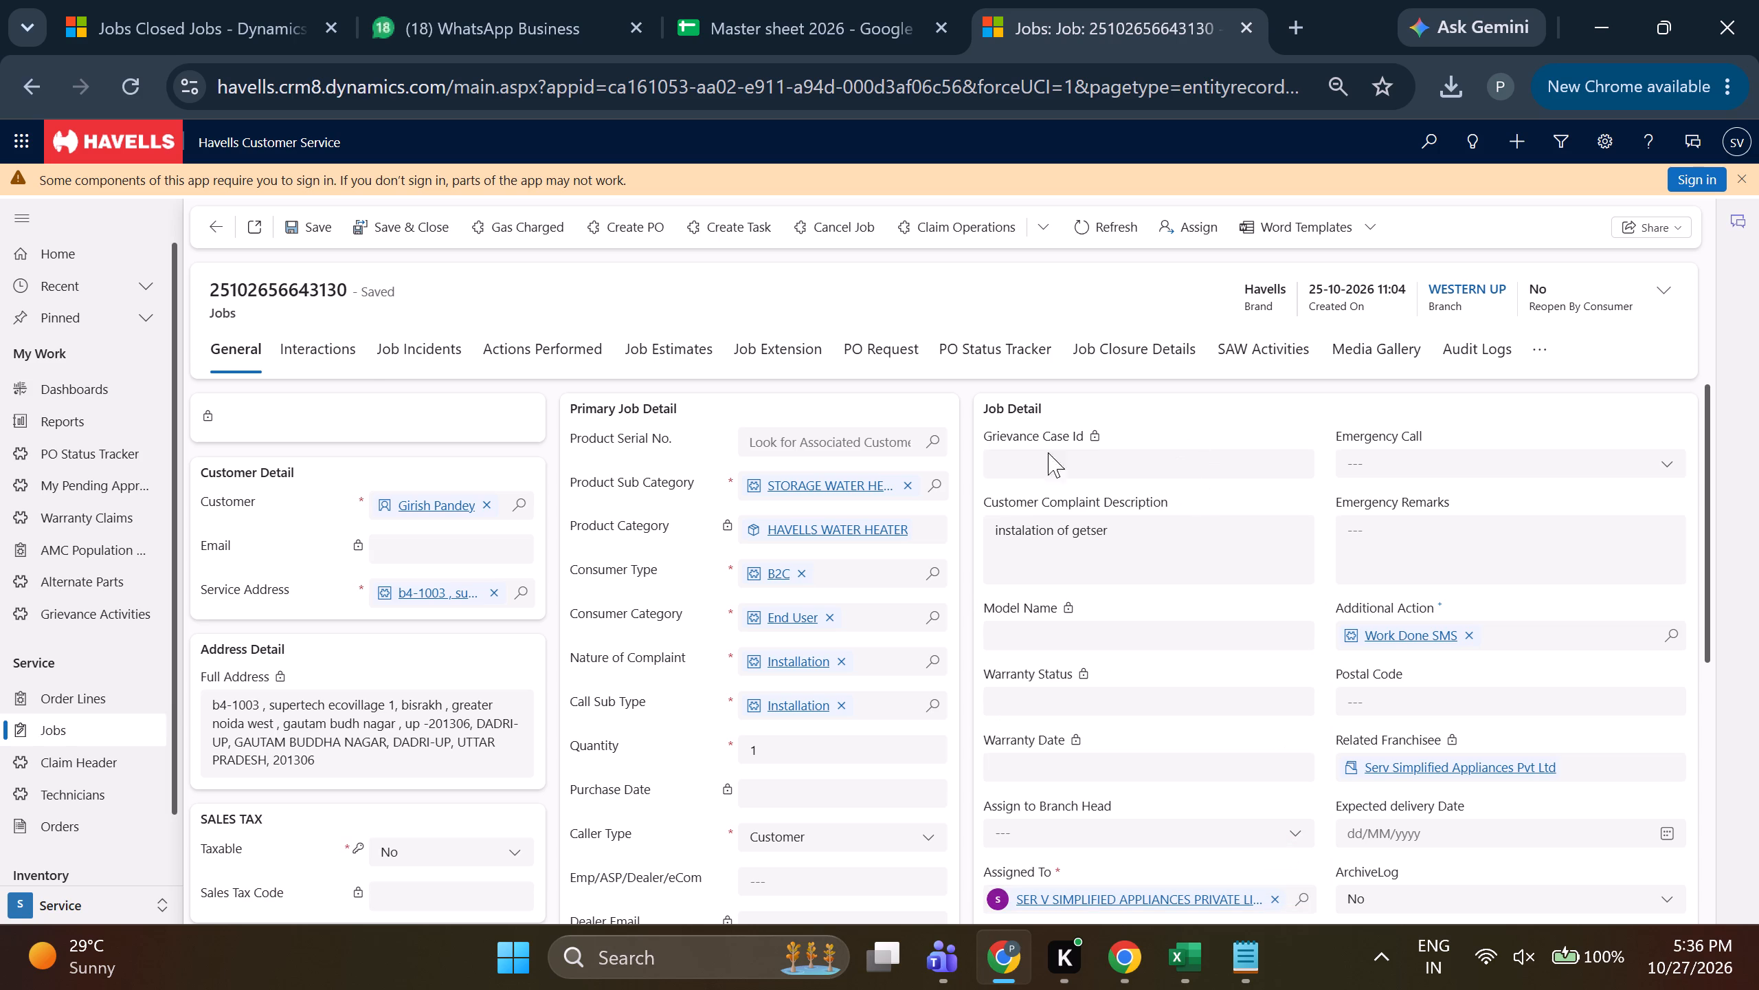
left_click(344, 348)
left_click(419, 373)
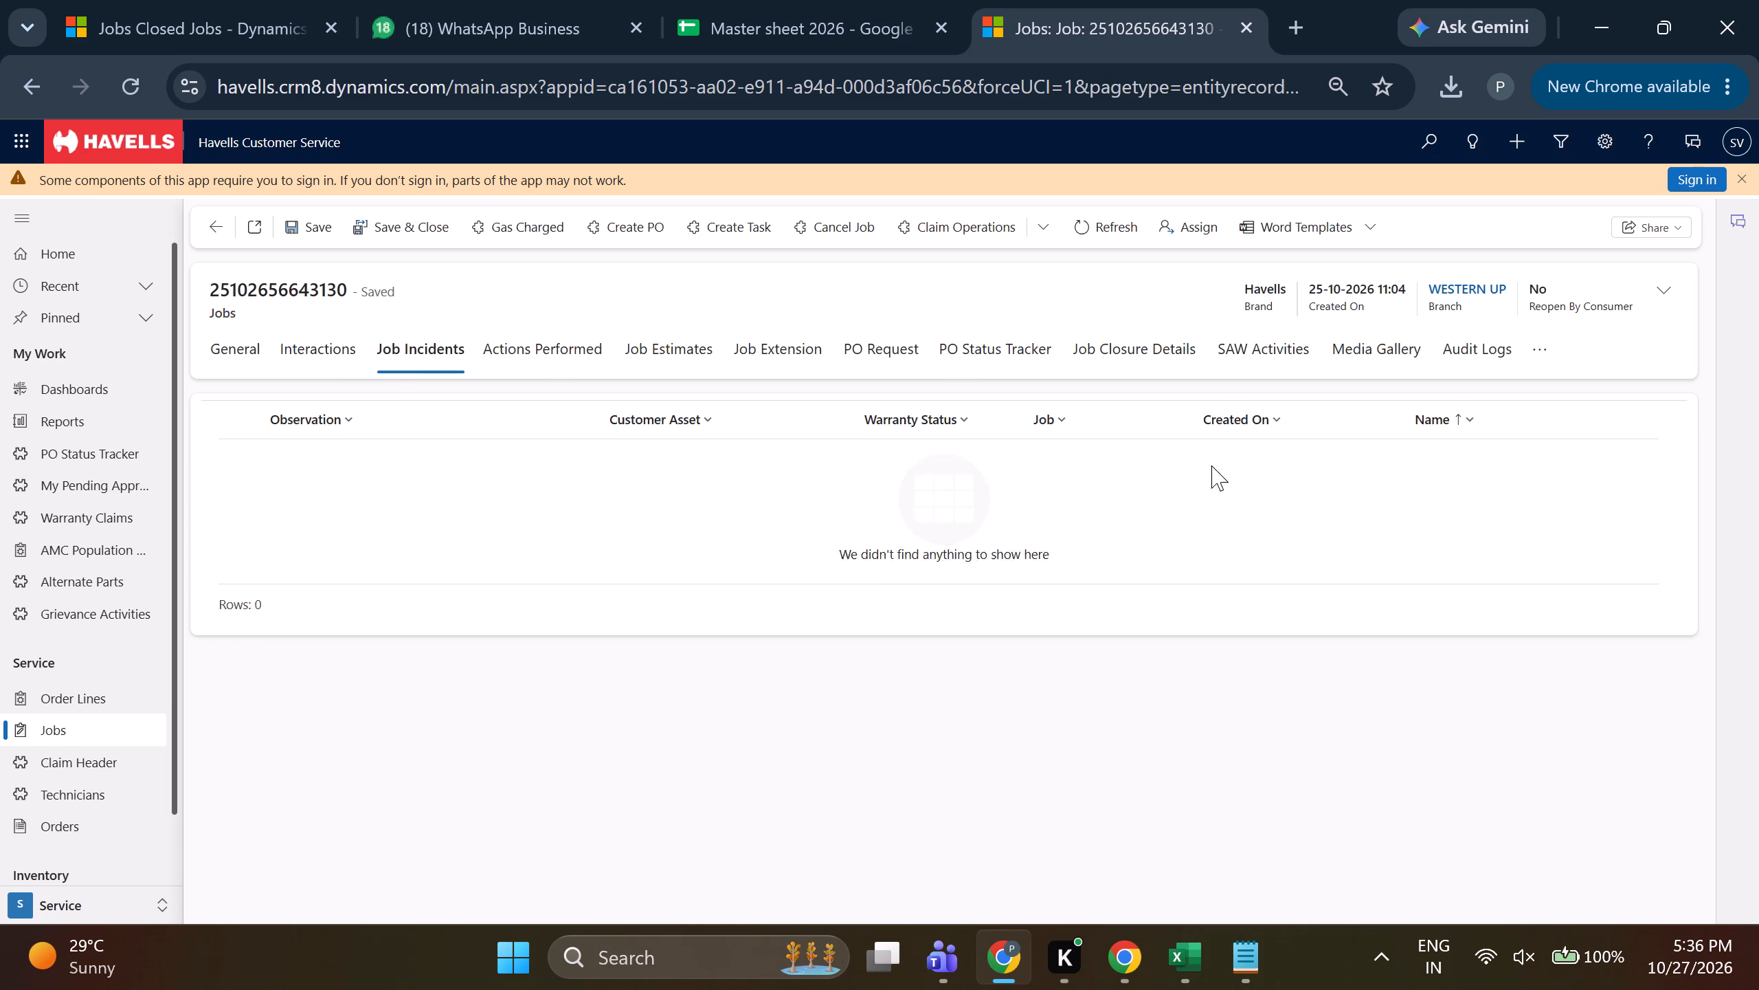
left_click(1277, 423)
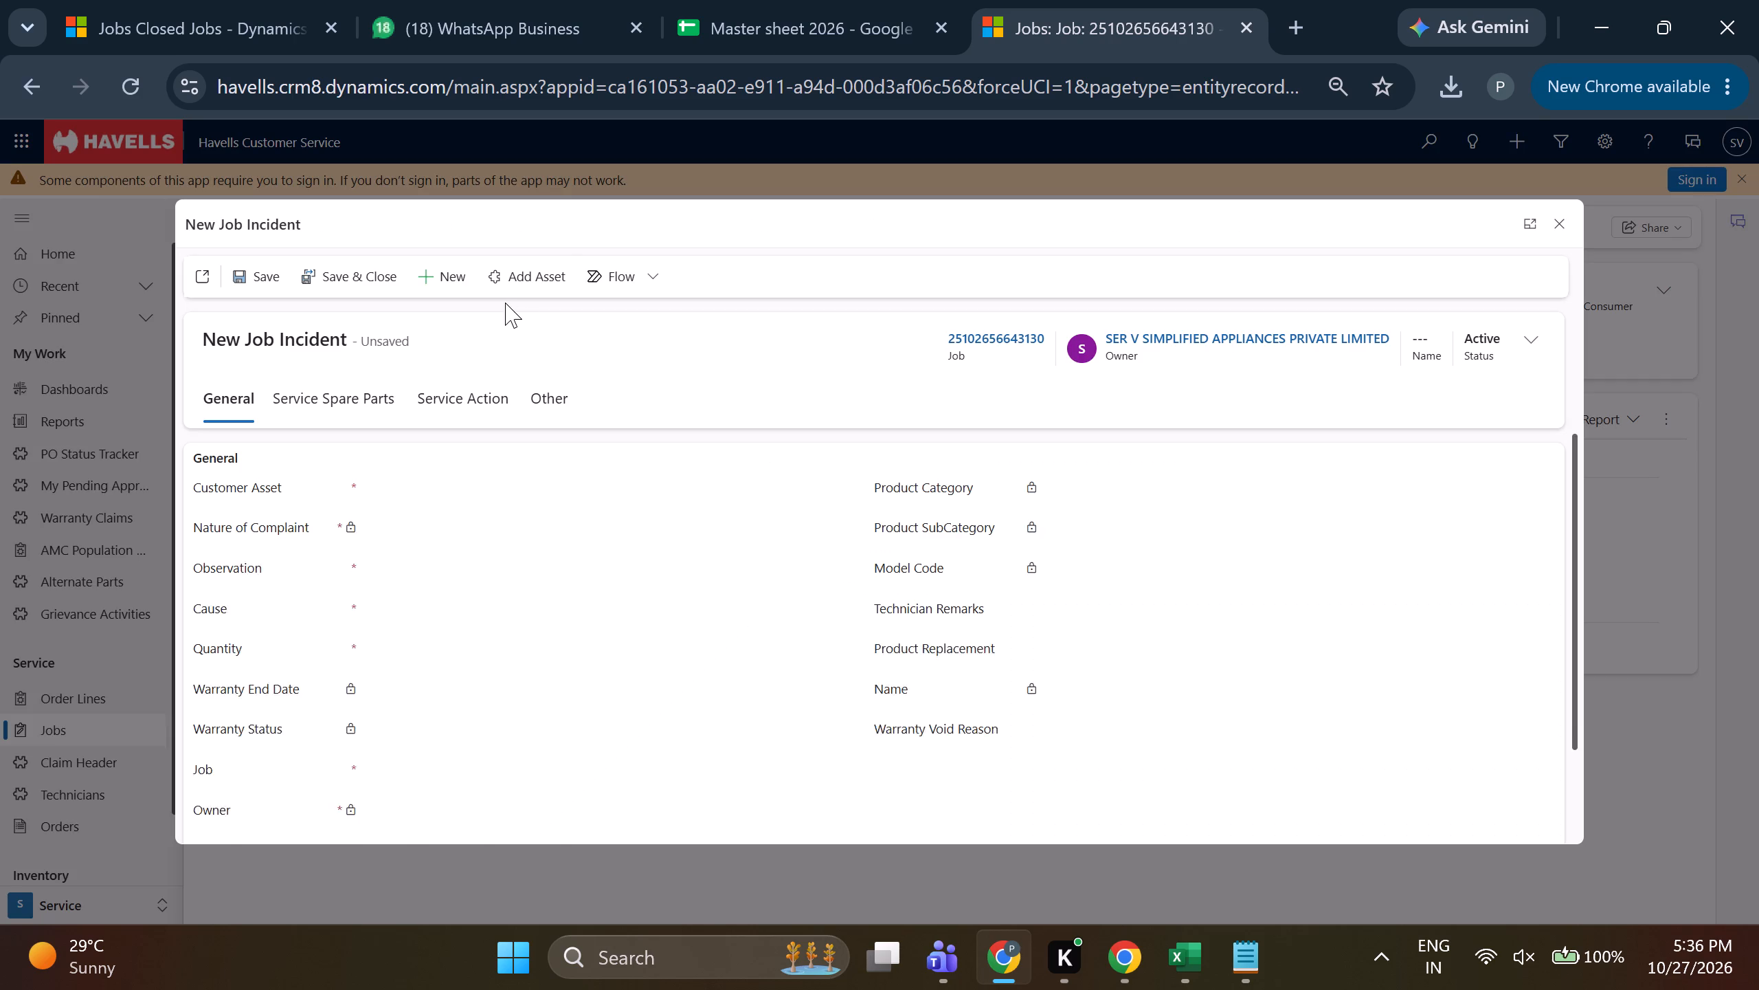